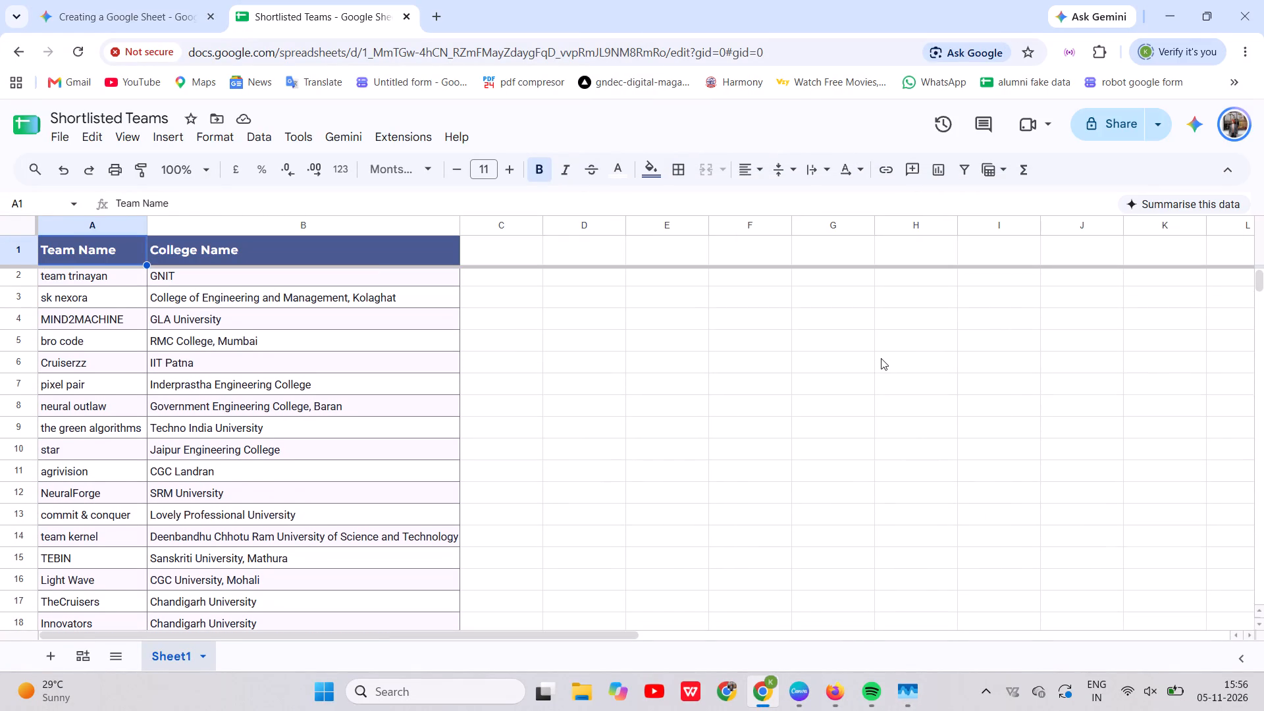
Look through the full list of shortlisted teams and their colleges in the sheet.
{"action": "scroll", "coordinate": [881, 358], "scroll_direction": "down", "scroll_amount": 1}
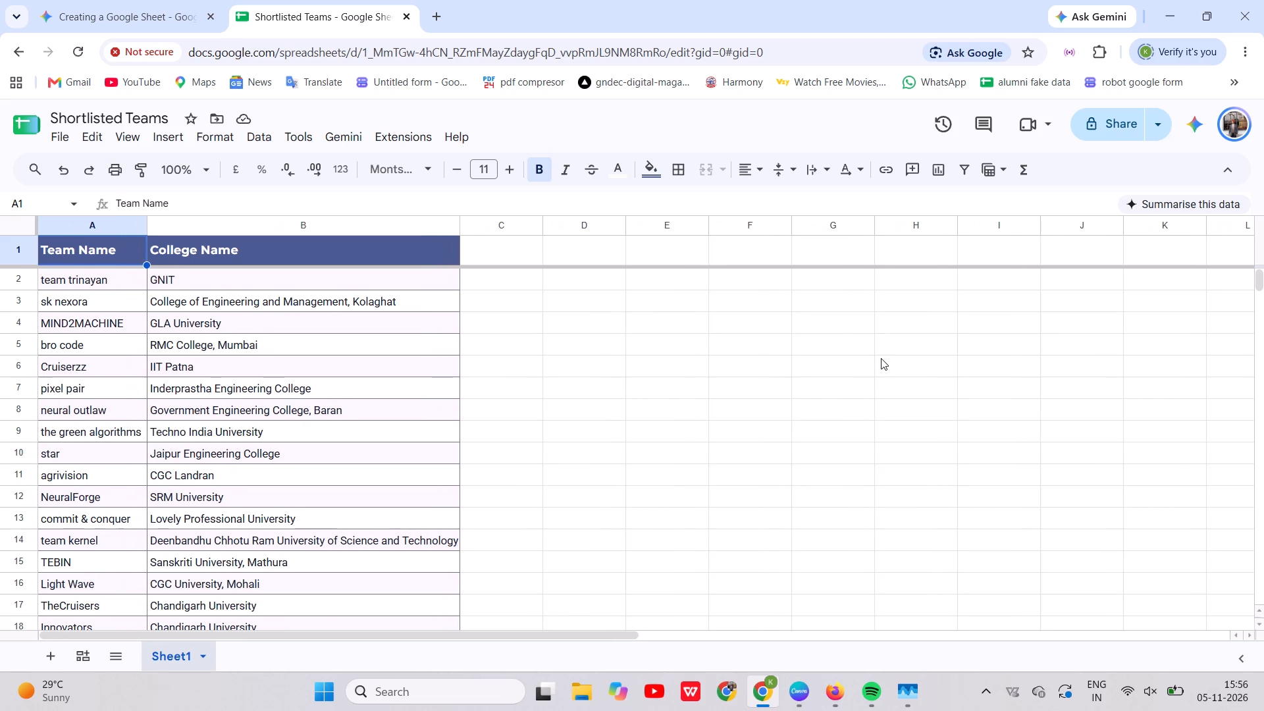
{"action": "scroll", "coordinate": [881, 358], "scroll_direction": "down", "scroll_amount": 3}
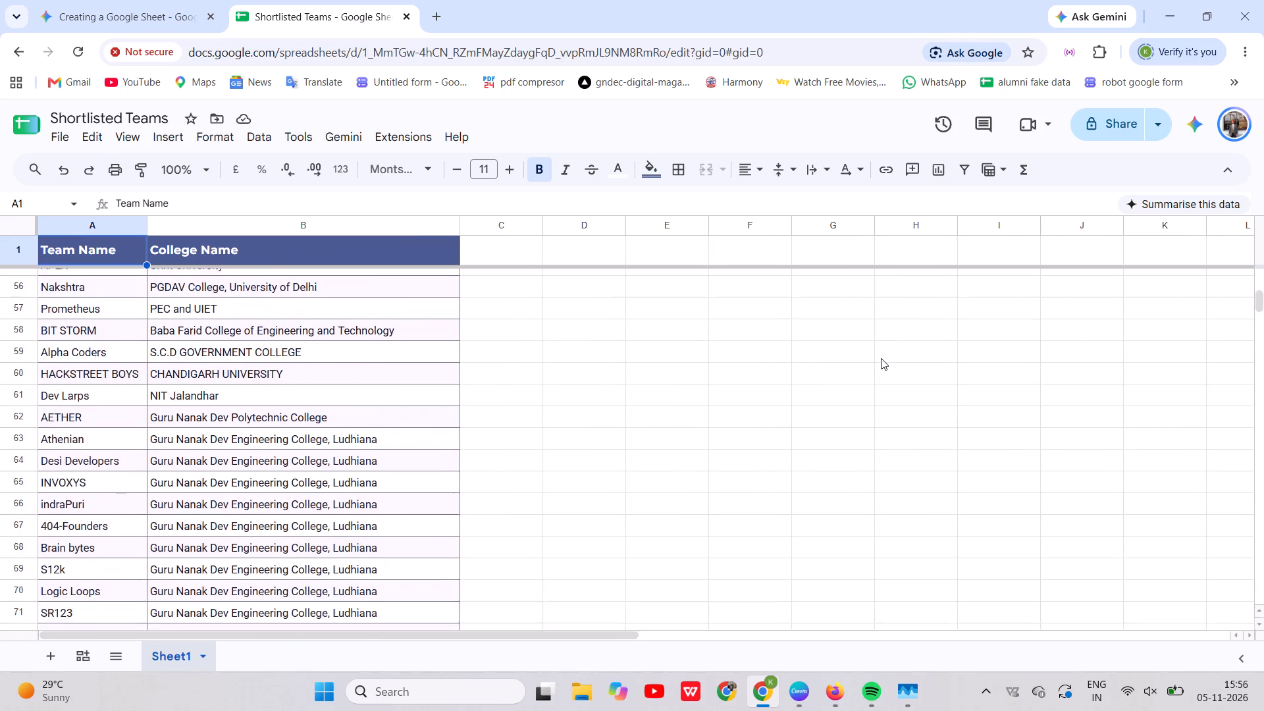
{"action": "scroll", "coordinate": [881, 358], "scroll_direction": "down", "scroll_amount": 2}
{"action": "scroll", "coordinate": [881, 358], "scroll_direction": "up", "scroll_amount": 4}
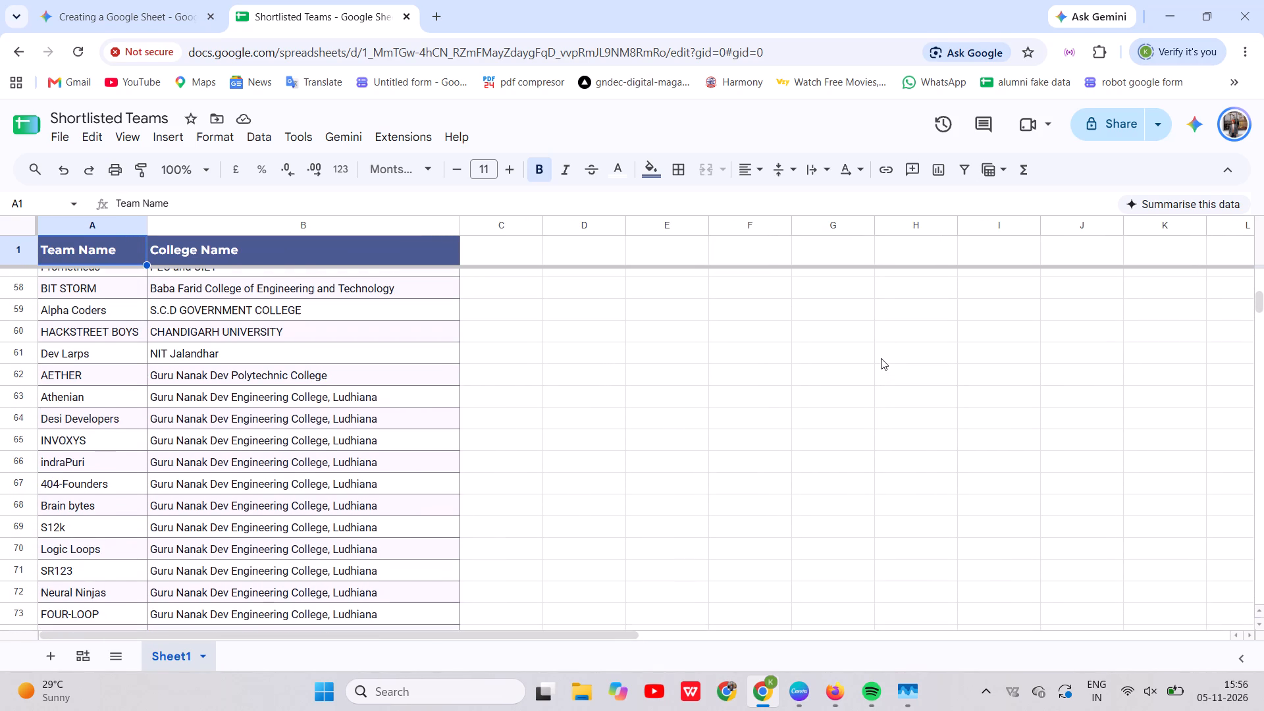
{"action": "scroll", "coordinate": [881, 358], "scroll_direction": "up", "scroll_amount": 1}
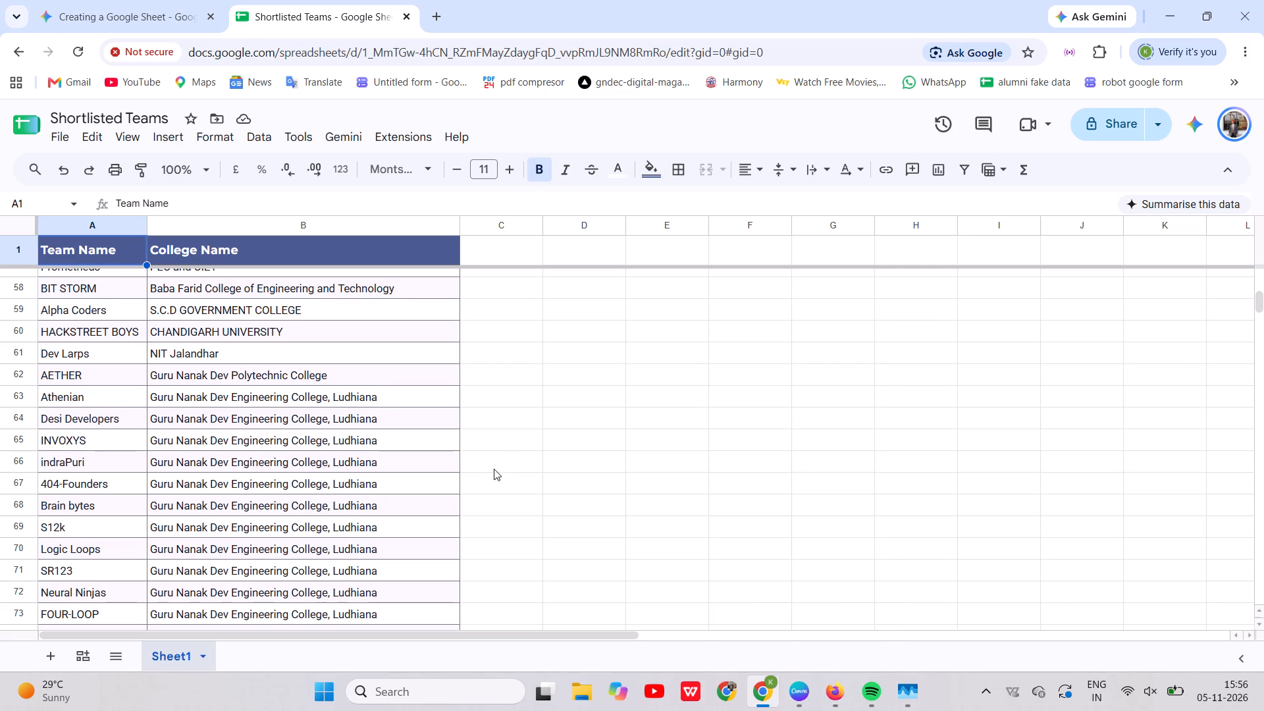
{"action": "scroll", "coordinate": [494, 469], "scroll_direction": "up", "scroll_amount": 7}
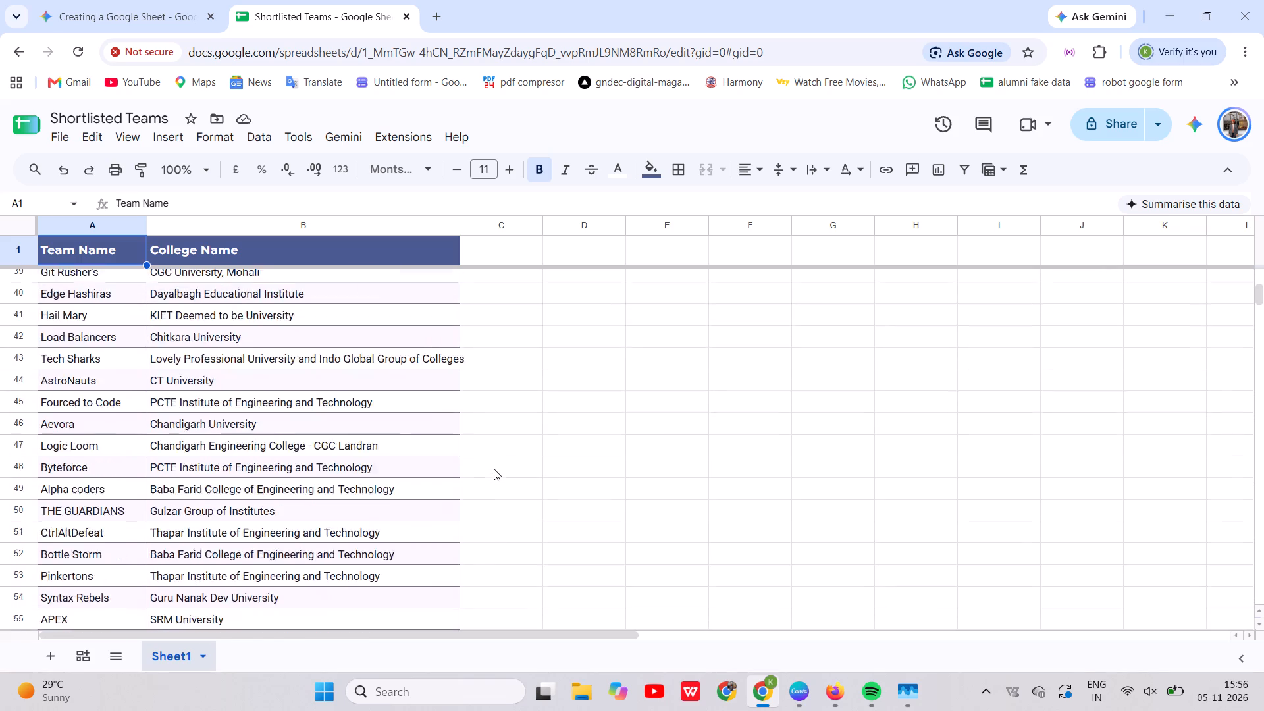
{"action": "scroll", "coordinate": [494, 469], "scroll_direction": "up", "scroll_amount": 6}
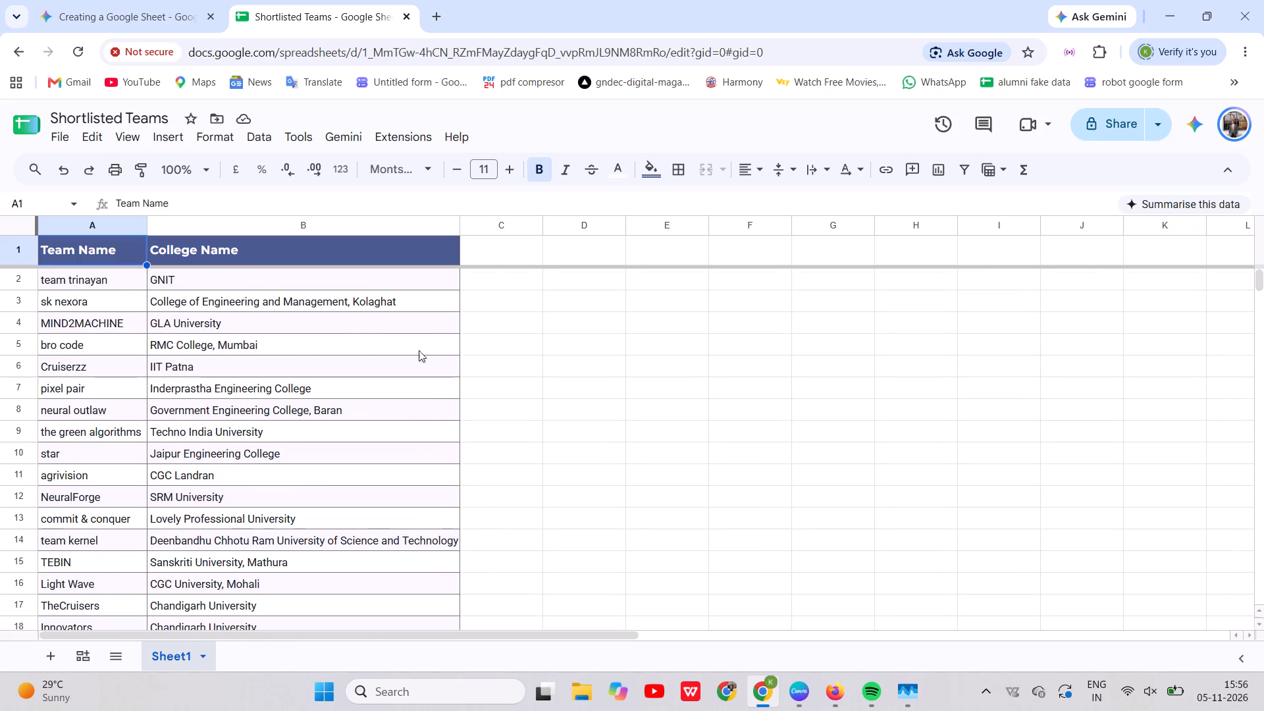
Copy the entire Team Name and College Name table, including its header row.
{"action": "key", "text": "ctrl+a"}
{"action": "key", "text": "ctrl+c"}
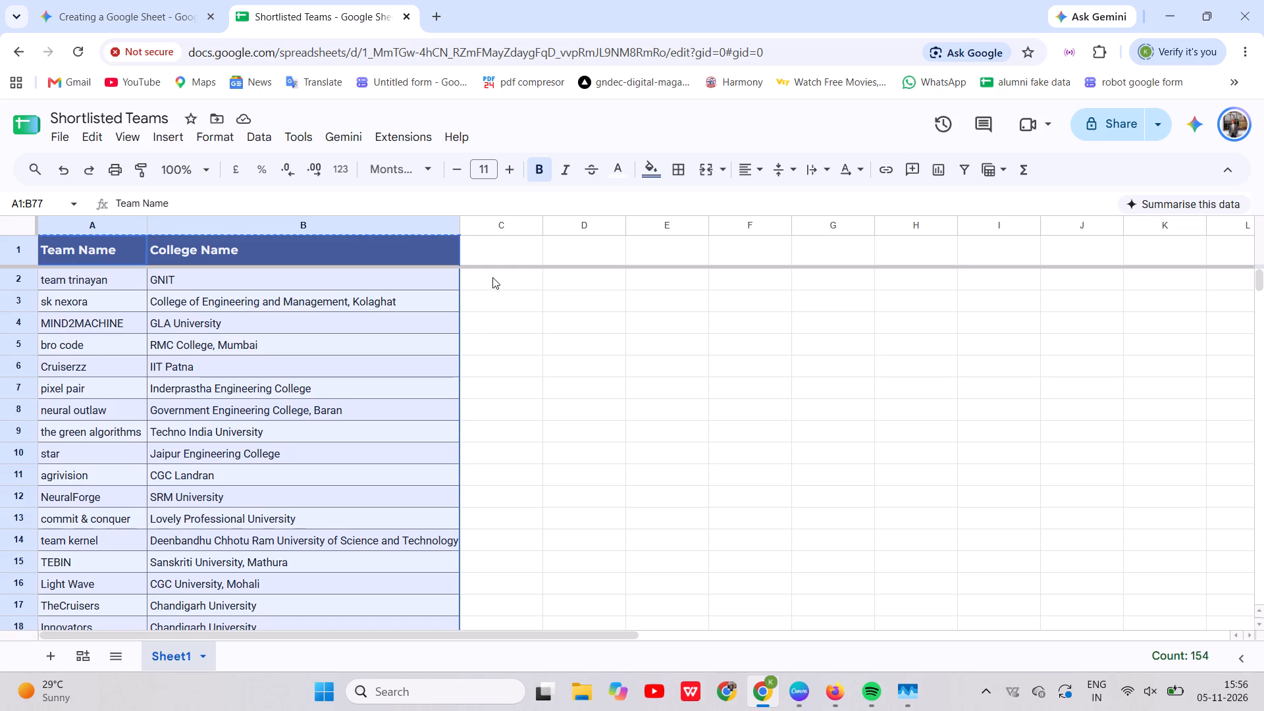
Switch to the Canva poster design and duplicate the page 1 cover.
{"action": "left_click", "coordinate": [799, 699]}
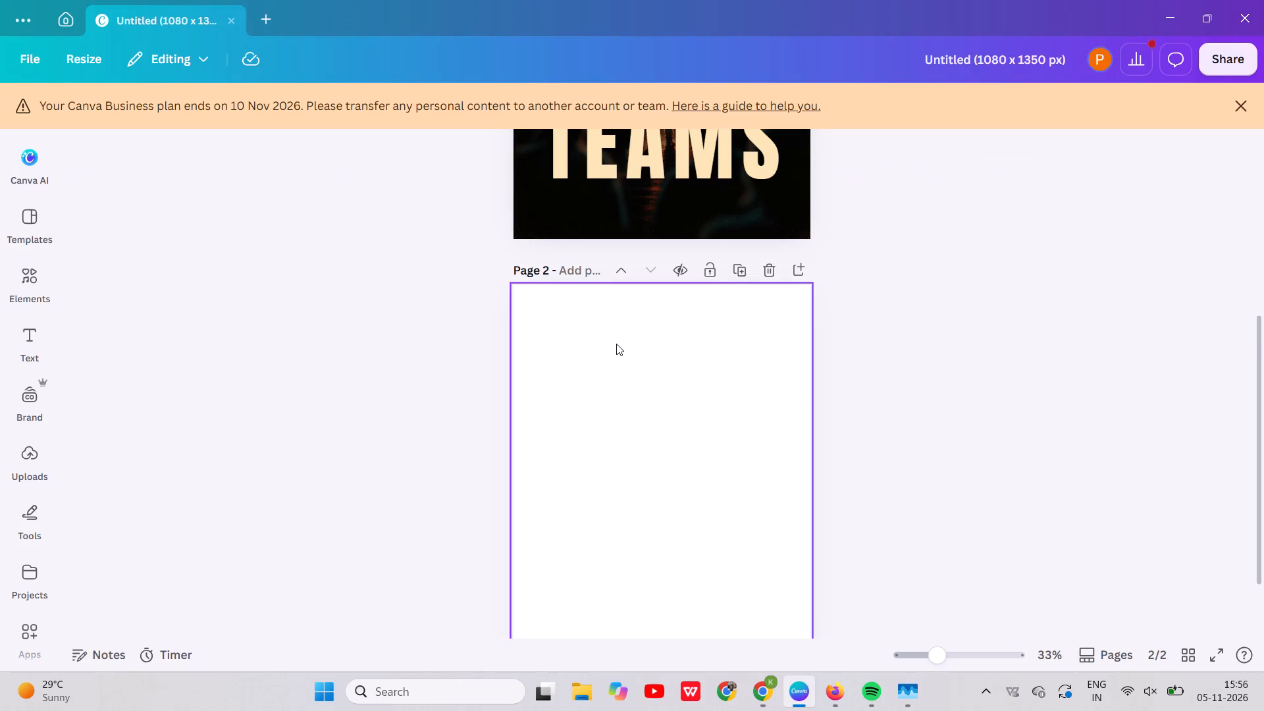
{"action": "scroll", "coordinate": [616, 344], "scroll_direction": "down", "scroll_amount": 1}
{"action": "scroll", "coordinate": [764, 368], "scroll_direction": "up", "scroll_amount": 4}
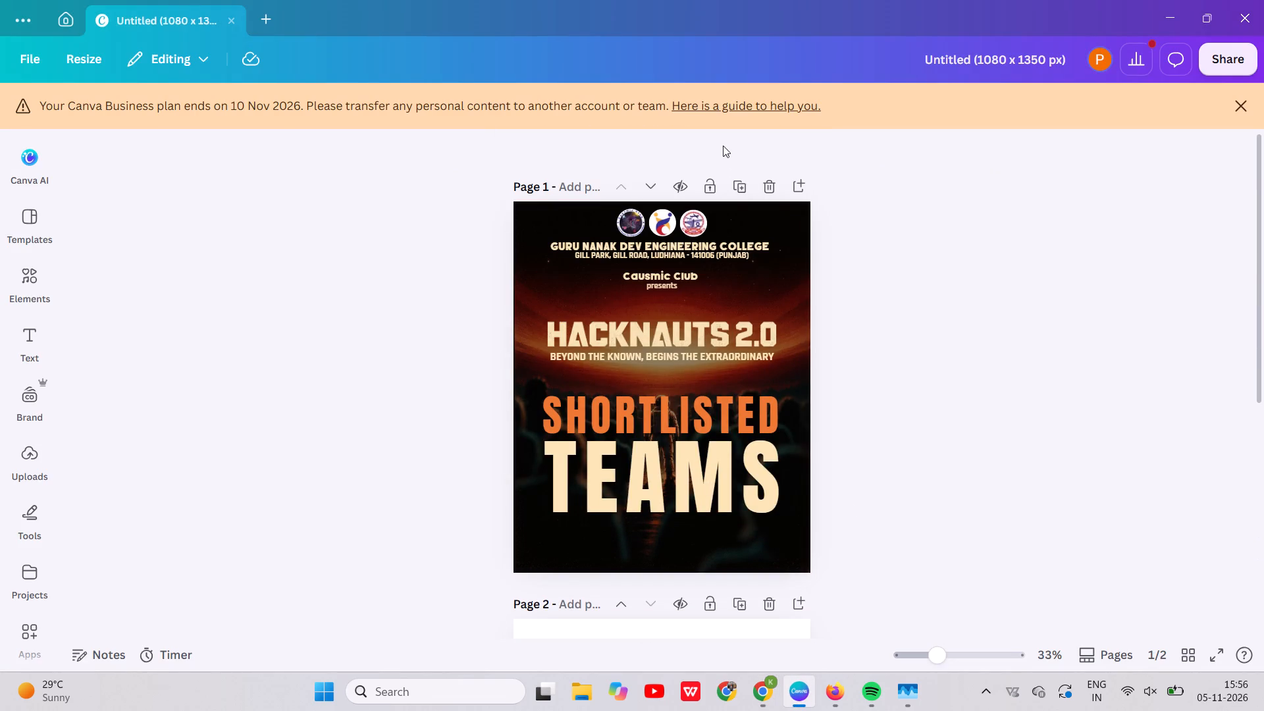
{"action": "left_click", "coordinate": [738, 186]}
Delete the HACKNAUTS 2.0 title with its tagline and the "Causmic Club presents" text from the duplicated page 2.
{"action": "scroll", "coordinate": [896, 432], "scroll_direction": "down", "scroll_amount": 2}
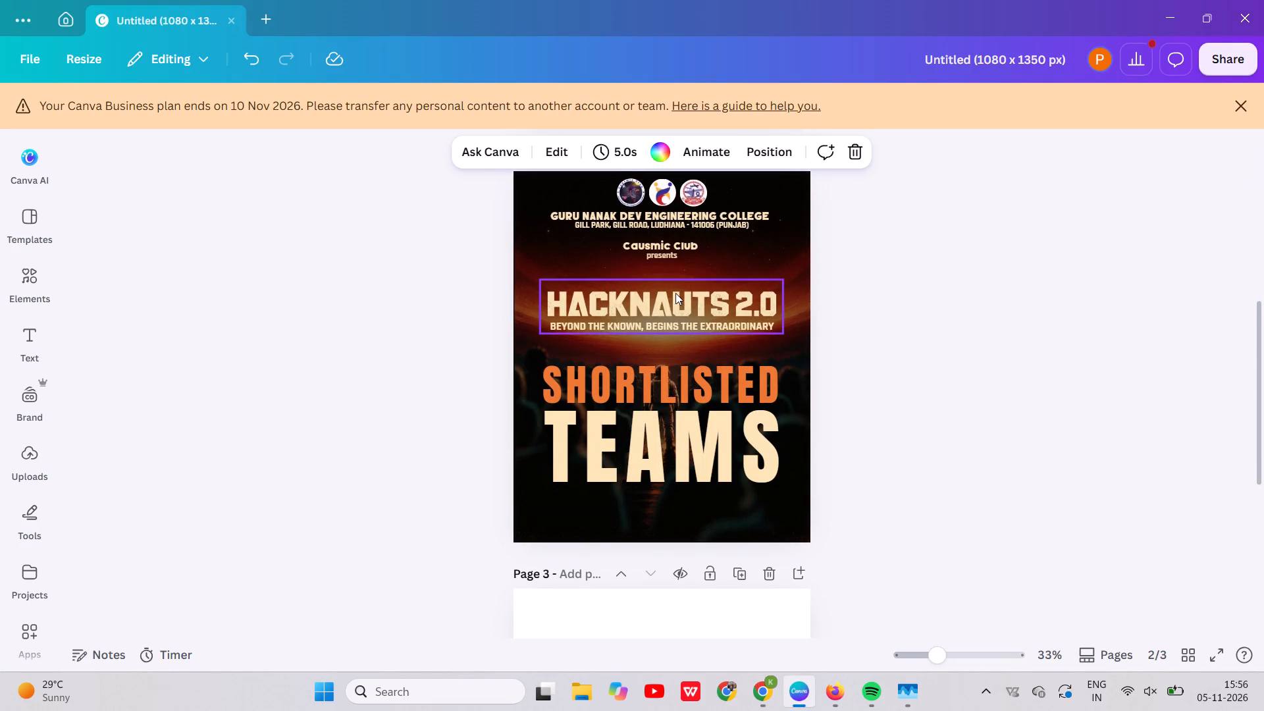
{"action": "left_click", "coordinate": [675, 294]}
{"action": "key", "text": "Delete"}
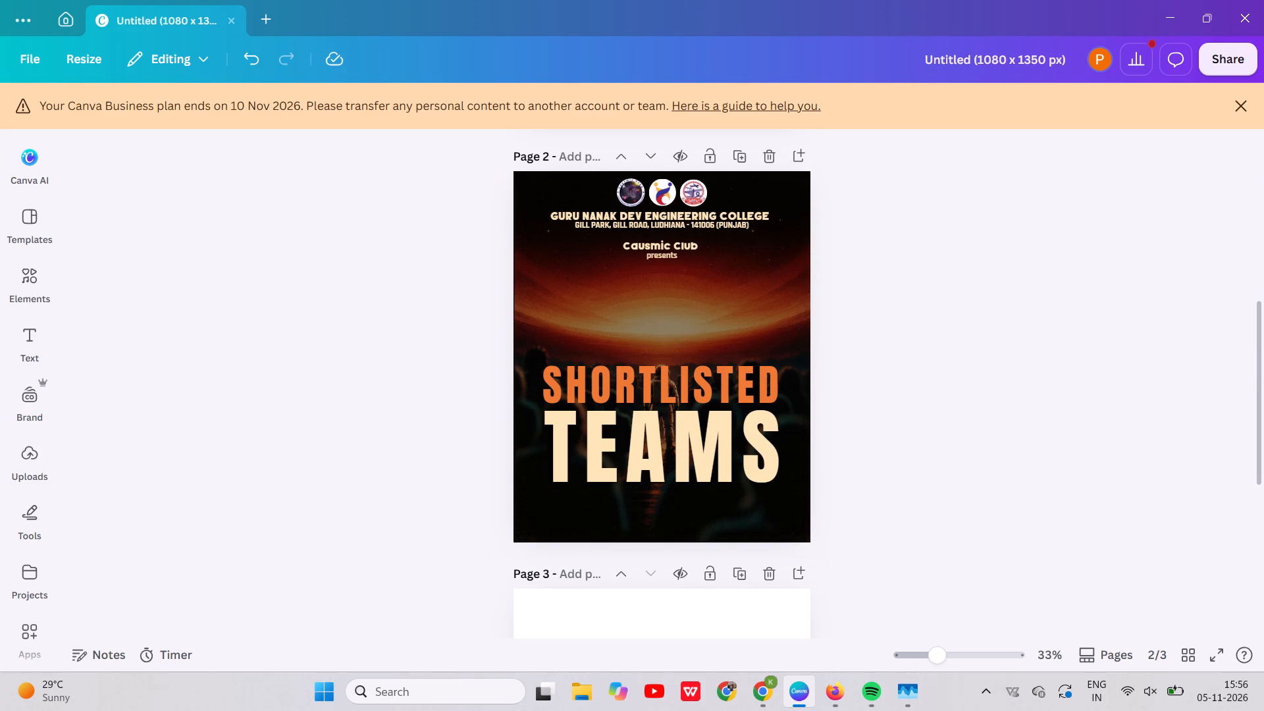
{"action": "left_click_drag", "start_coordinate": [878, 454], "coordinate": [533, 205]}
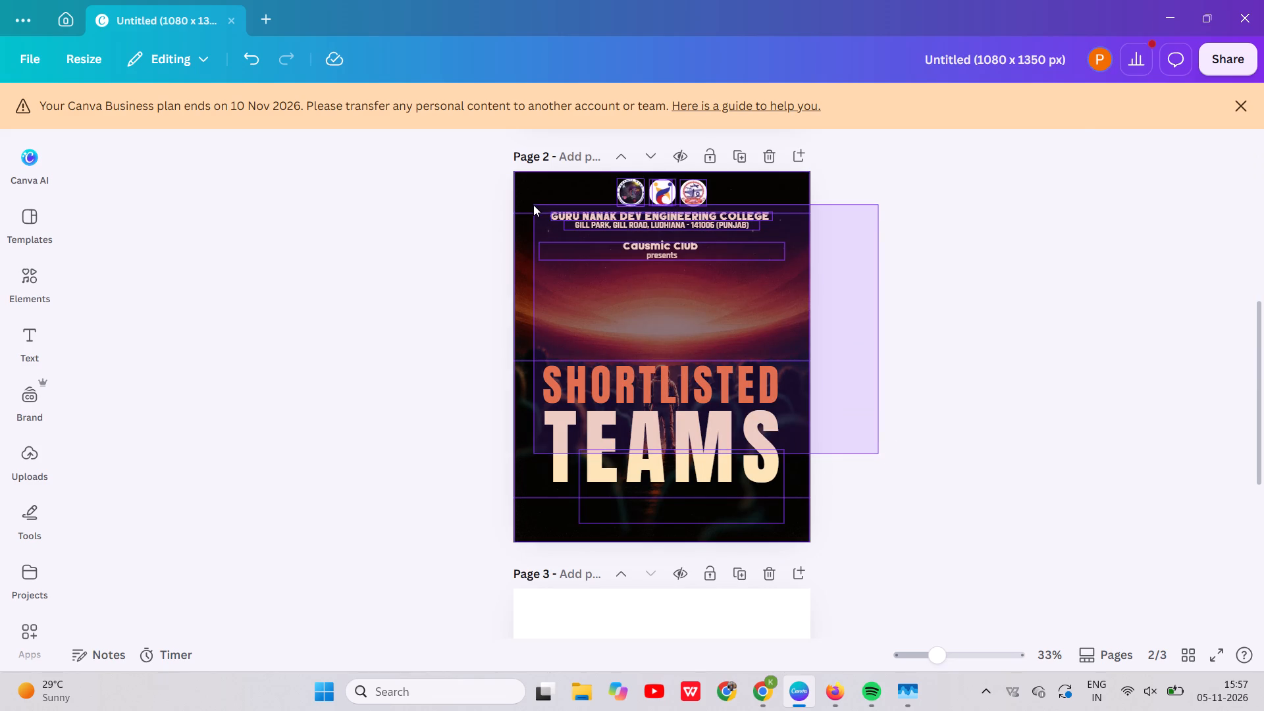
{"action": "left_click", "coordinate": [1006, 305]}
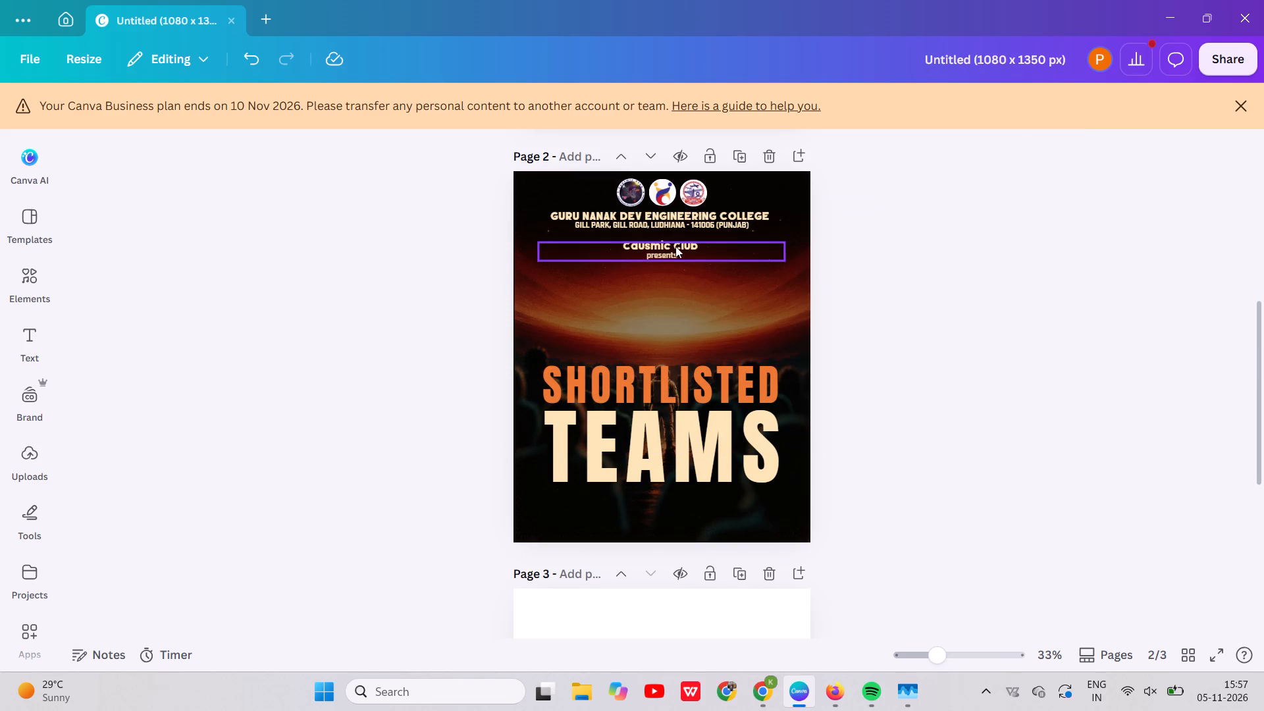
{"action": "left_click", "coordinate": [671, 245]}
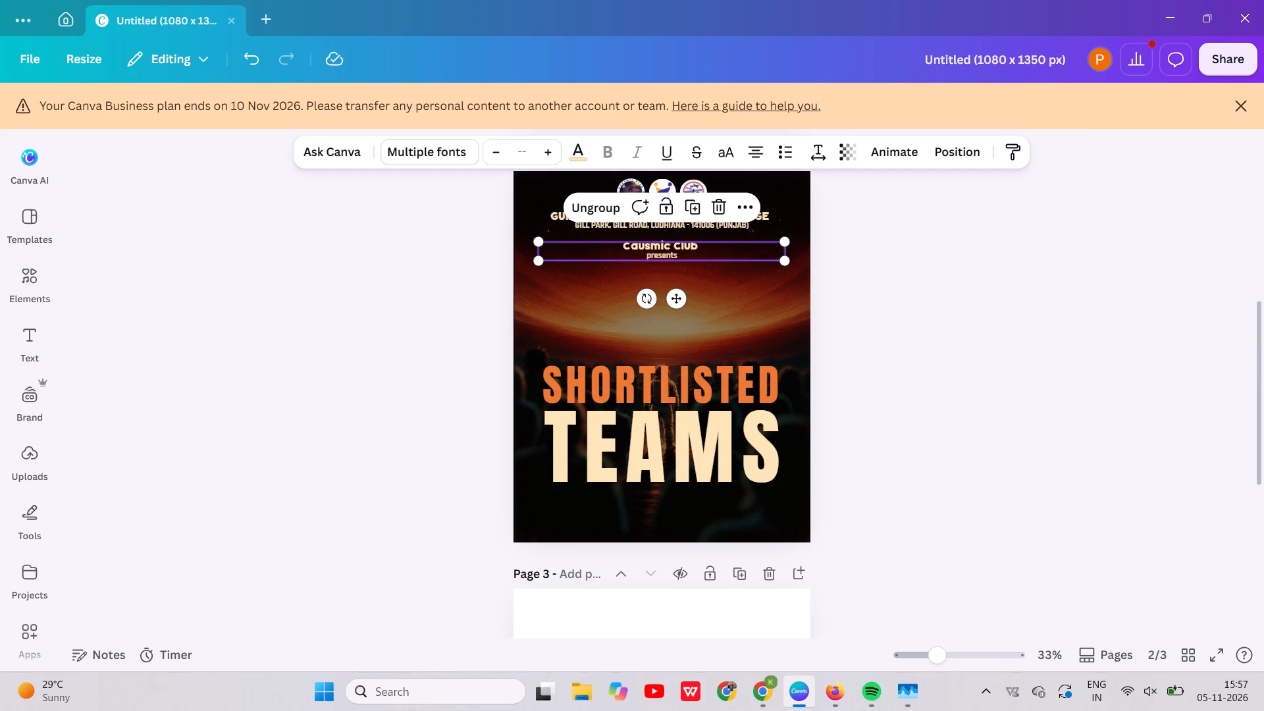
{"action": "key", "text": "Delete"}
Lock the position and appearance of page 2's background image.
{"action": "left_click", "coordinate": [753, 307]}
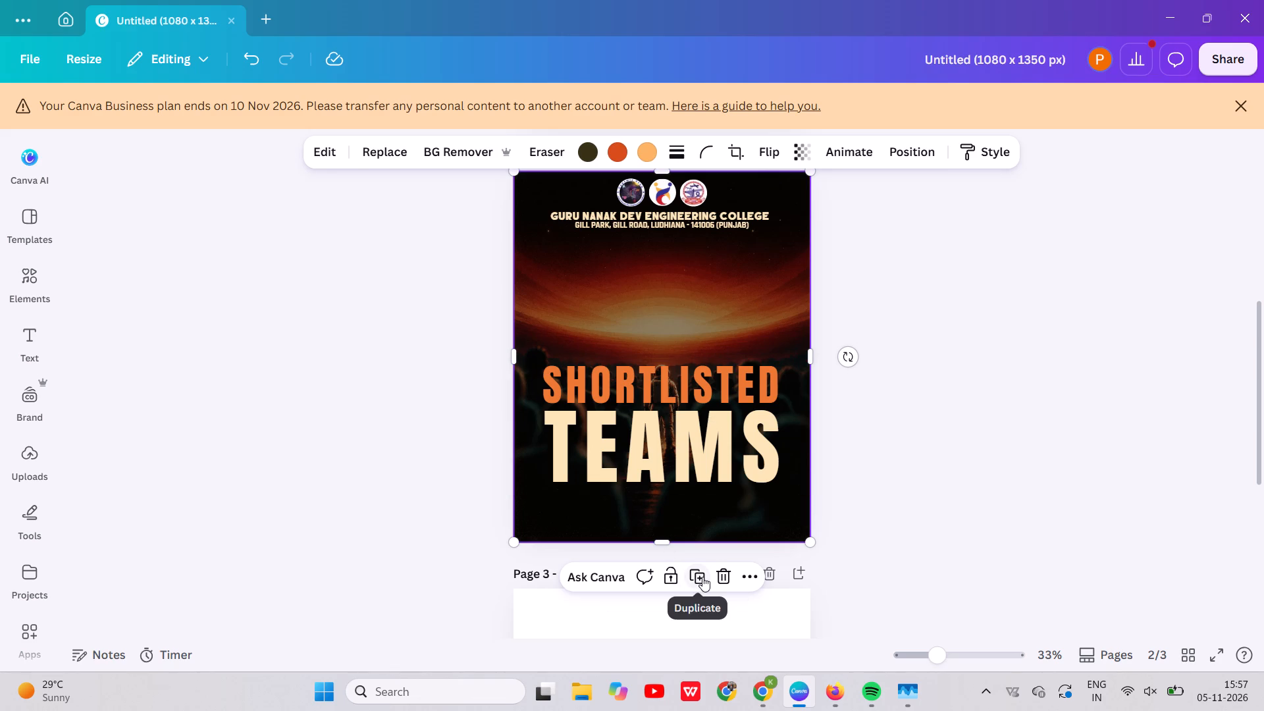
{"action": "left_click", "coordinate": [668, 580]}
{"action": "left_click", "coordinate": [995, 352]}
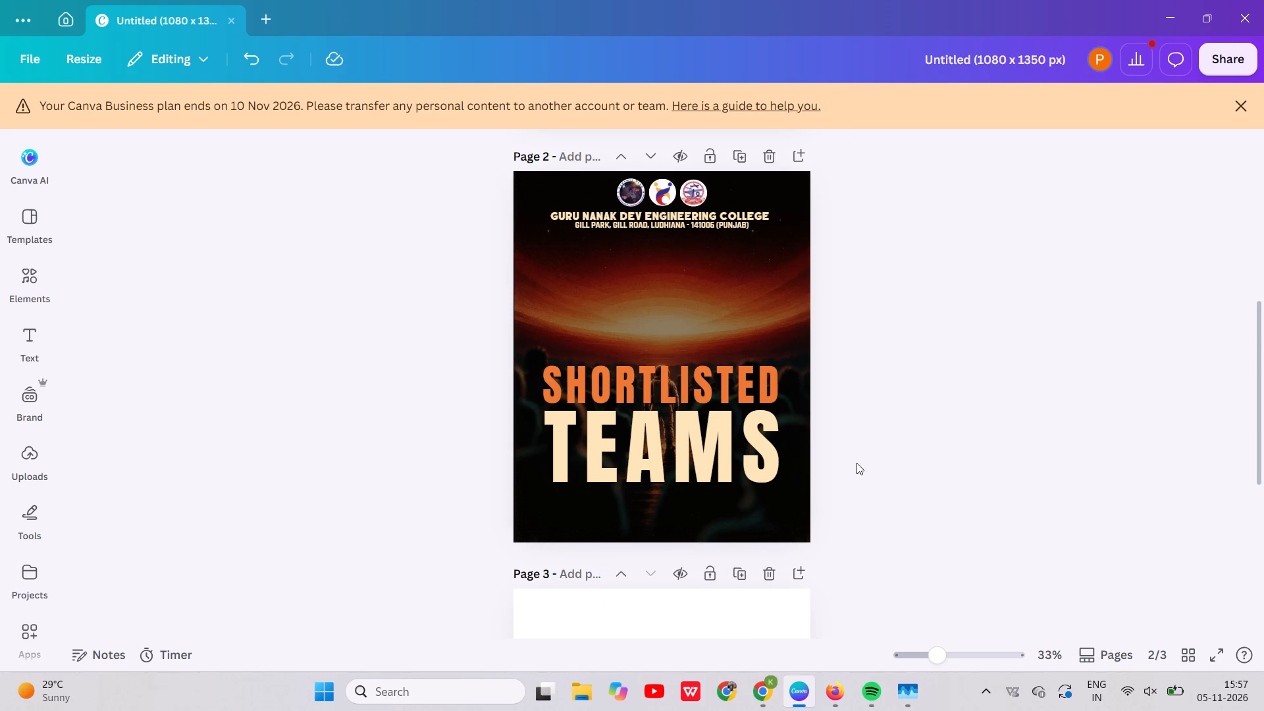
Delete the SHORTLISTED TEAMS heading from page 2.
{"action": "left_click_drag", "start_coordinate": [851, 473], "coordinate": [859, 433]}
{"action": "left_click", "coordinate": [802, 395]}
{"action": "left_click_drag", "start_coordinate": [782, 406], "coordinate": [743, 551]}
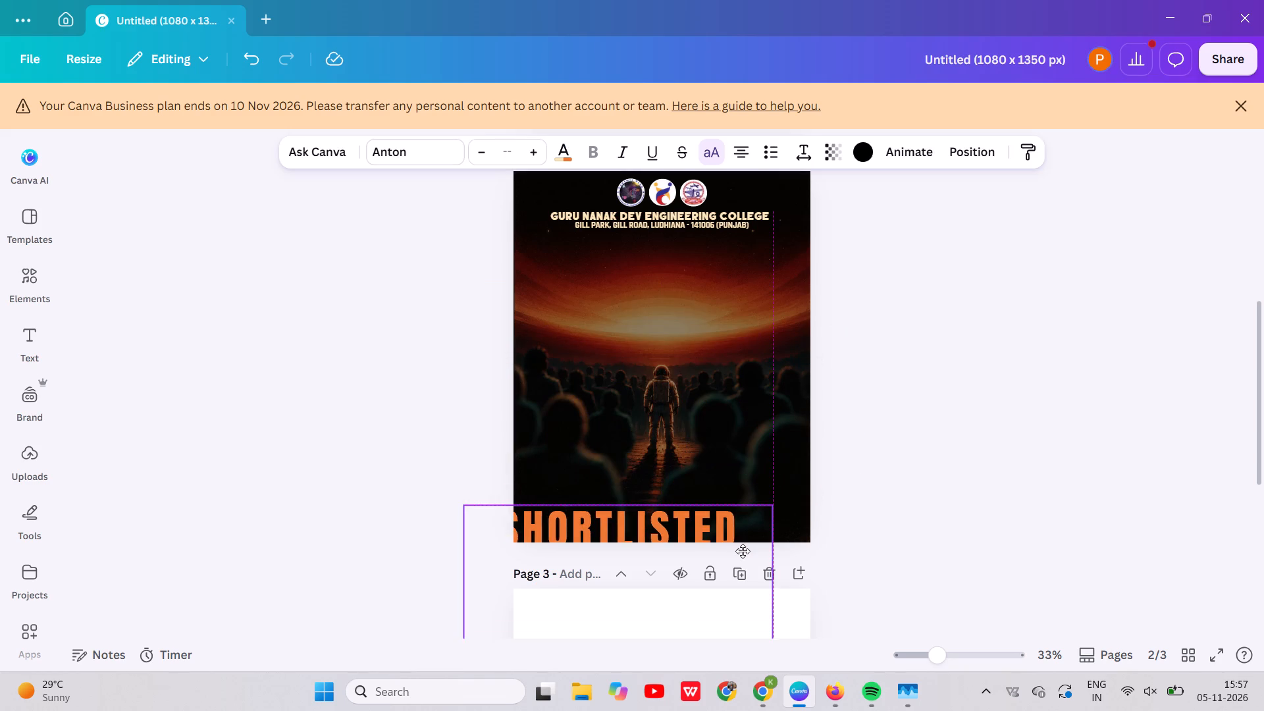
{"action": "left_click_drag", "start_coordinate": [743, 551], "coordinate": [750, 494]}
{"action": "key", "text": "Delete"}
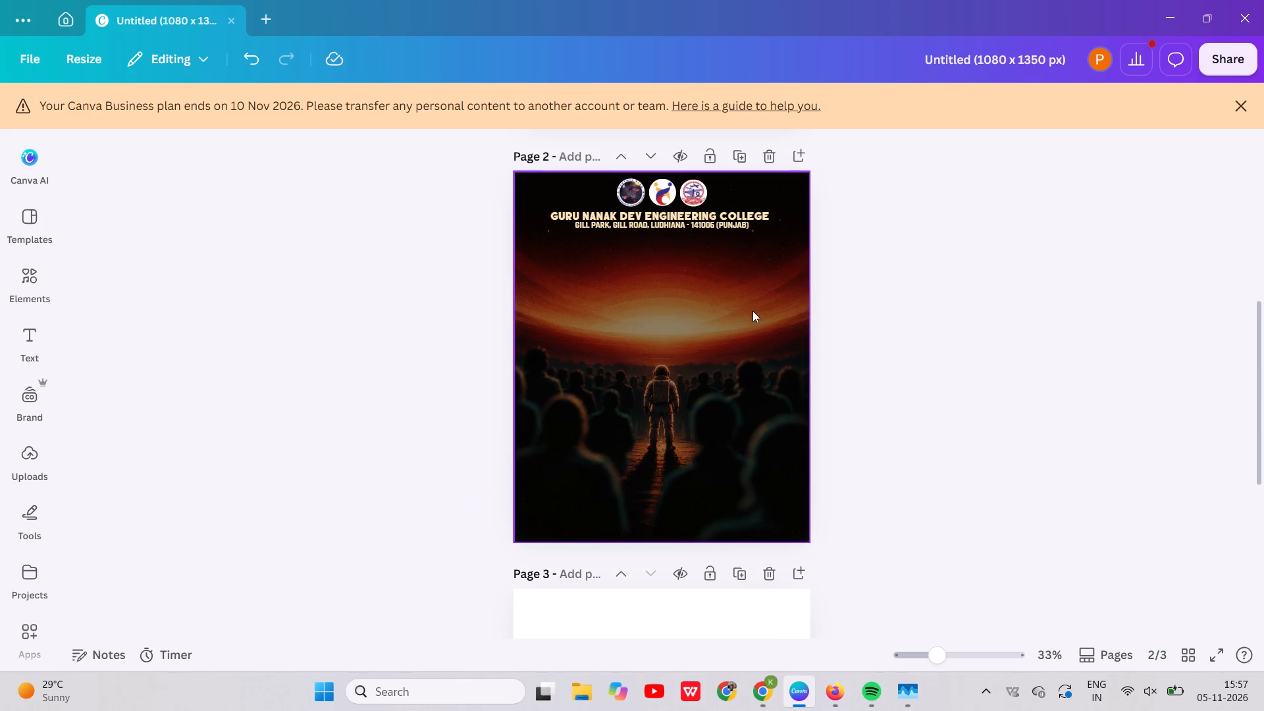
Delete the three logos, the college name and the address line from the top of page 2, leaving only the background.
{"action": "scroll", "coordinate": [928, 244], "scroll_direction": "up", "scroll_amount": 1}
{"action": "left_click_drag", "start_coordinate": [876, 275], "coordinate": [577, 279]}
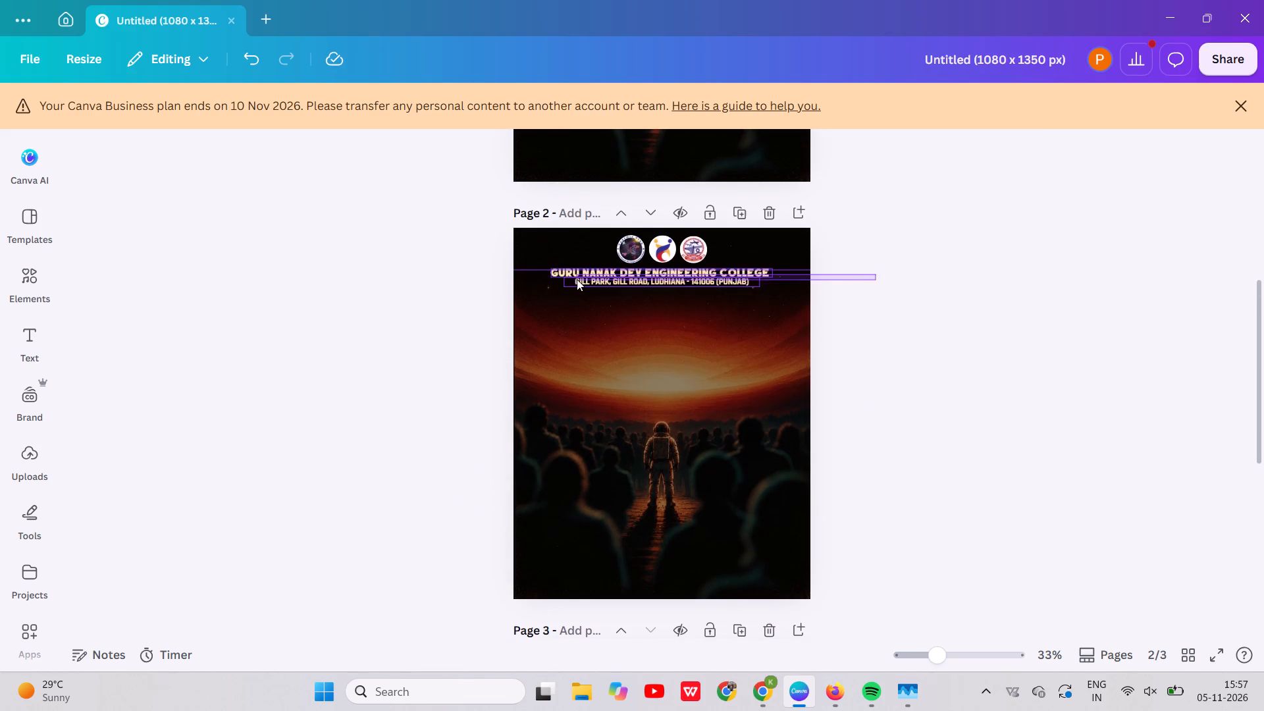
{"action": "left_click_drag", "start_coordinate": [577, 279], "coordinate": [807, 267]}
{"action": "left_click", "coordinate": [951, 302]}
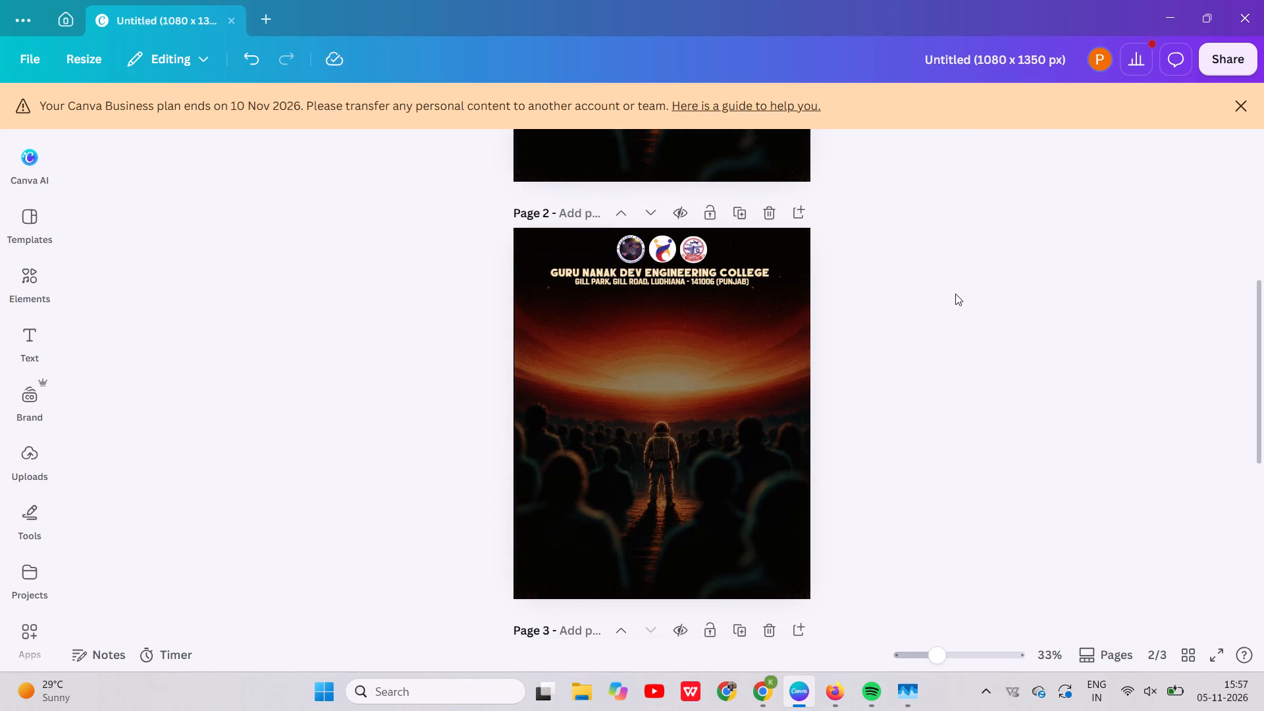
{"action": "left_click_drag", "start_coordinate": [955, 290], "coordinate": [592, 248]}
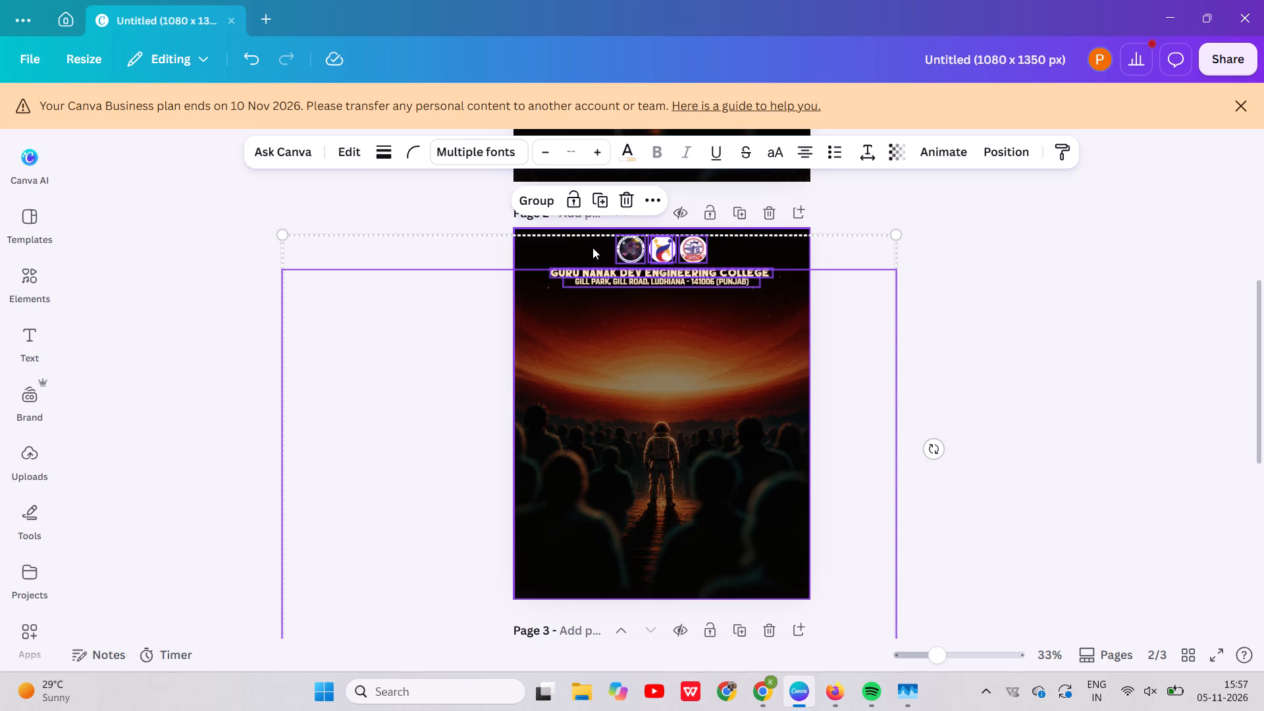
{"action": "key", "text": "Delete"}
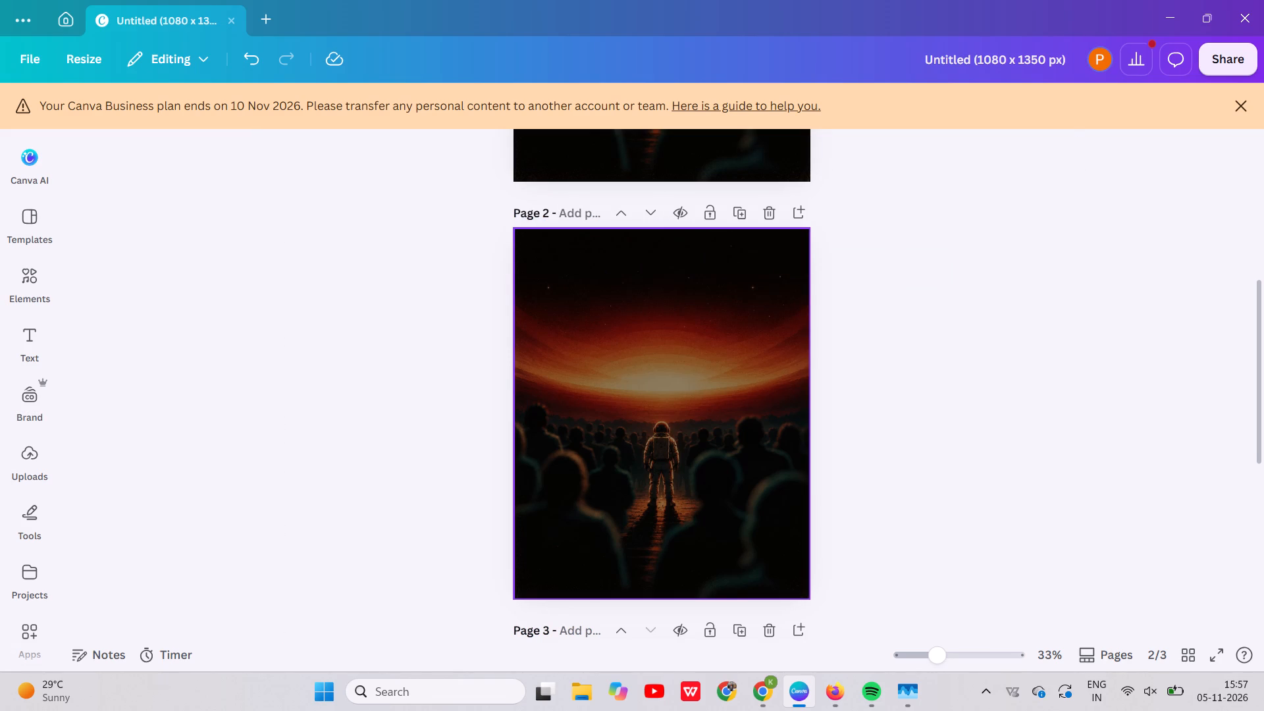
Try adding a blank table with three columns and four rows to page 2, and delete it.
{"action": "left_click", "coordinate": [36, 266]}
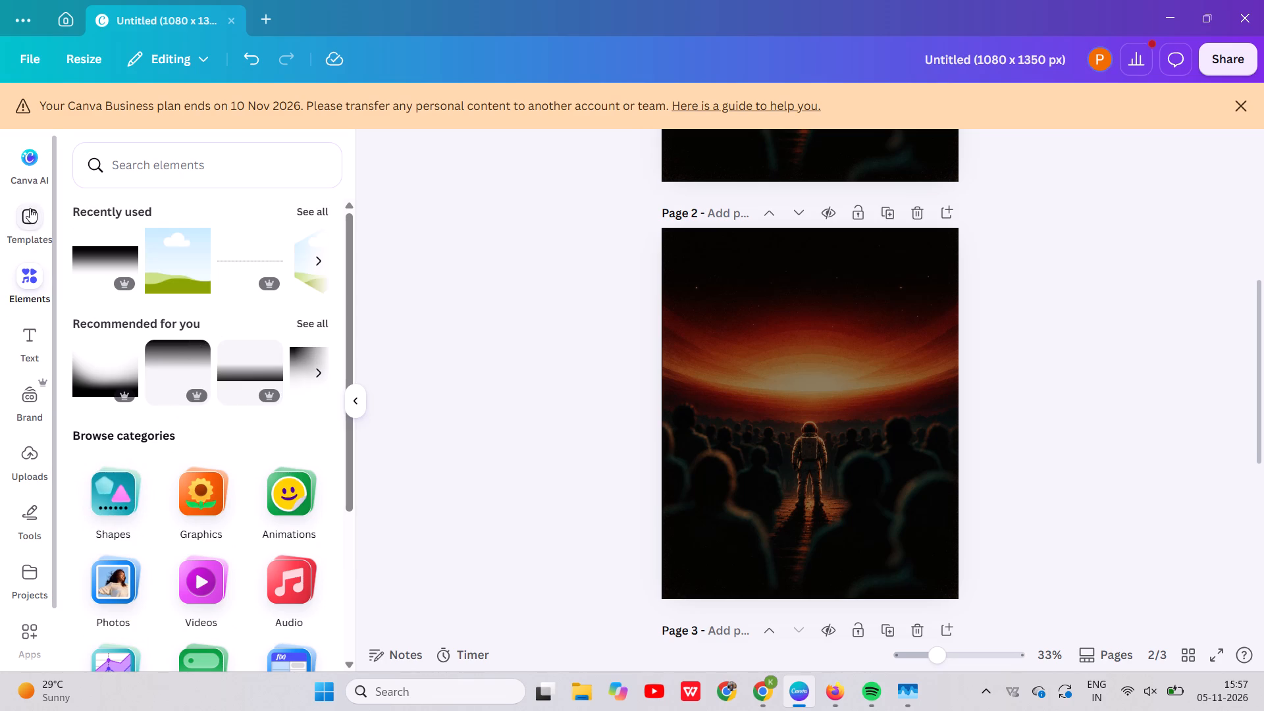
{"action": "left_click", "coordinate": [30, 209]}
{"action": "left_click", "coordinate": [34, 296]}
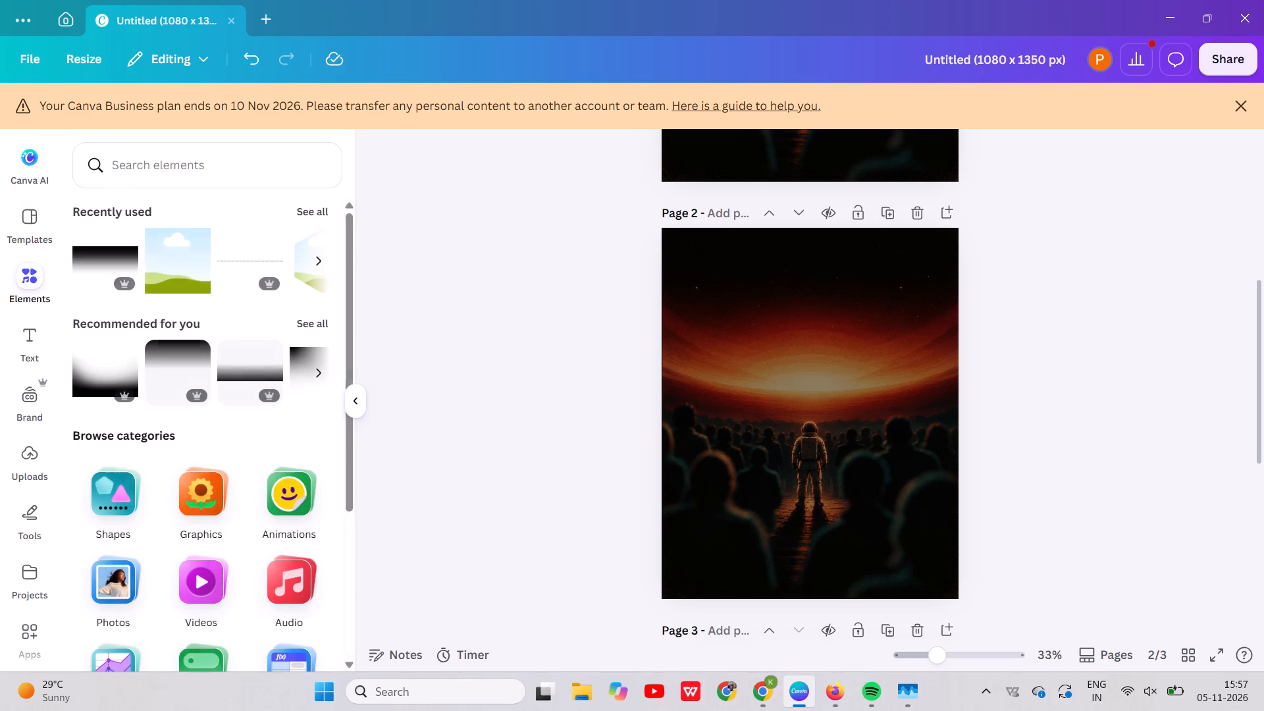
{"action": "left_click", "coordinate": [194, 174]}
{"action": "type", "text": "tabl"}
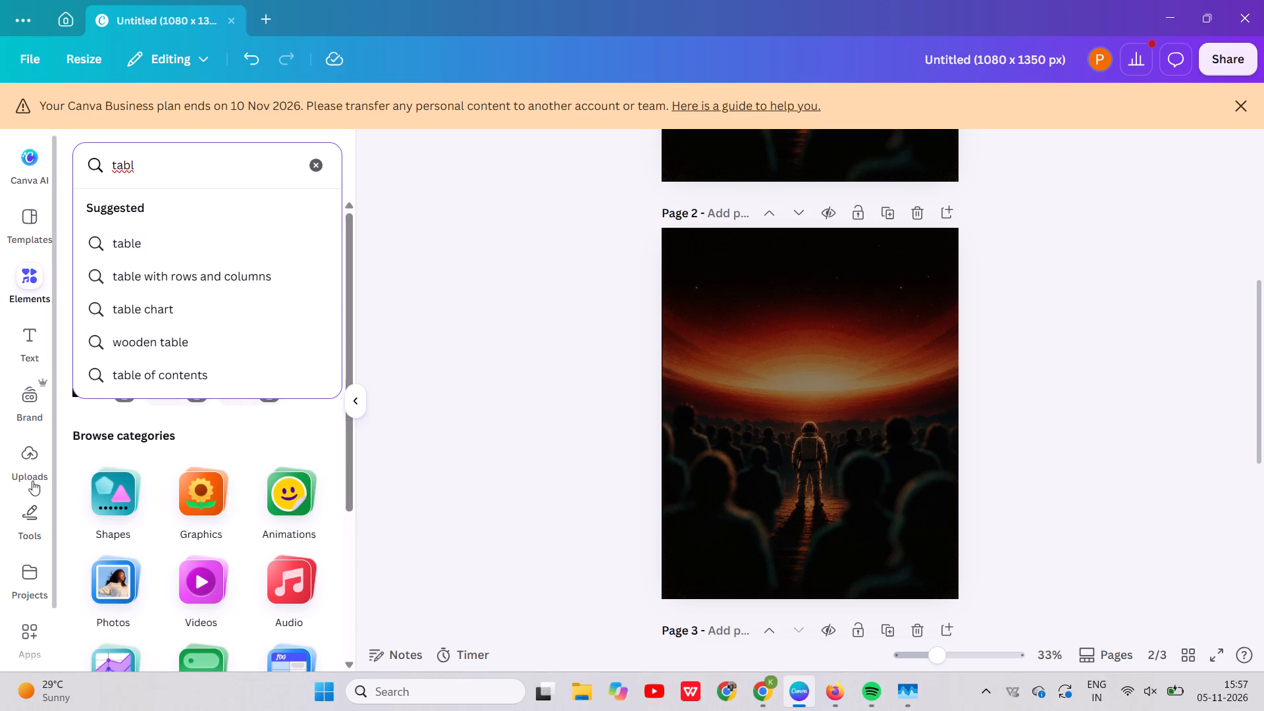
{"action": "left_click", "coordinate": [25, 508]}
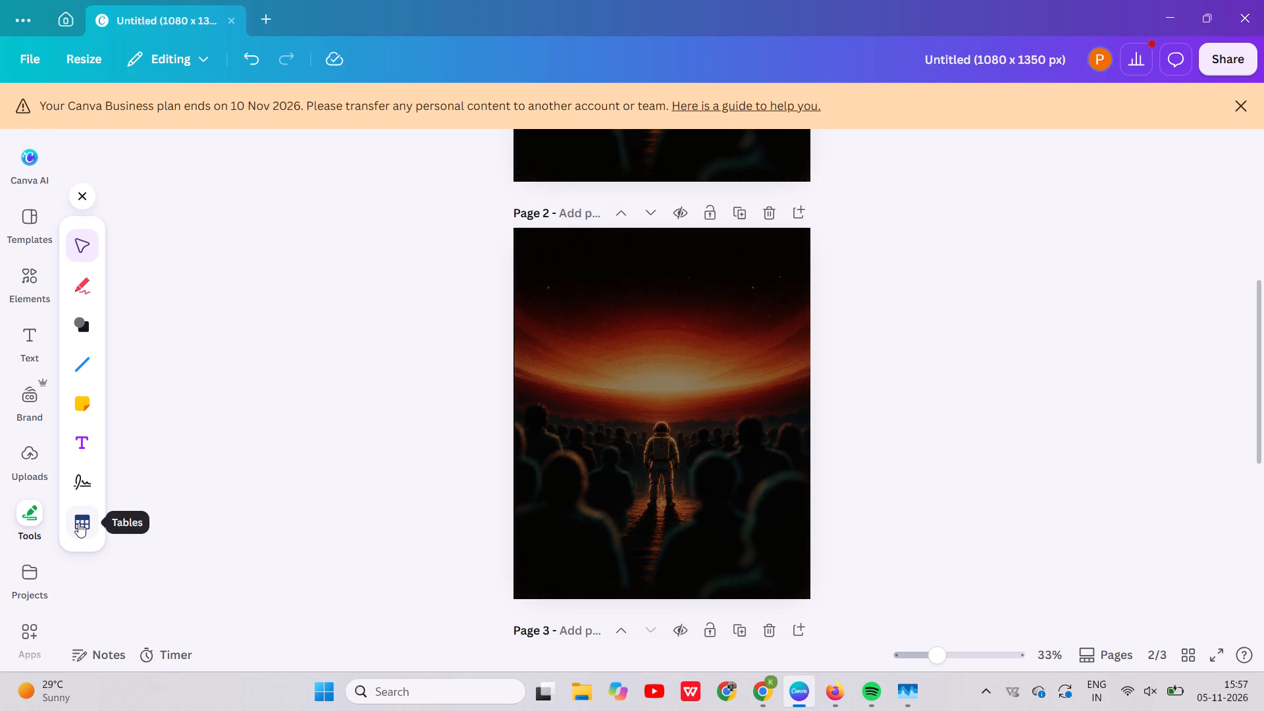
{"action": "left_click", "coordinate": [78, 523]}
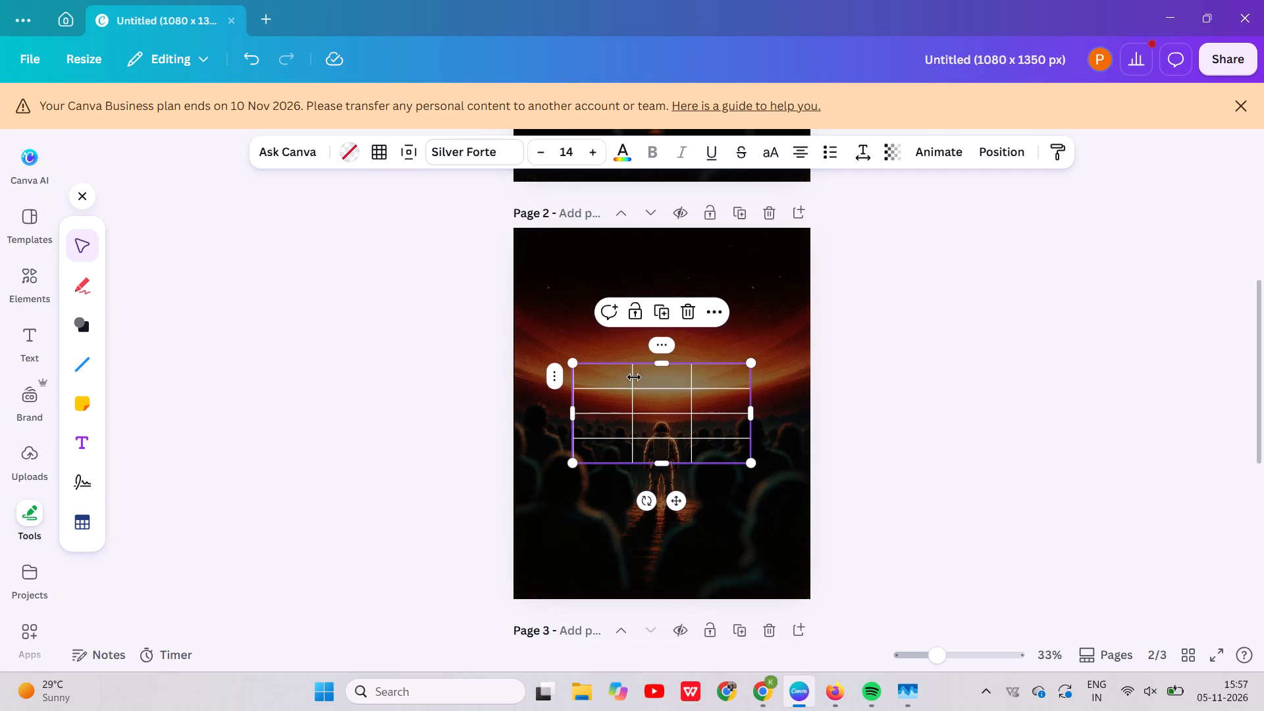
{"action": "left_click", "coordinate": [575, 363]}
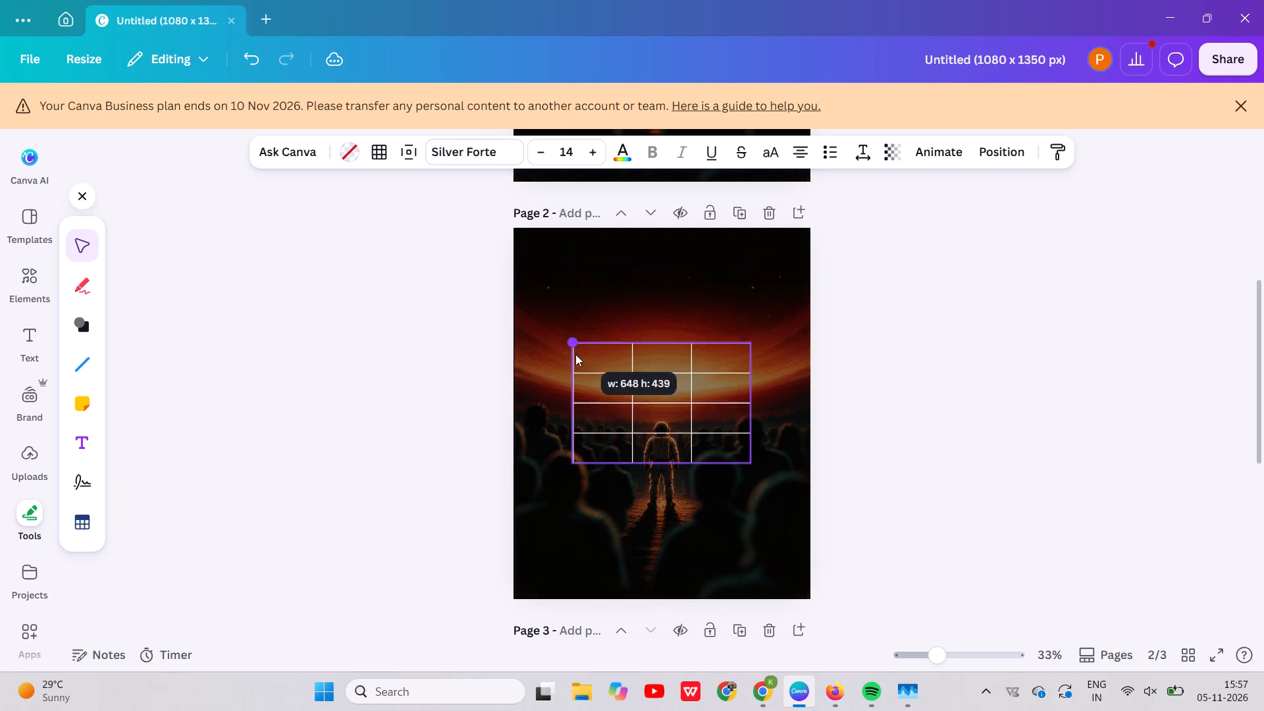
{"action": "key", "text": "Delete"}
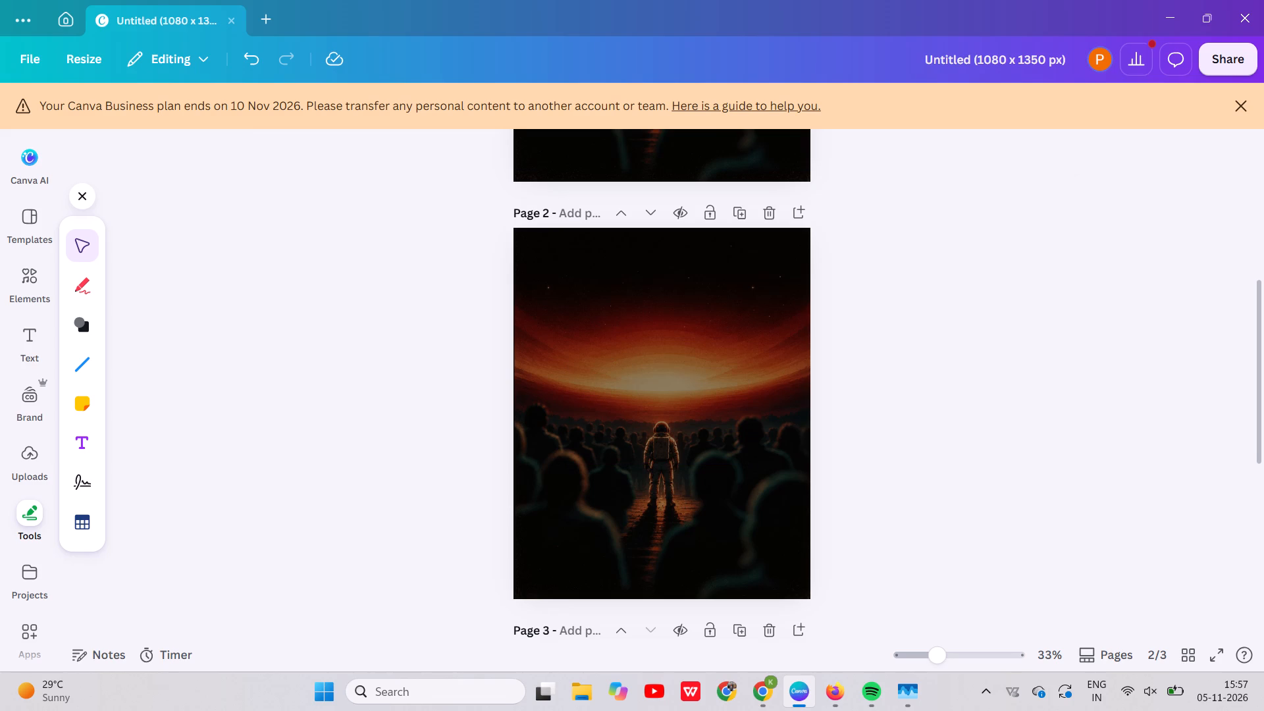
Paste the copied team and college table onto page 2.
{"action": "left_click", "coordinate": [623, 365]}
{"action": "key", "text": "ctrl+v"}
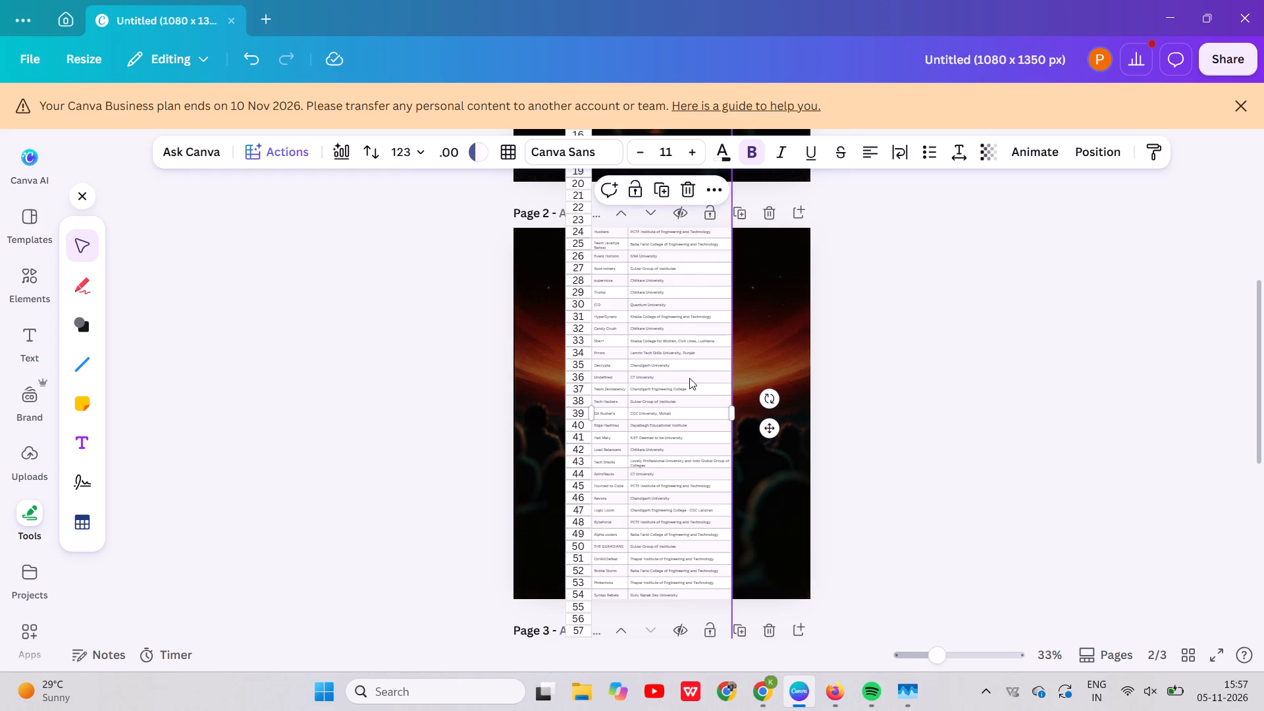
{"action": "scroll", "coordinate": [689, 378], "scroll_direction": "up", "scroll_amount": 6}
{"action": "scroll", "coordinate": [689, 378], "scroll_direction": "down", "scroll_amount": 2}
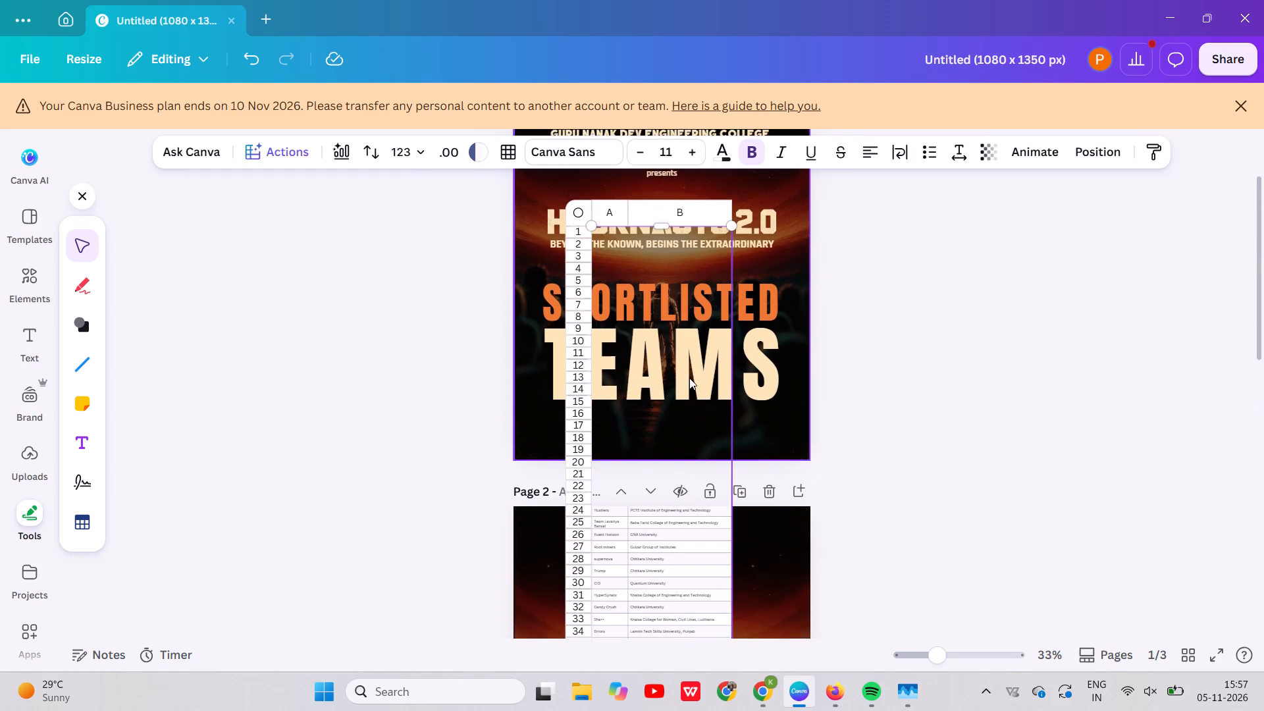
{"action": "scroll", "coordinate": [689, 378], "scroll_direction": "down", "scroll_amount": 2}
{"action": "scroll", "coordinate": [689, 378], "scroll_direction": "up", "scroll_amount": 1}
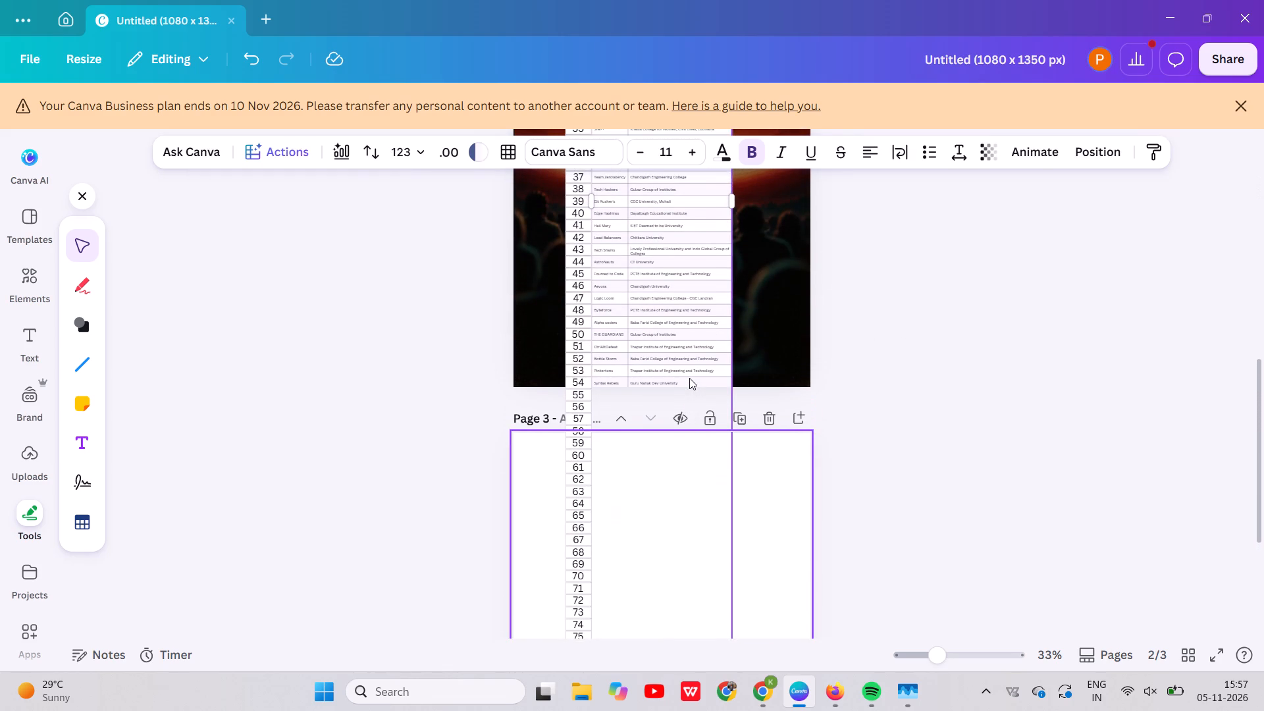
{"action": "scroll", "coordinate": [689, 378], "scroll_direction": "up", "scroll_amount": 1}
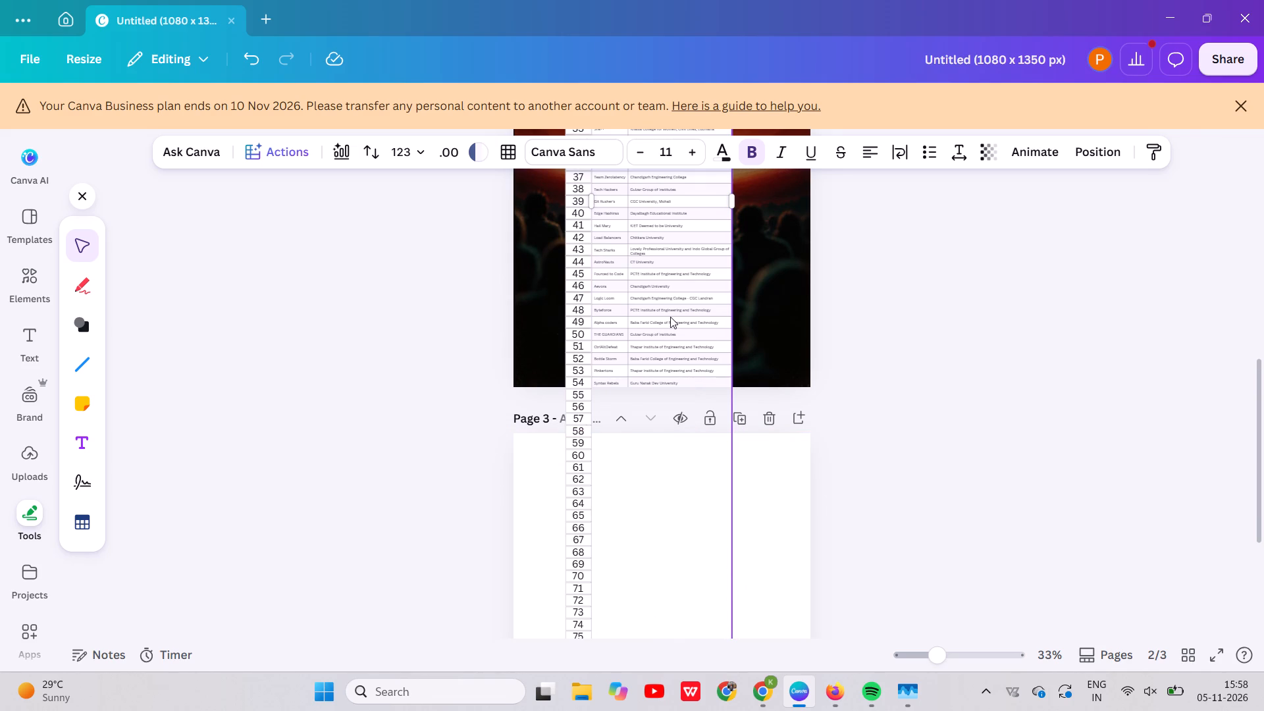
Delete the pasted team and college table from page 2.
{"action": "key", "text": "Delete"}
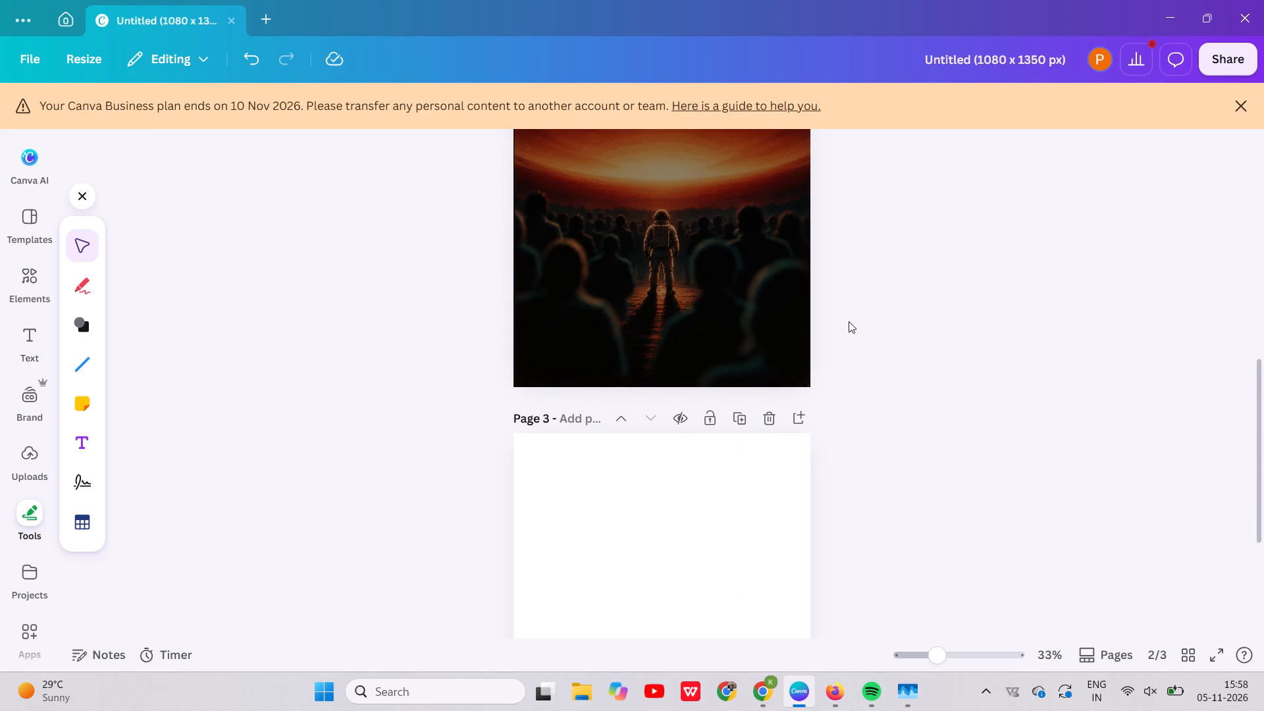
Make a copy of the whole poster design, and return to the original design.
{"action": "scroll", "coordinate": [849, 321], "scroll_direction": "up", "scroll_amount": 4}
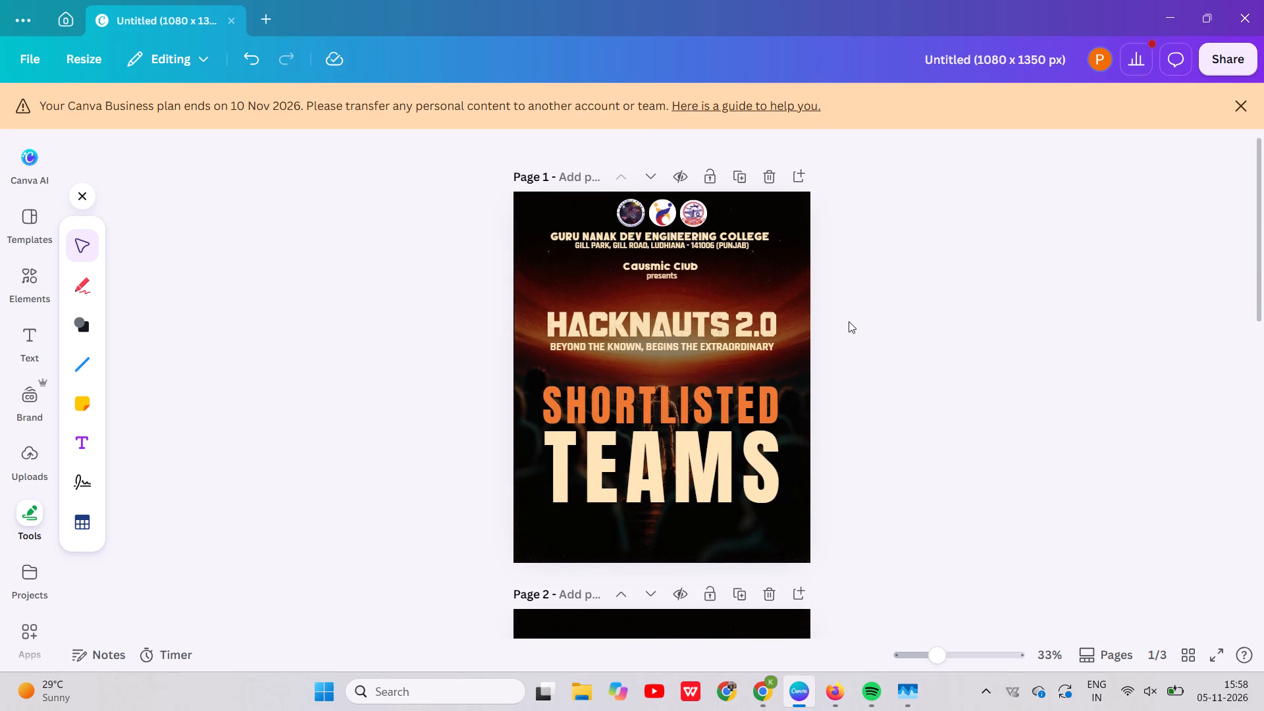
{"action": "scroll", "coordinate": [849, 321], "scroll_direction": "down", "scroll_amount": 2}
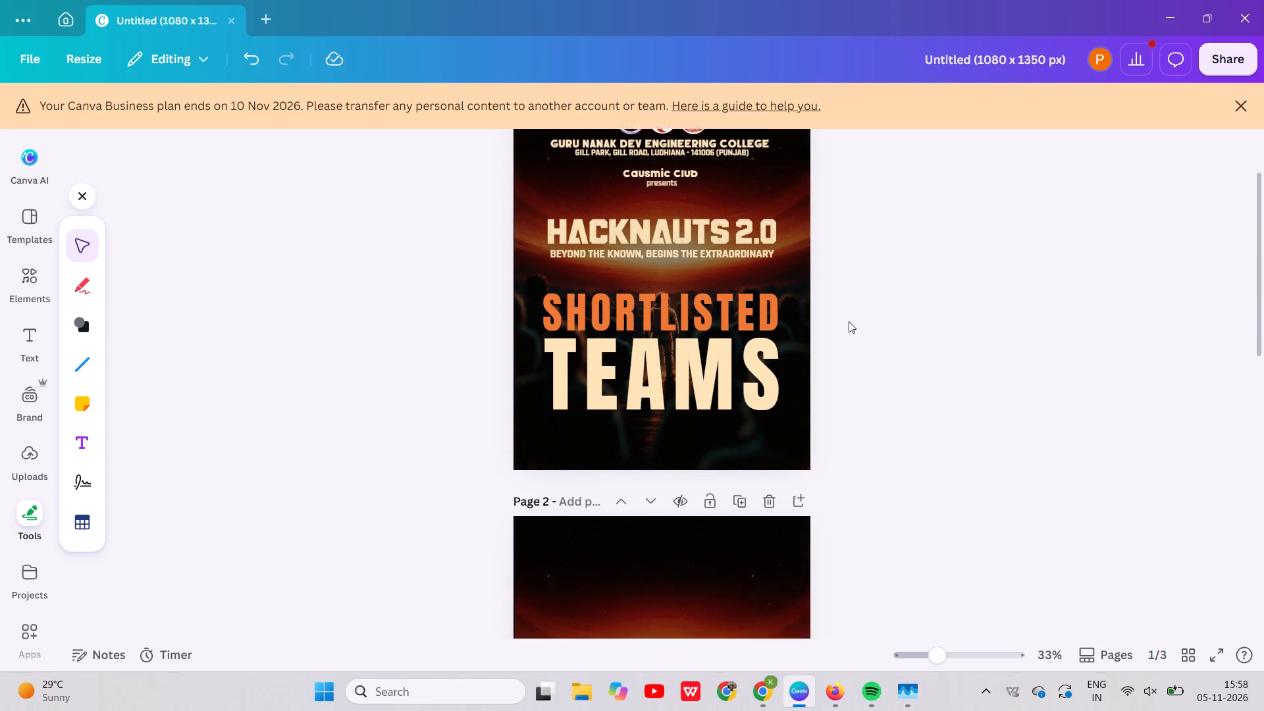
{"action": "scroll", "coordinate": [849, 321], "scroll_direction": "down", "scroll_amount": 1}
{"action": "left_click", "coordinate": [34, 60]}
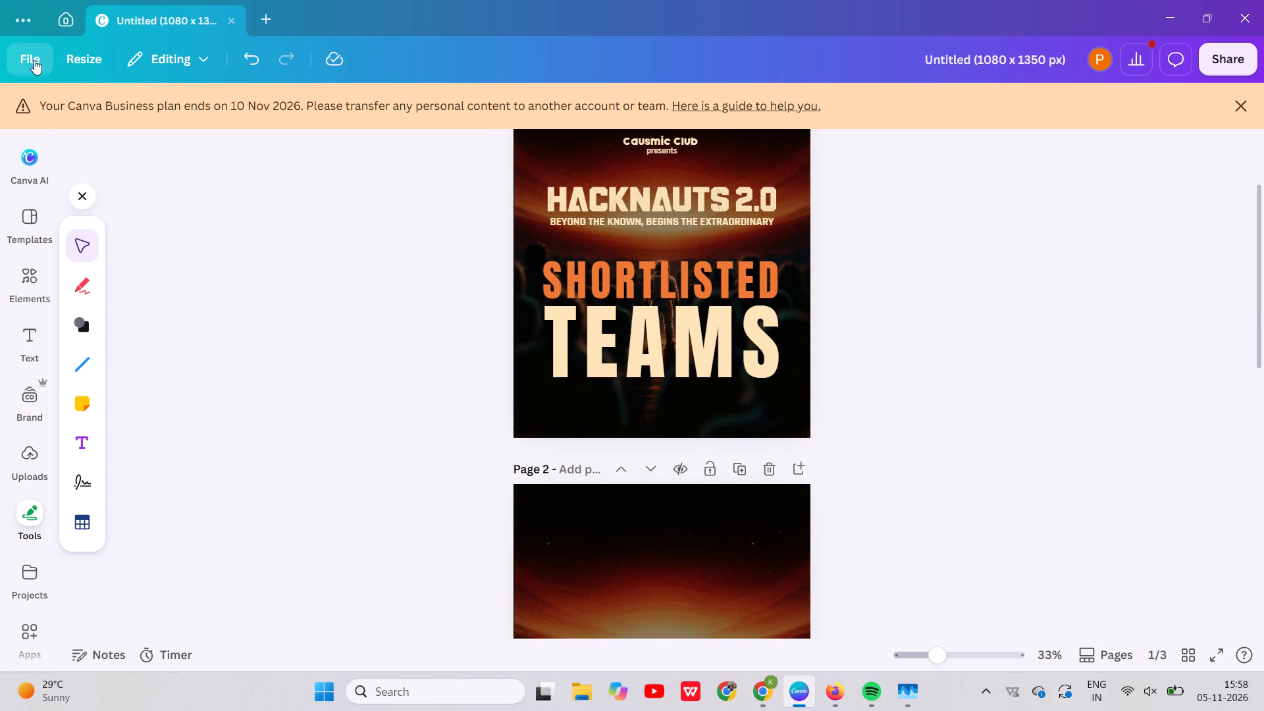
{"action": "left_click", "coordinate": [124, 241]}
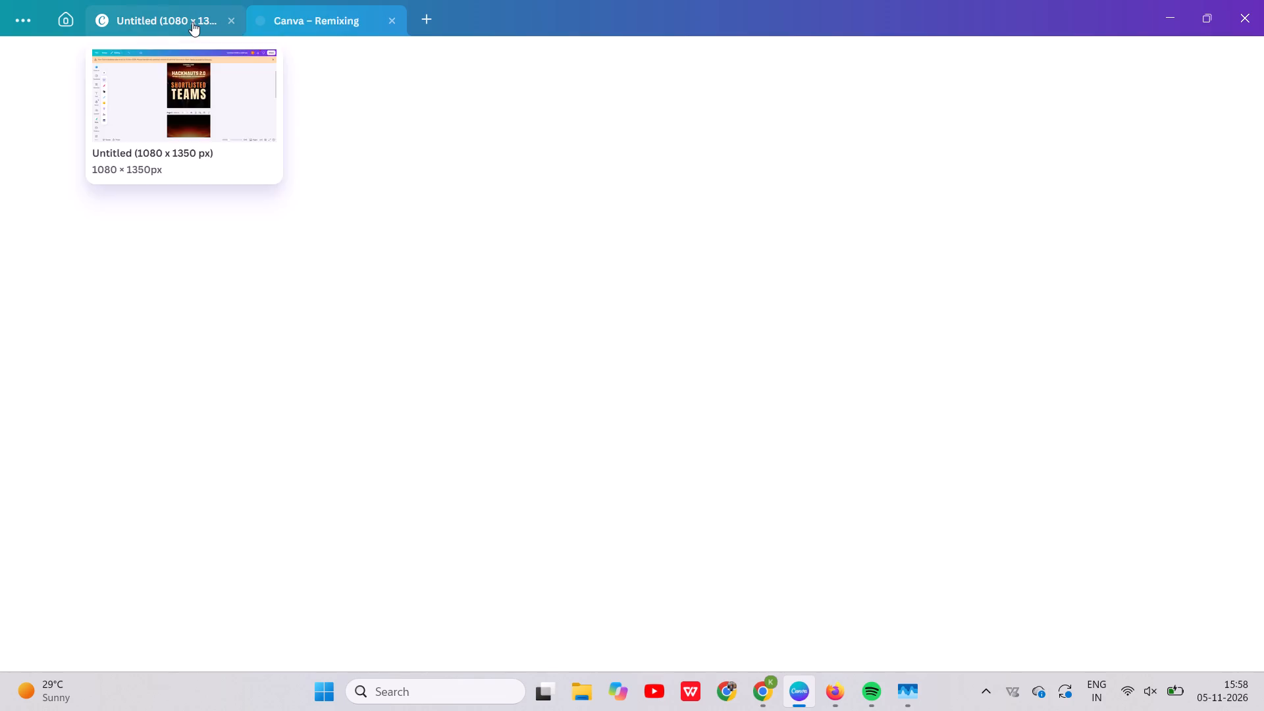
{"action": "left_click", "coordinate": [192, 22]}
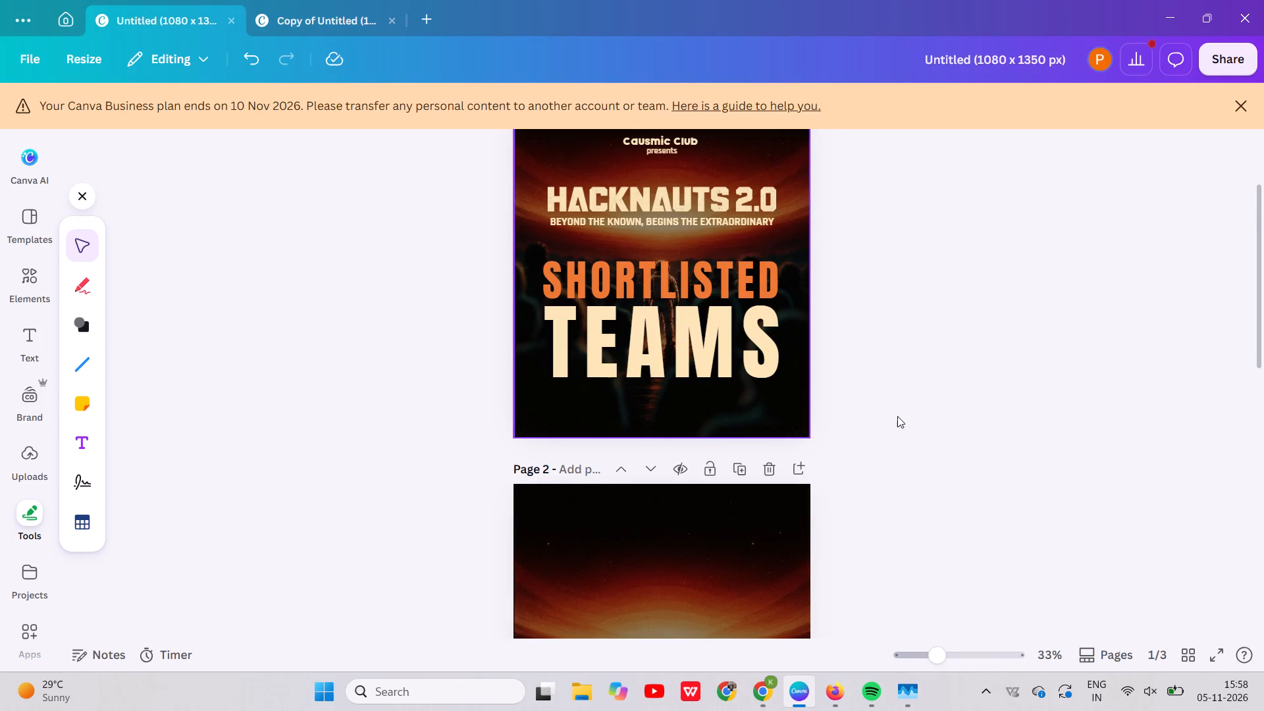
Switch to the Shortlisted Teams sheet in Google Chrome.
{"action": "scroll", "coordinate": [903, 416], "scroll_direction": "down", "scroll_amount": 1}
{"action": "left_click", "coordinate": [763, 691]}
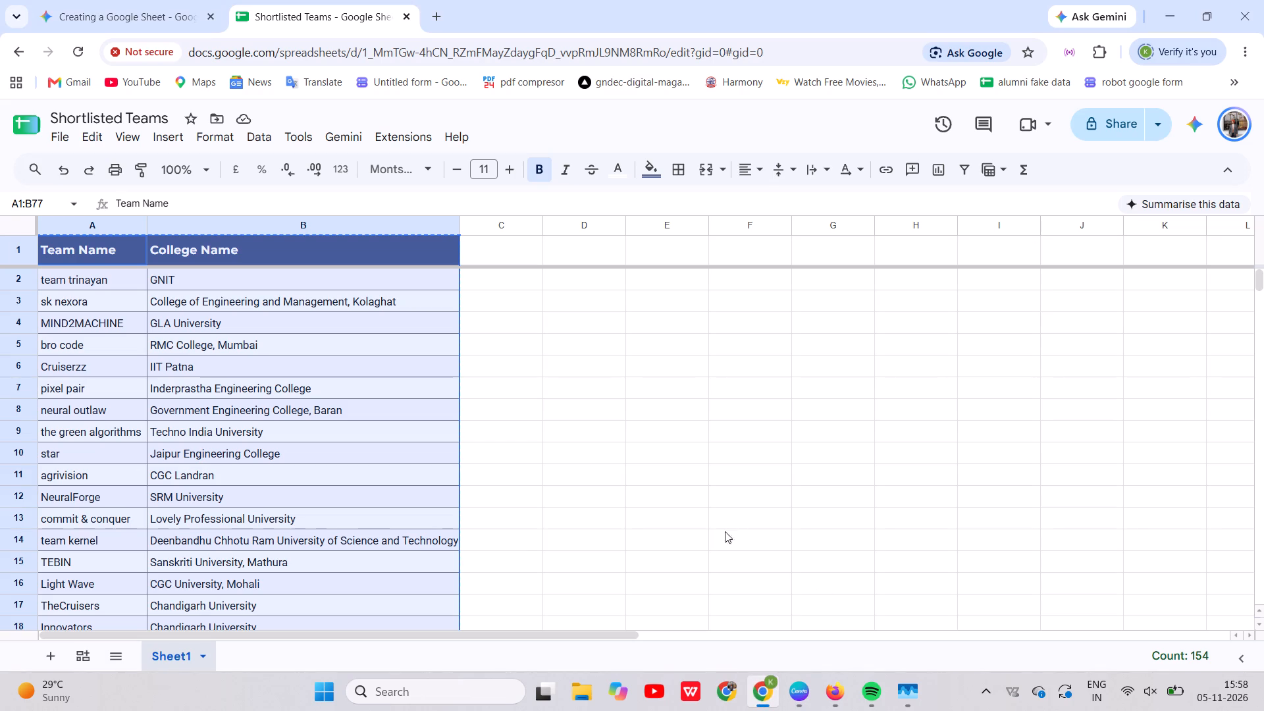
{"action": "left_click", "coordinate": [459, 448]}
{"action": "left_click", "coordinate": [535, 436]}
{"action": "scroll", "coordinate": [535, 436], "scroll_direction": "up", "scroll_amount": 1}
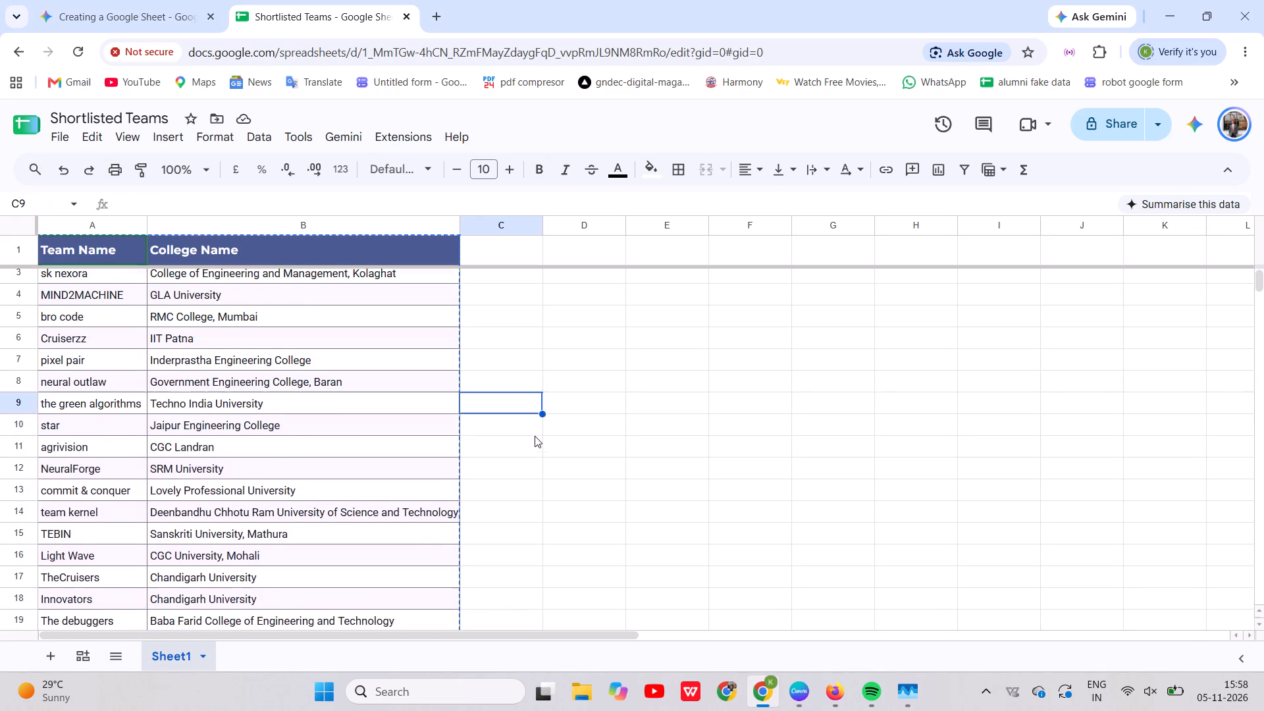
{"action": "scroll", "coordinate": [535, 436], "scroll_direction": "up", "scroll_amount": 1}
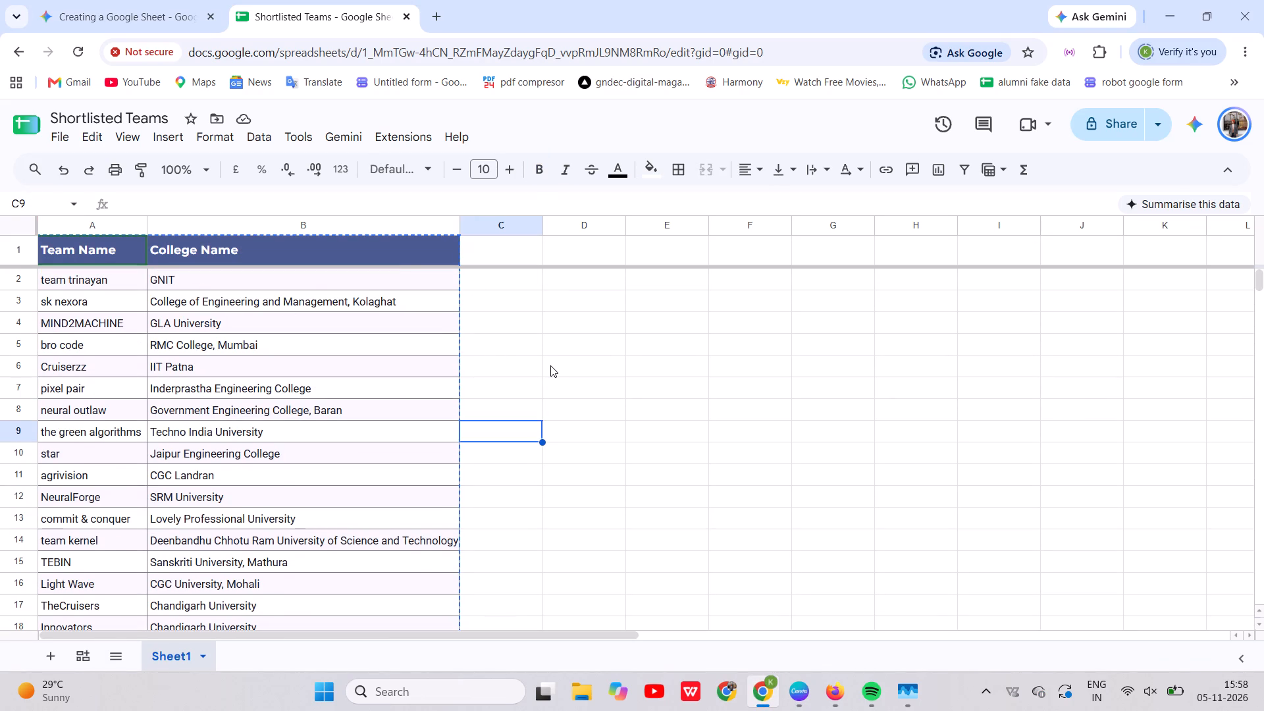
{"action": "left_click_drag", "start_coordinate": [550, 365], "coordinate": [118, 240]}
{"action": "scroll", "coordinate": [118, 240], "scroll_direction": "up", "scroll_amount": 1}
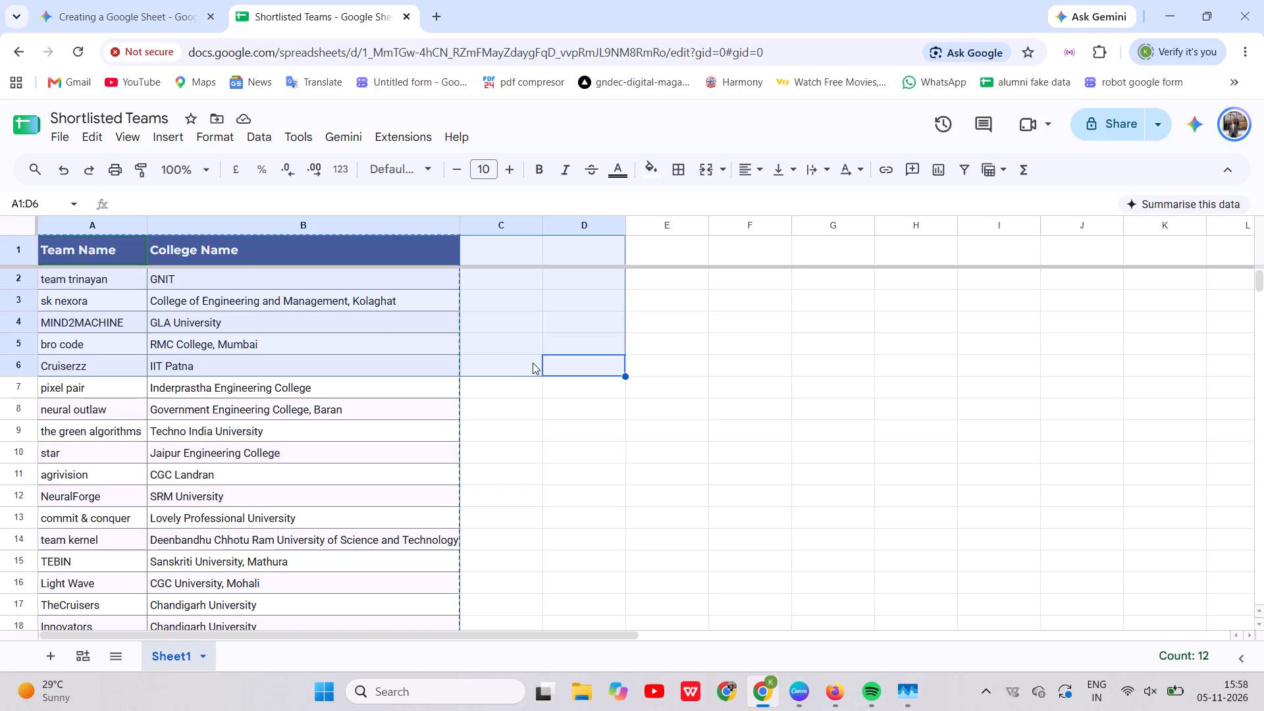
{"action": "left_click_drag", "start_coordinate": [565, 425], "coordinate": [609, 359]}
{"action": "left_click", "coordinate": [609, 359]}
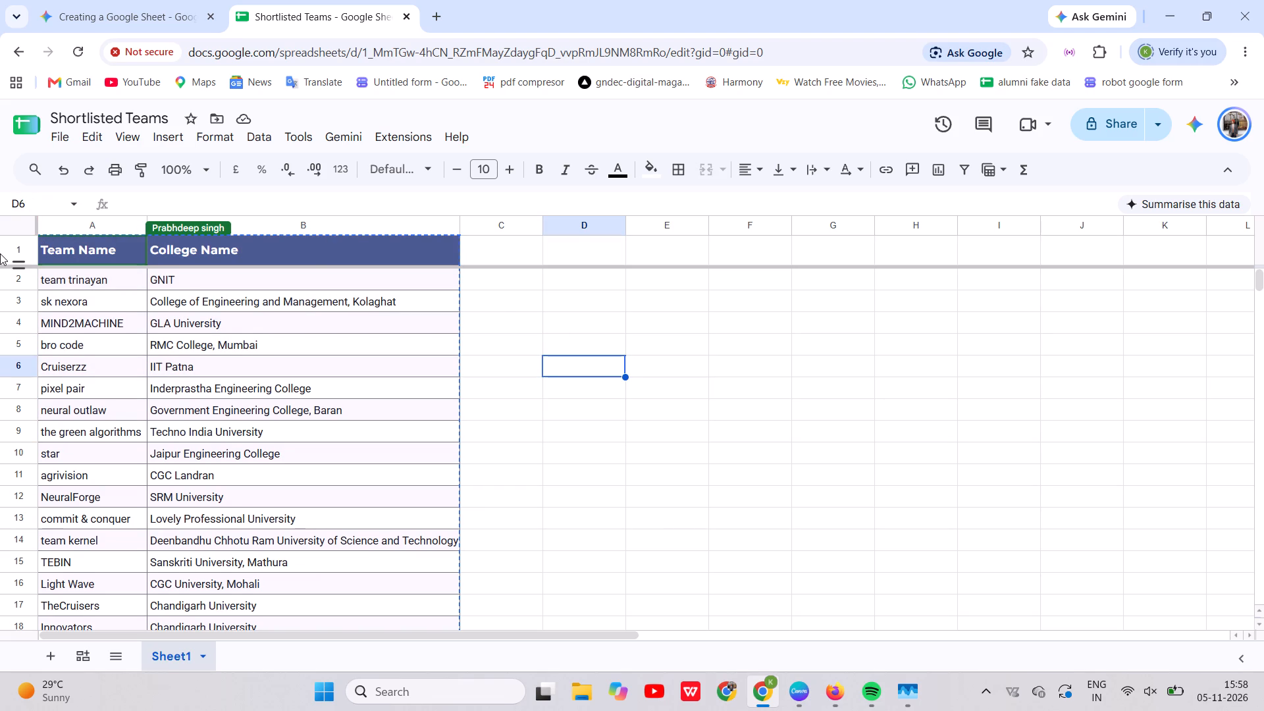
Select the team and college range A1:B20, overwrite the Team Name header cell with "..", and try to copy the range.
{"action": "left_click", "coordinate": [59, 250]}
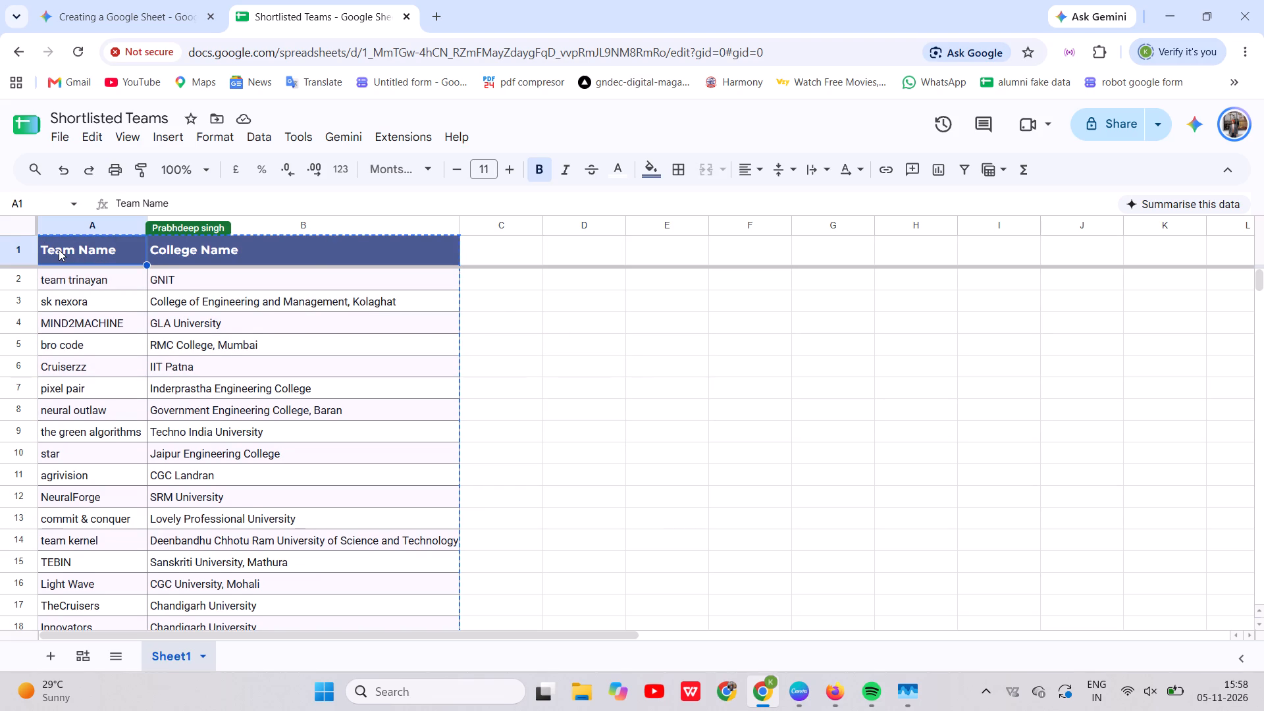
{"action": "left_click_drag", "start_coordinate": [59, 250], "coordinate": [169, 703]}
{"action": "scroll", "coordinate": [182, 446], "scroll_direction": "up", "scroll_amount": 2}
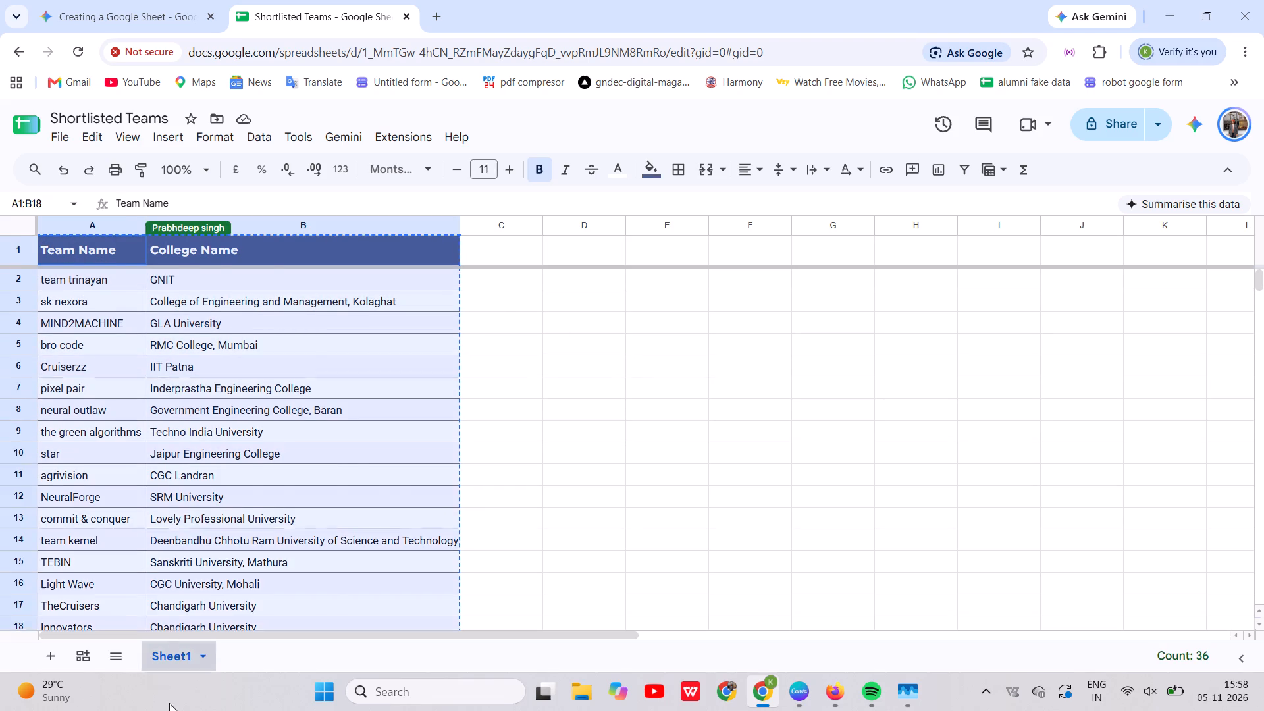
{"action": "left_click_drag", "start_coordinate": [169, 703], "coordinate": [150, 303]}
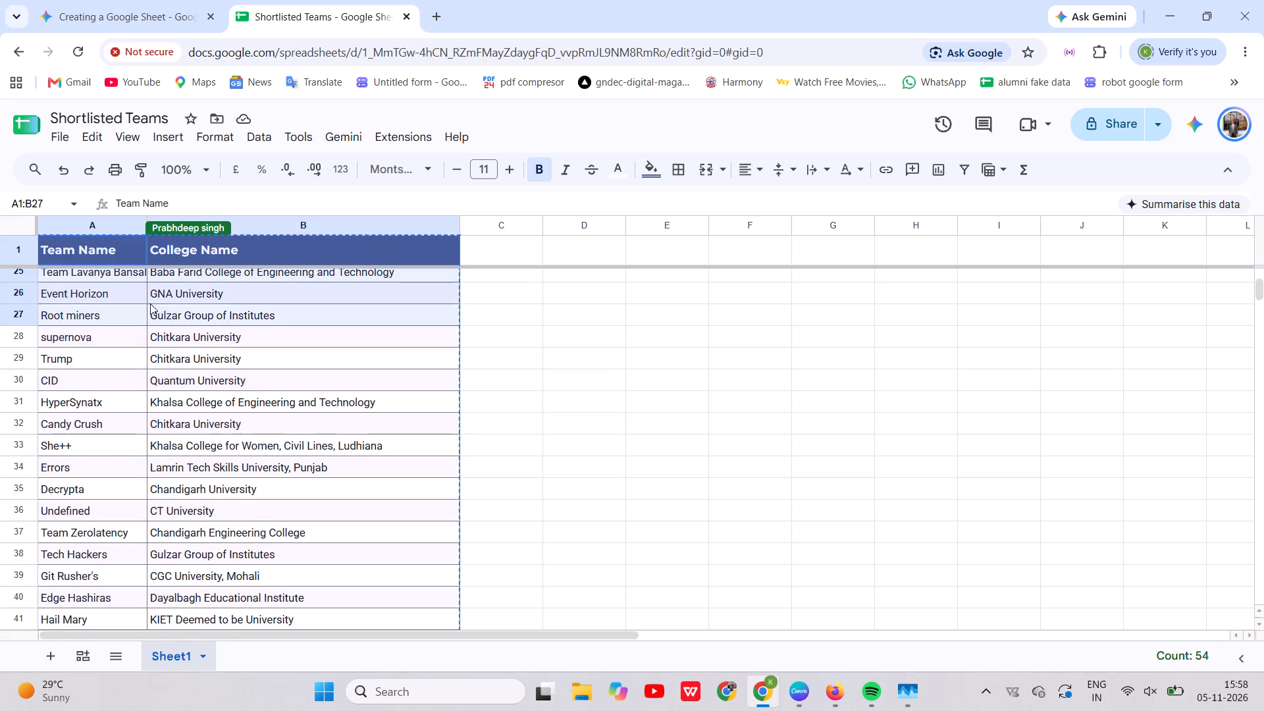
{"action": "left_click_drag", "start_coordinate": [150, 303], "coordinate": [154, 628]}
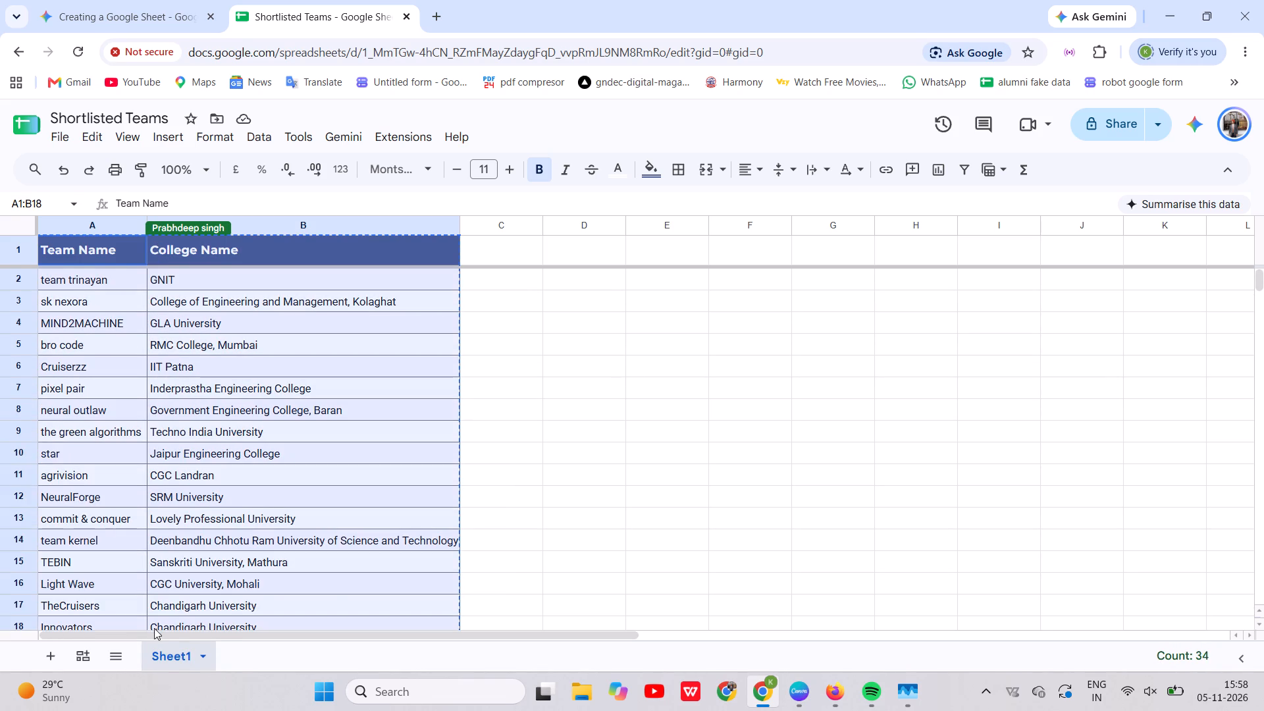
{"action": "left_click_drag", "start_coordinate": [154, 628], "coordinate": [155, 618]}
{"action": "key", "text": "period"}
{"action": "key", "text": "period"}
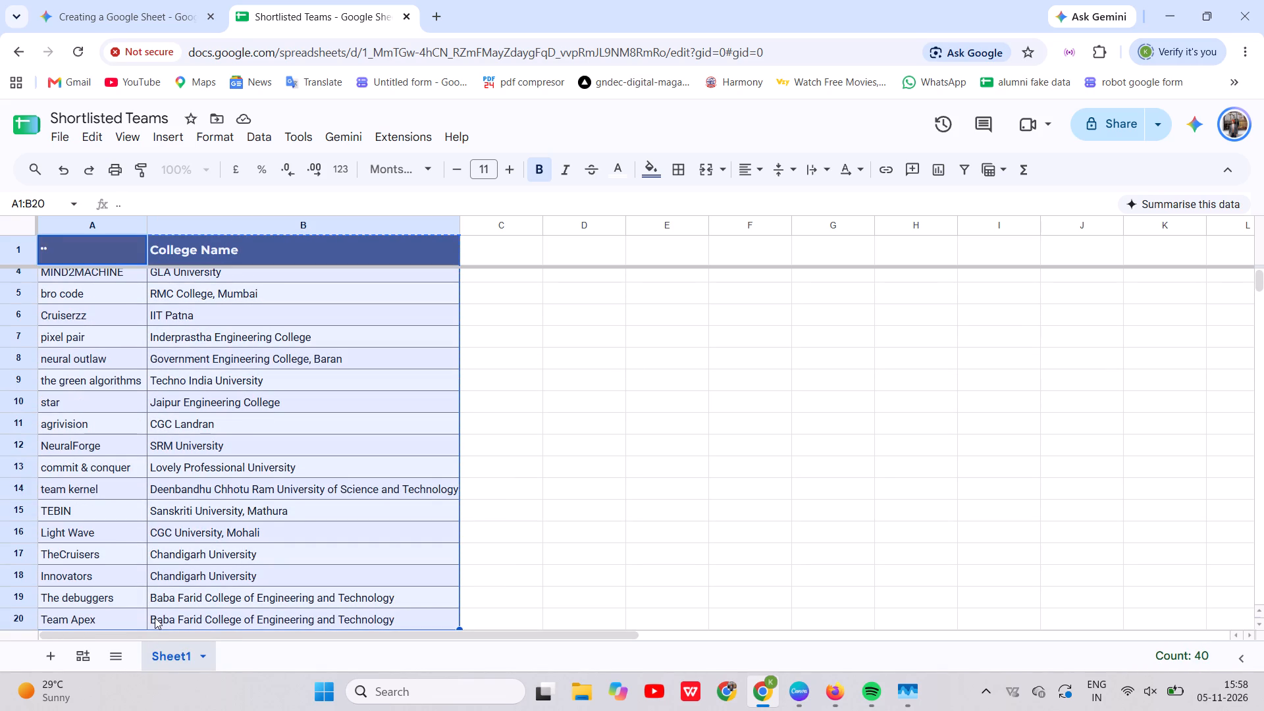
{"action": "key", "text": "ctrl+c"}
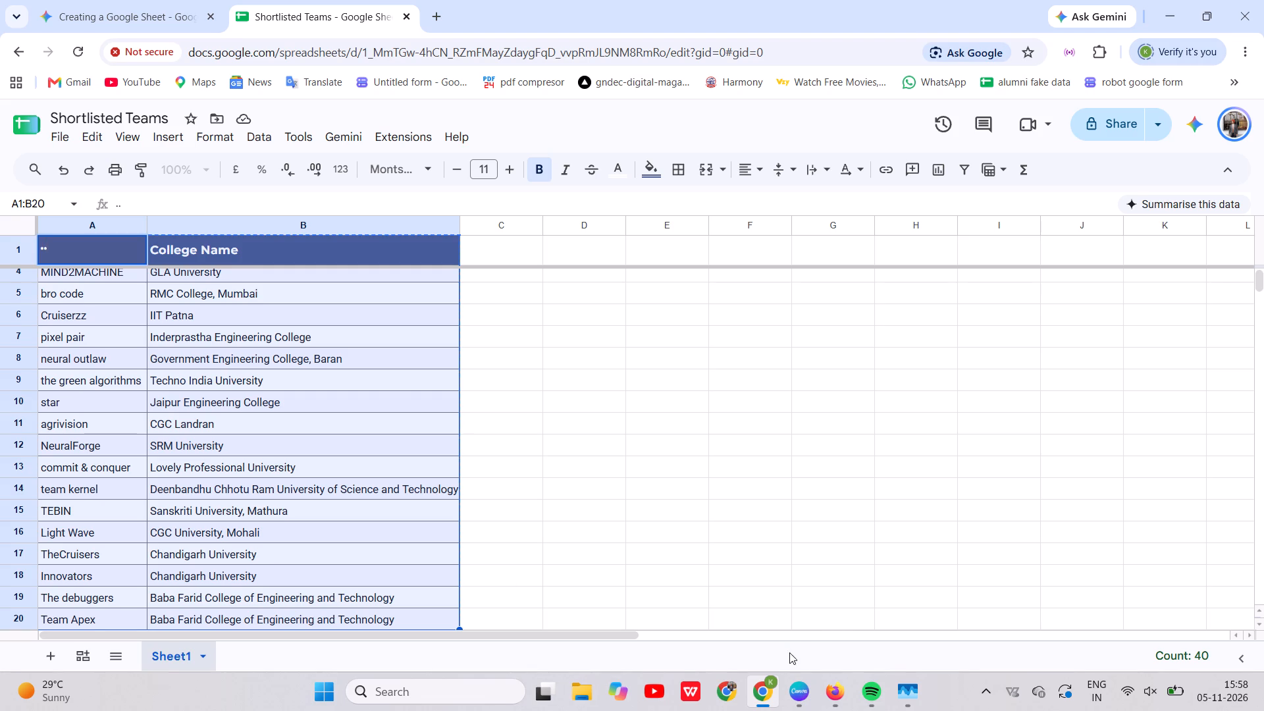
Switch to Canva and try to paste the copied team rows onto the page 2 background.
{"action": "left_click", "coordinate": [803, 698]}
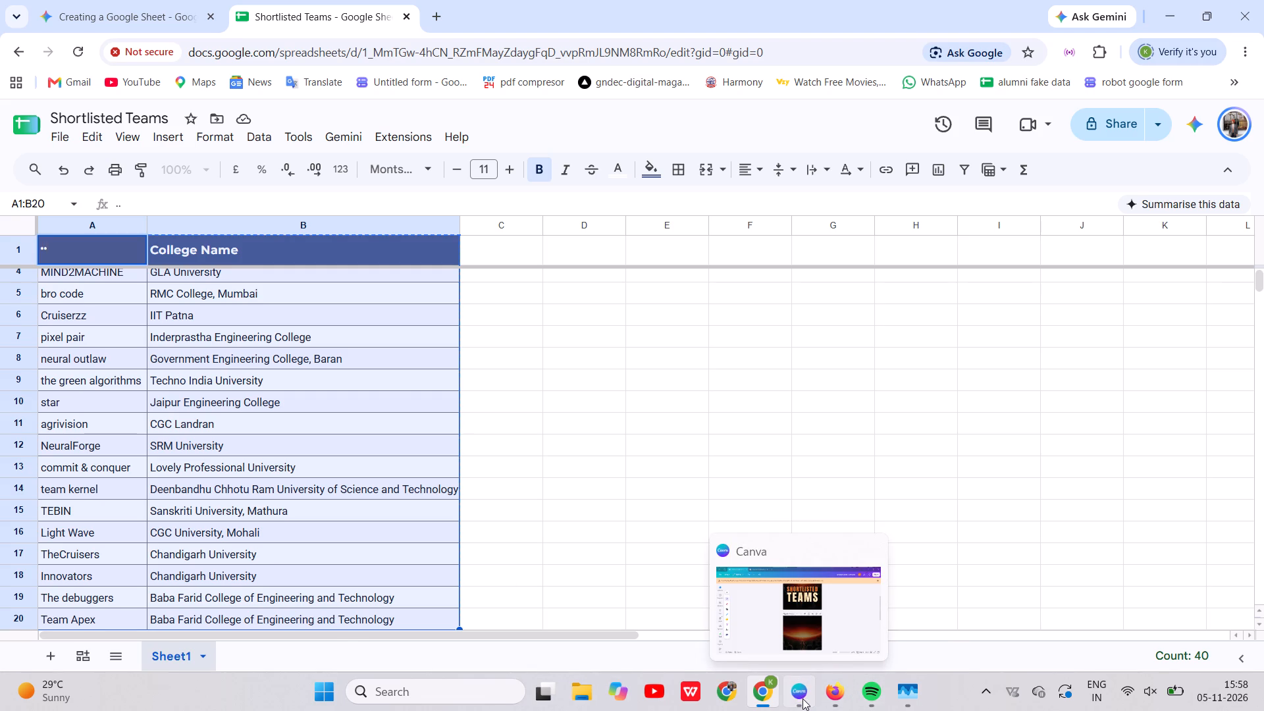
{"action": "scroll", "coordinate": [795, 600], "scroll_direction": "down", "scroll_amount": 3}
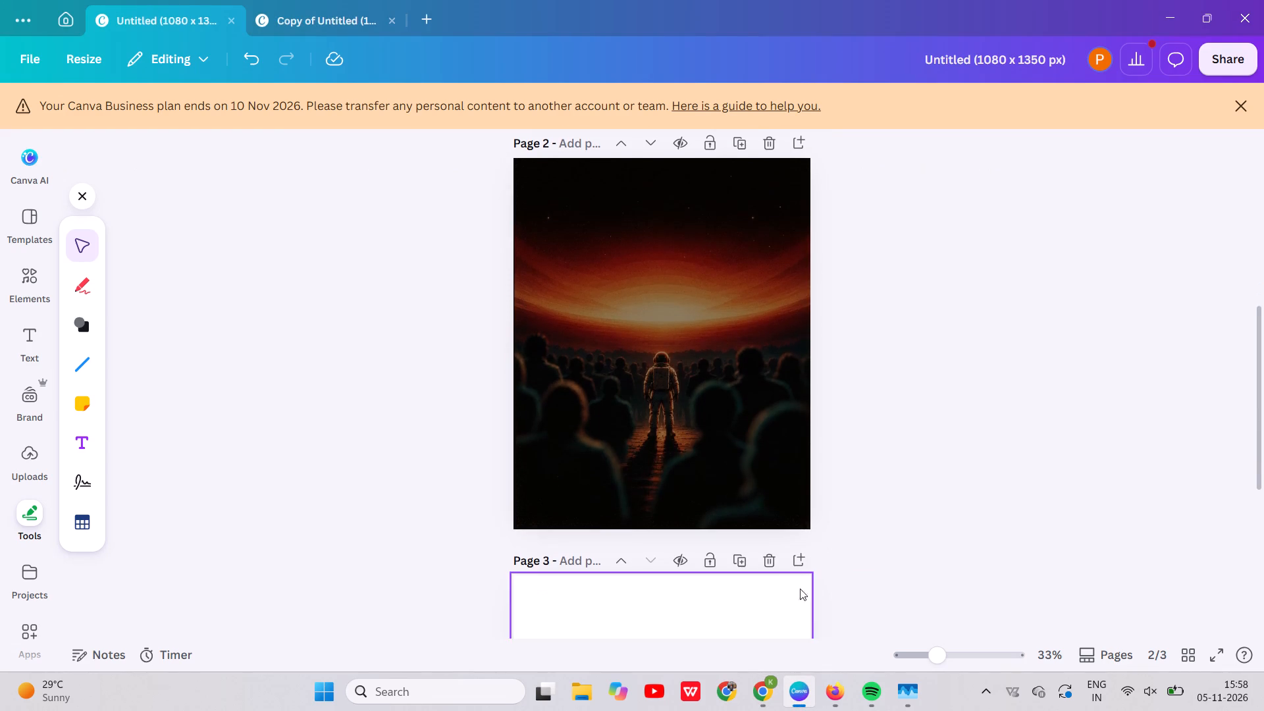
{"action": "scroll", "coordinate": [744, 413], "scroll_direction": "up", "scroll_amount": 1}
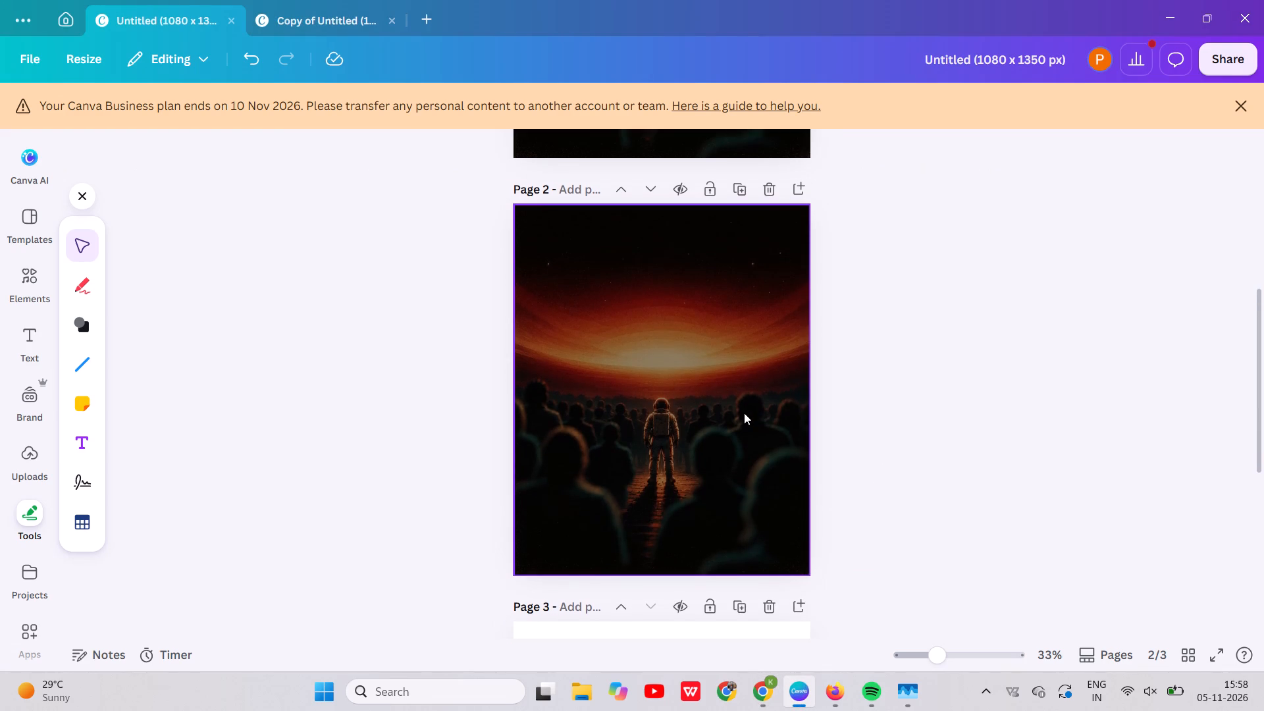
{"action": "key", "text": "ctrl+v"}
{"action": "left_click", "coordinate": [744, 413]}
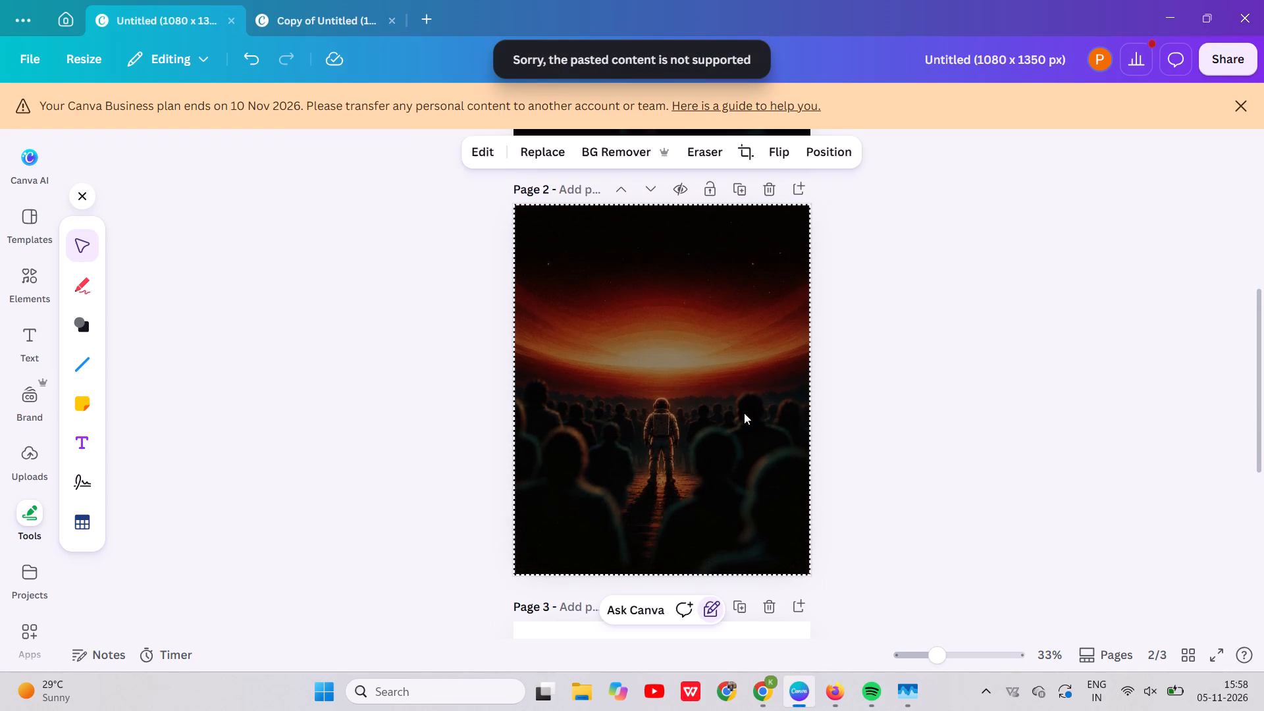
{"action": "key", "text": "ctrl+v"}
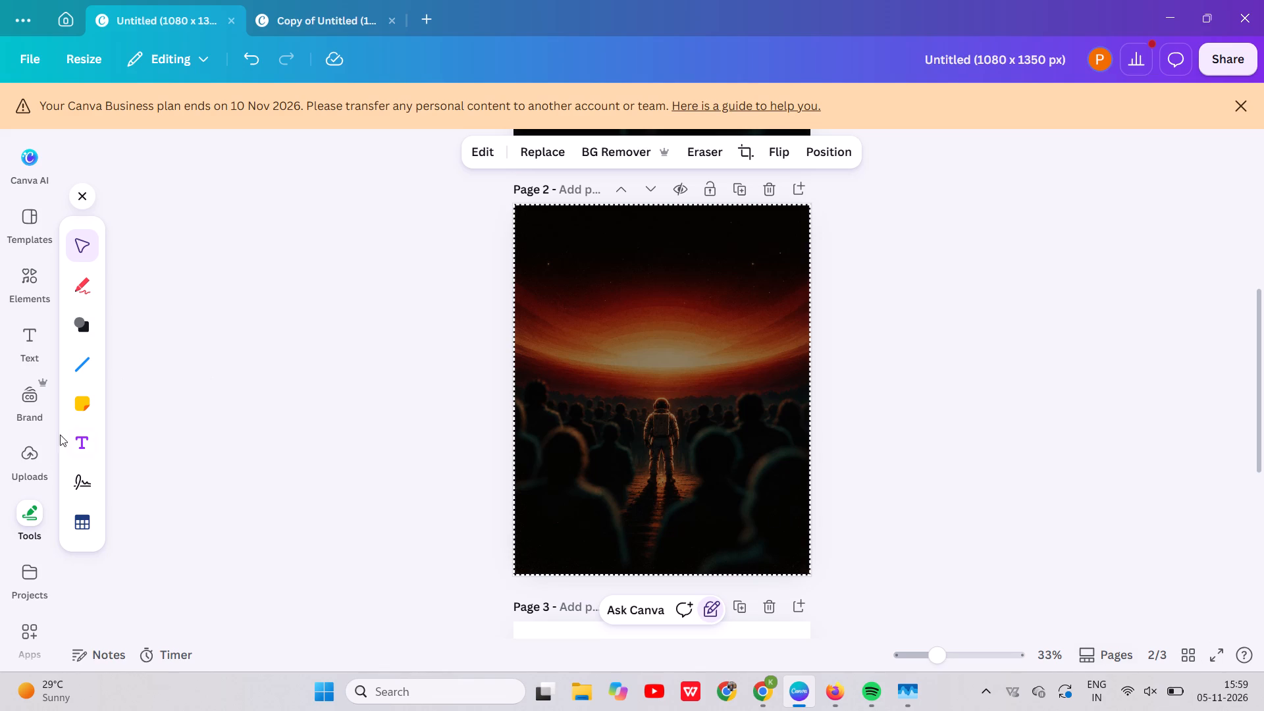
Add a blank table with three columns and four rows to page 2, try enlarging it, and undo the enlargement.
{"action": "left_click", "coordinate": [84, 520]}
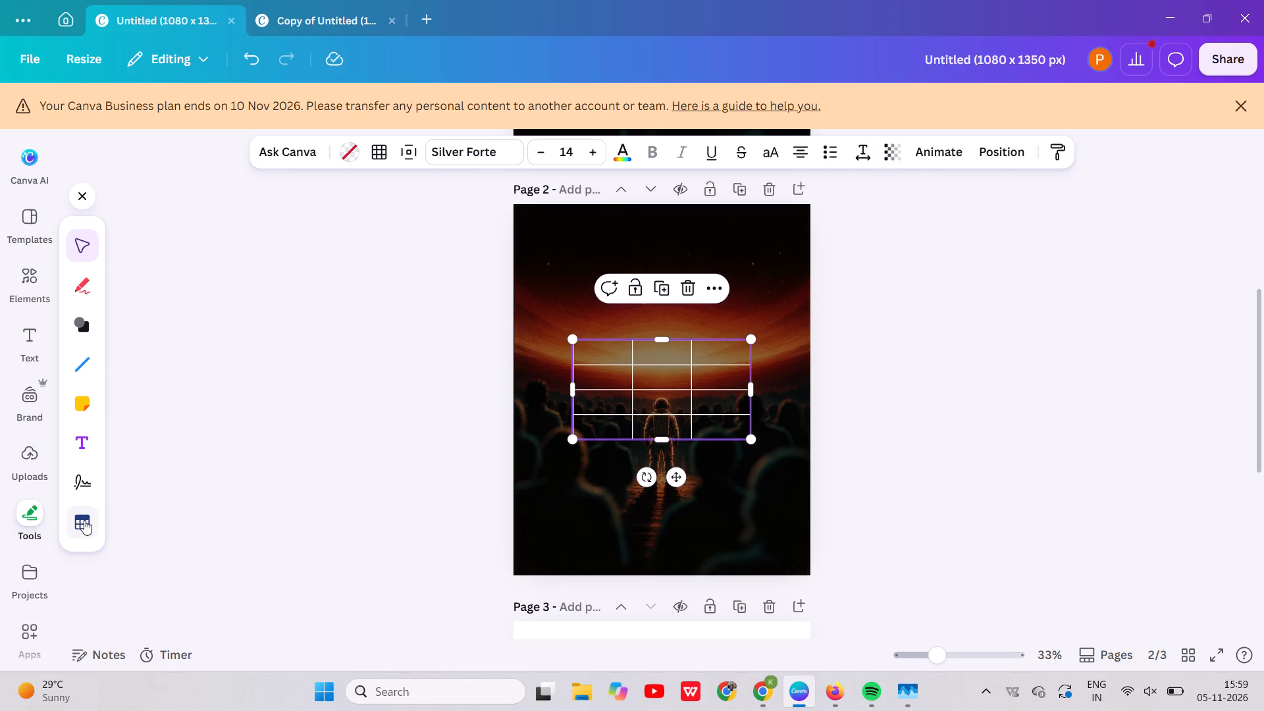
{"action": "left_click_drag", "start_coordinate": [574, 340], "coordinate": [562, 259]}
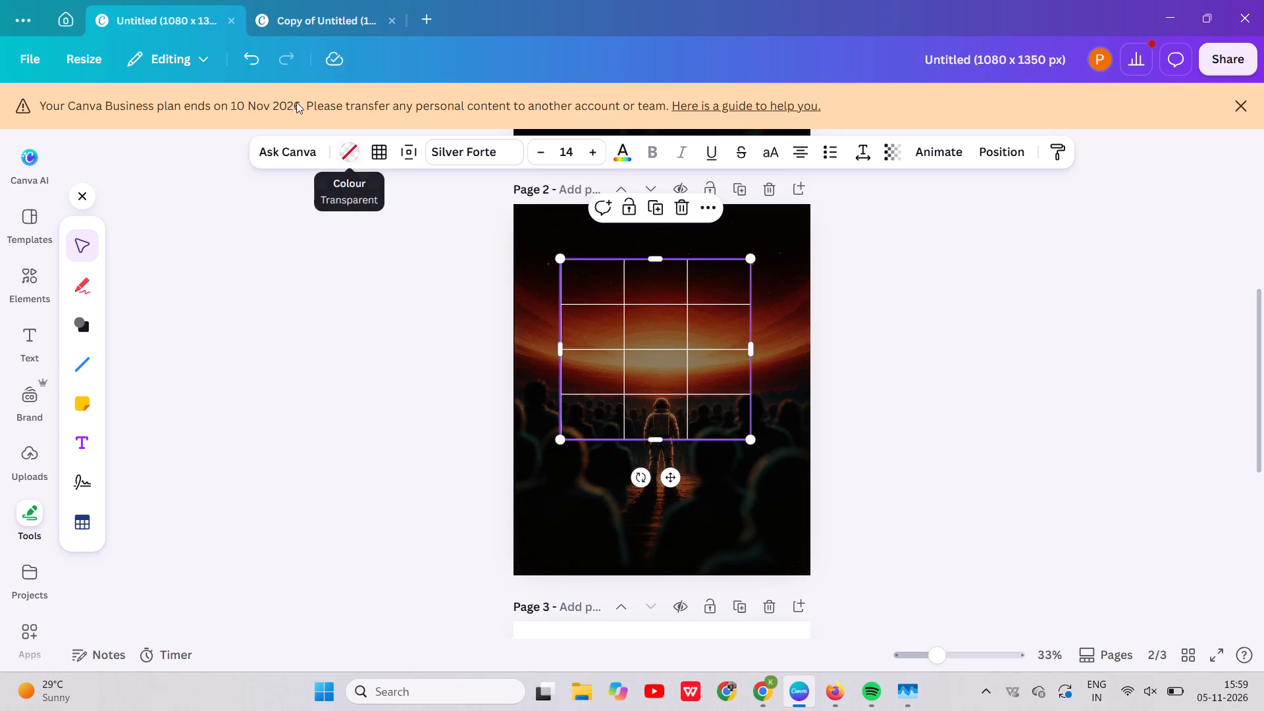
{"action": "left_click", "coordinate": [250, 57]}
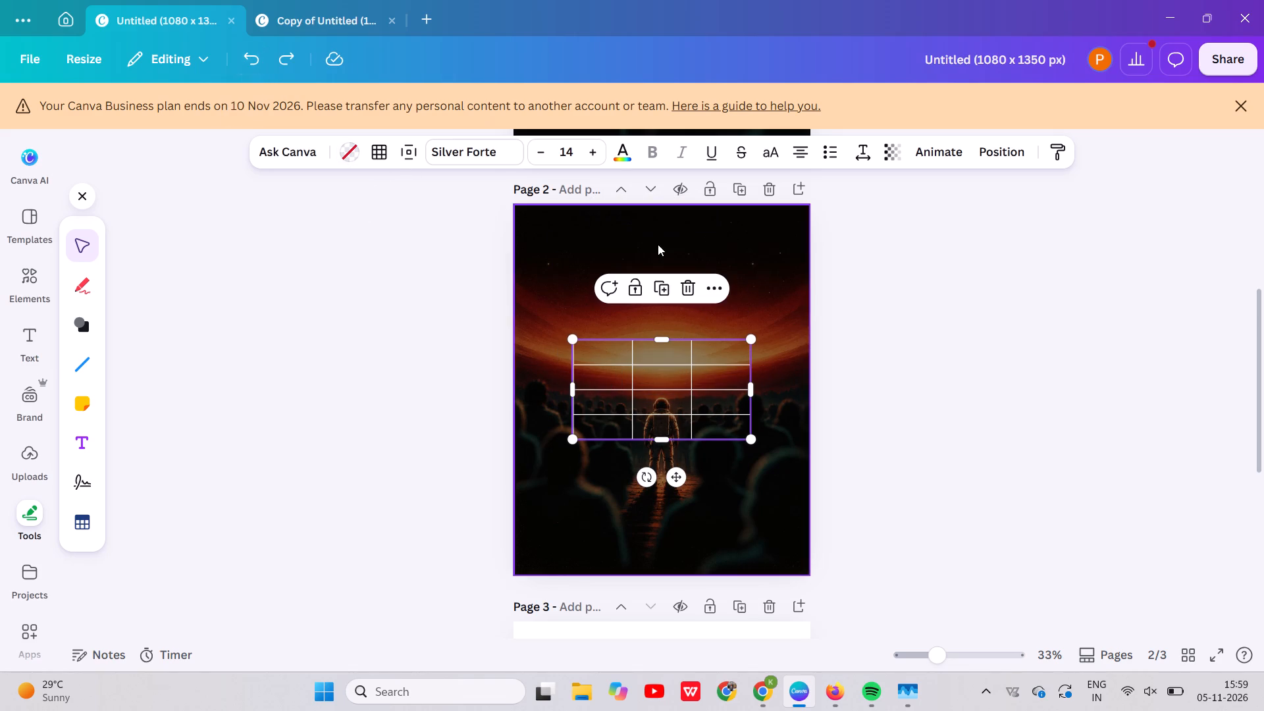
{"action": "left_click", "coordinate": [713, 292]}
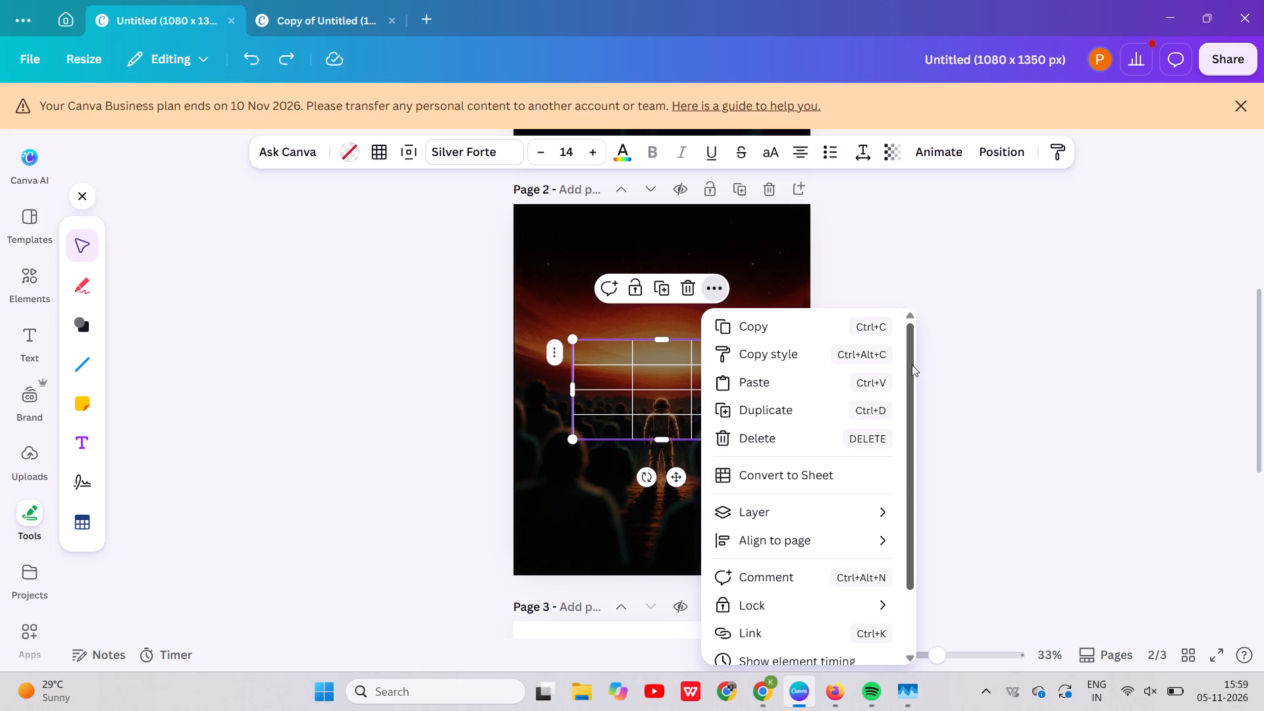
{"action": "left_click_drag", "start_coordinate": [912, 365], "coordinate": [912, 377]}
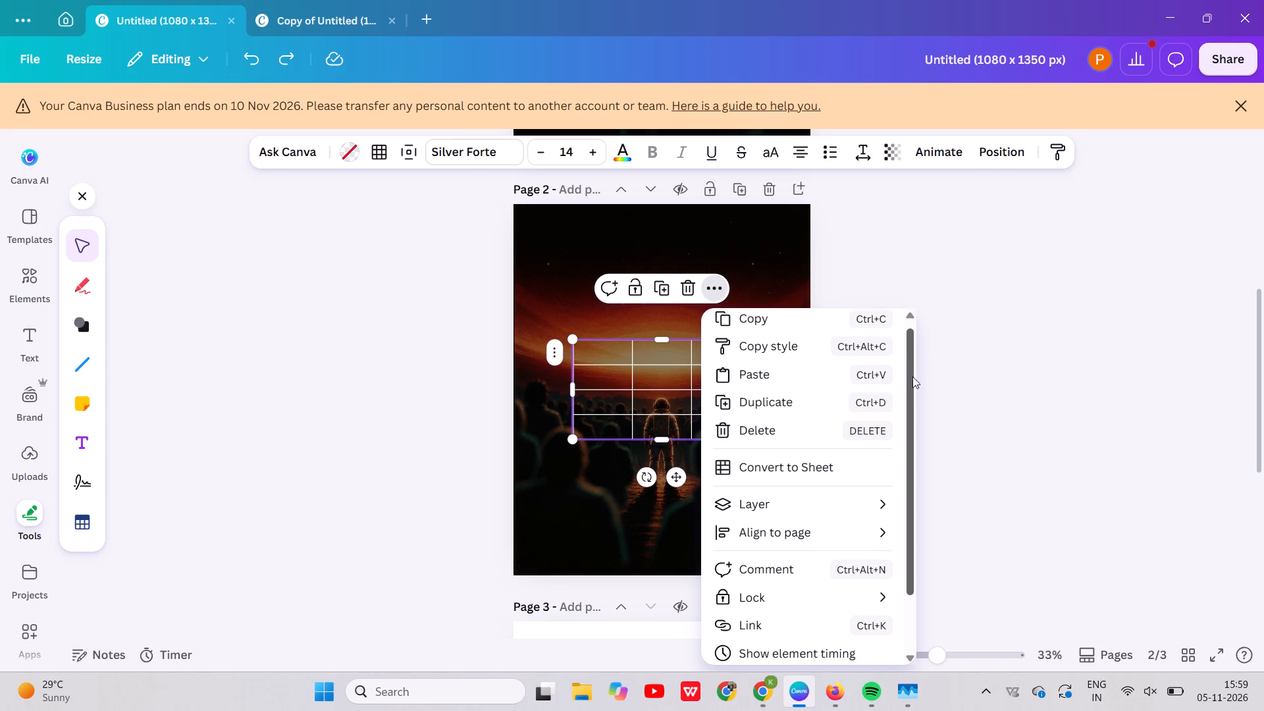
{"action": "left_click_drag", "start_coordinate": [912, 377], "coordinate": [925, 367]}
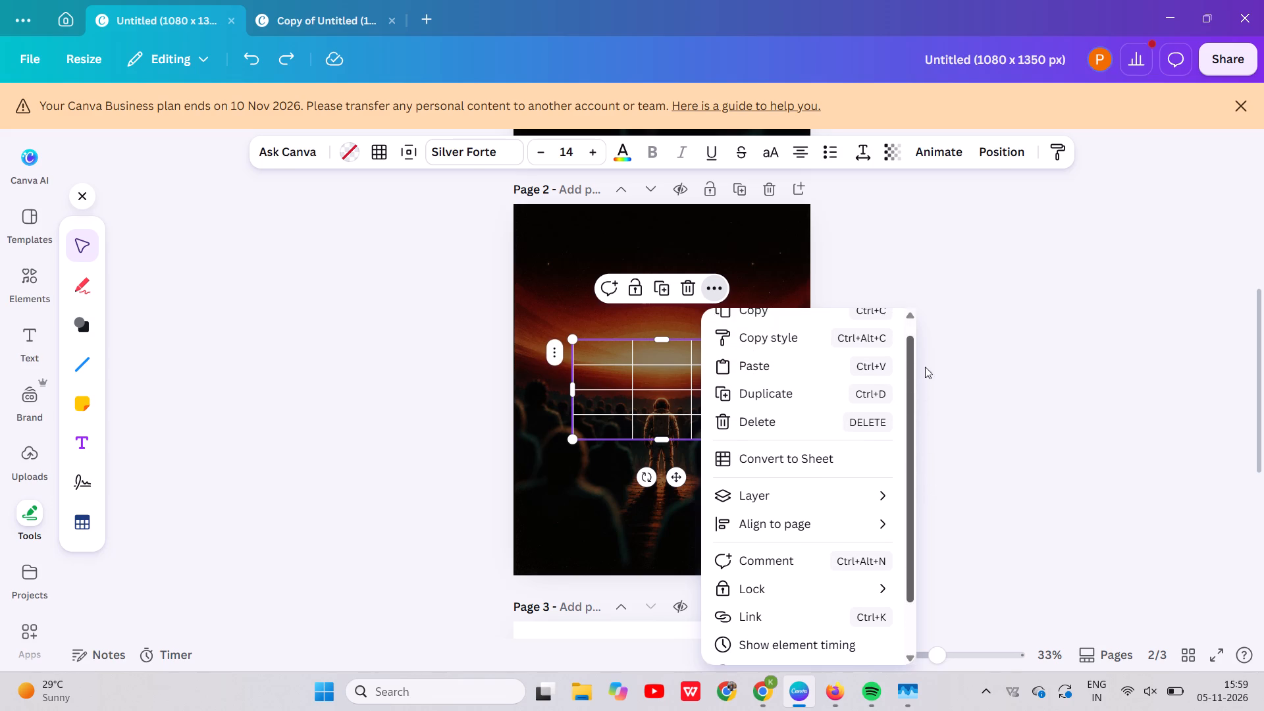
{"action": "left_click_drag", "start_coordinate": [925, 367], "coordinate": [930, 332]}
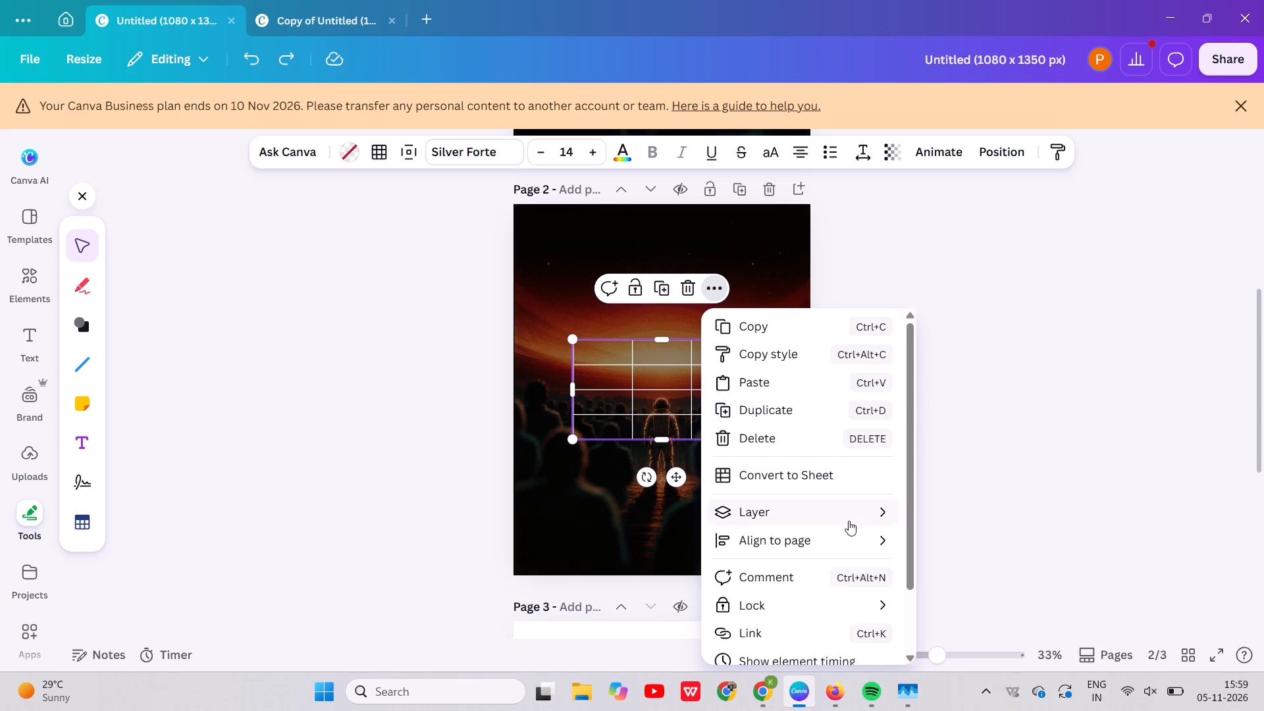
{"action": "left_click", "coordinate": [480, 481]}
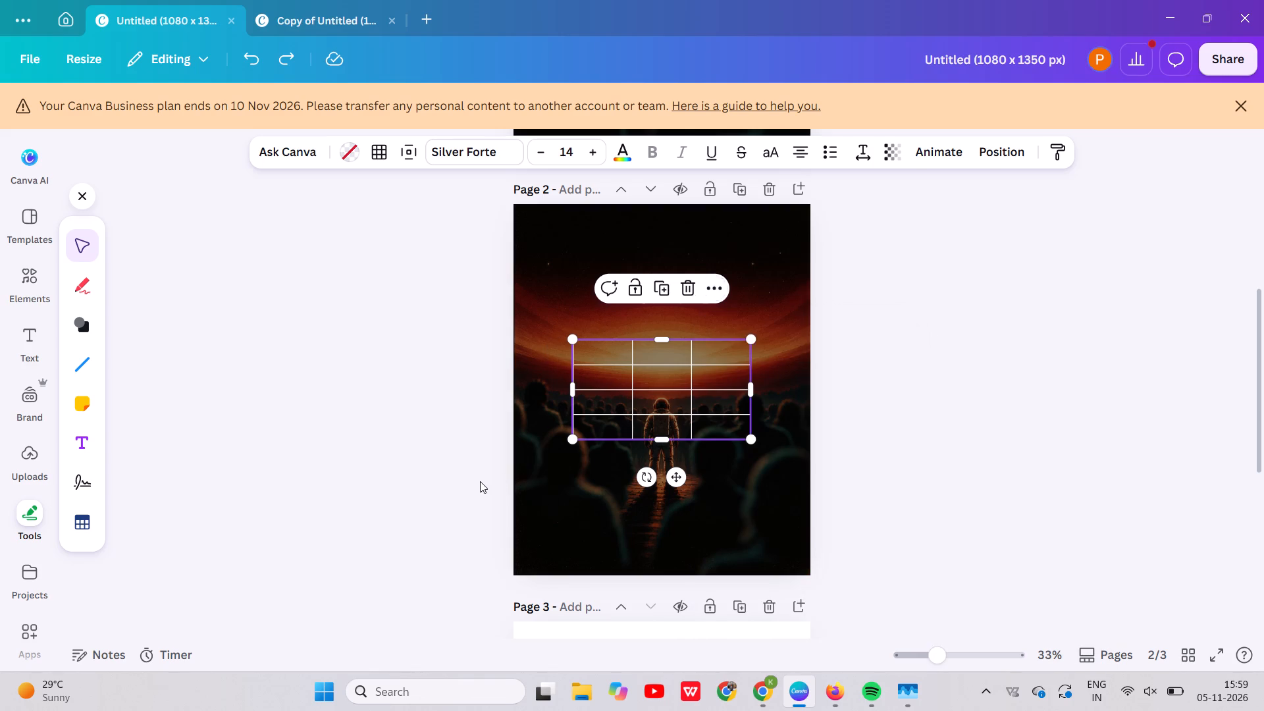
Apply outer borders to the last cell in the bottom row of the page 2 table.
{"action": "left_click", "coordinate": [707, 433]}
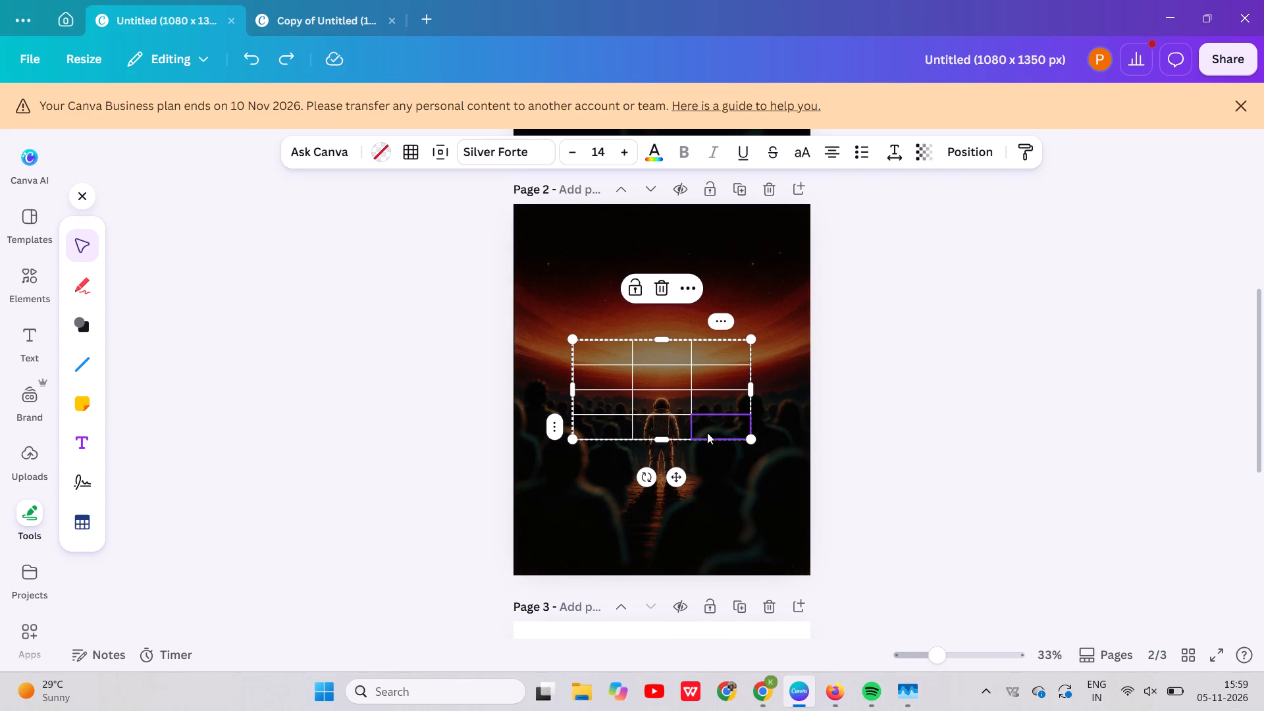
{"action": "left_click", "coordinate": [687, 286]}
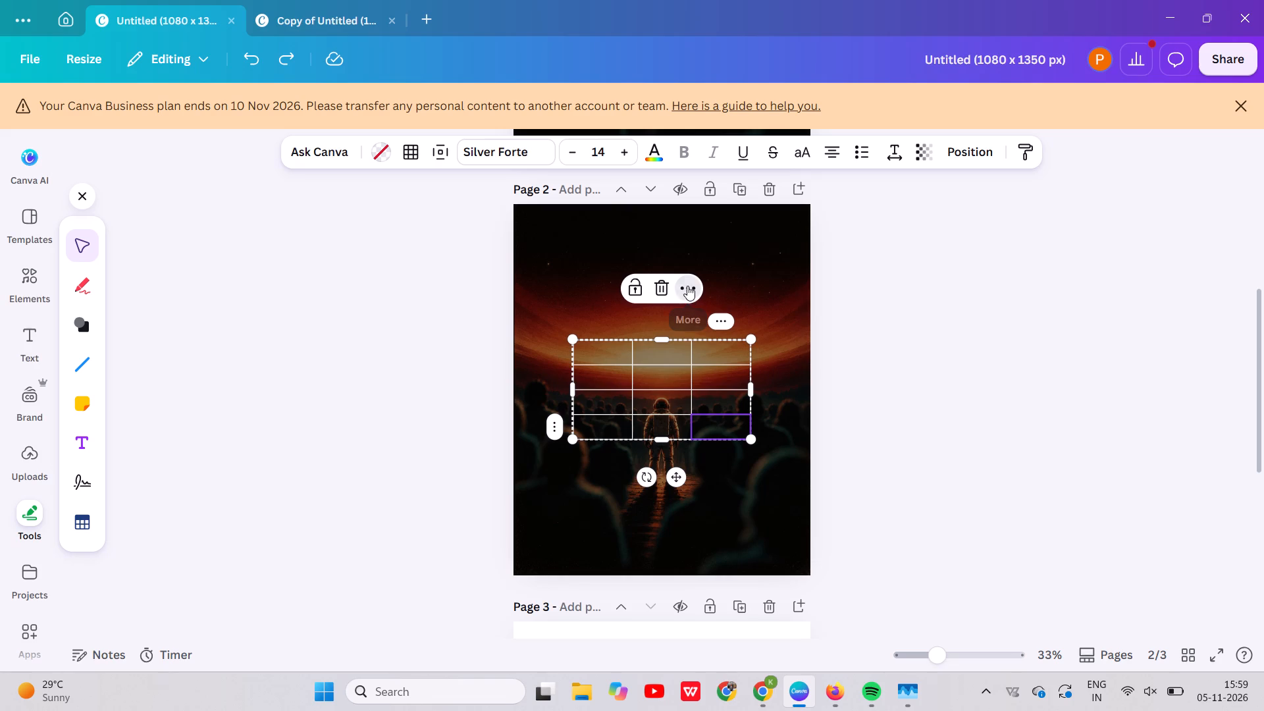
{"action": "left_click", "coordinate": [413, 153]}
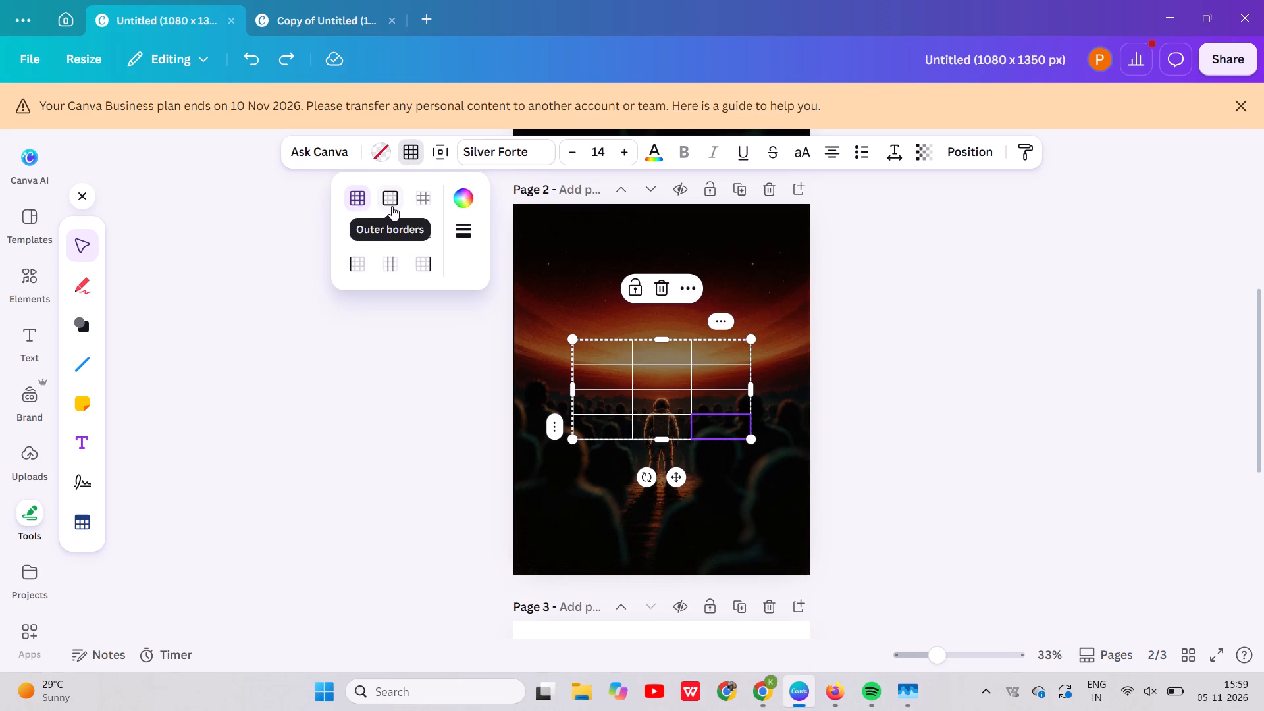
{"action": "left_click", "coordinate": [392, 206]}
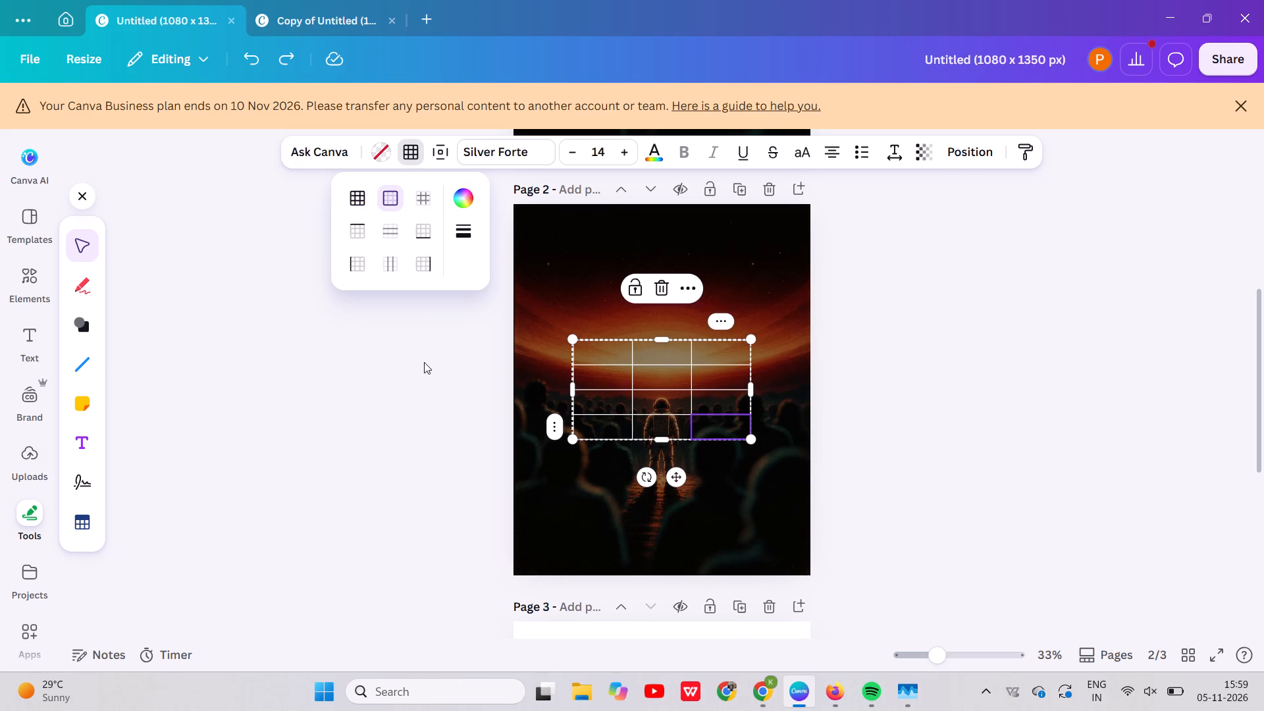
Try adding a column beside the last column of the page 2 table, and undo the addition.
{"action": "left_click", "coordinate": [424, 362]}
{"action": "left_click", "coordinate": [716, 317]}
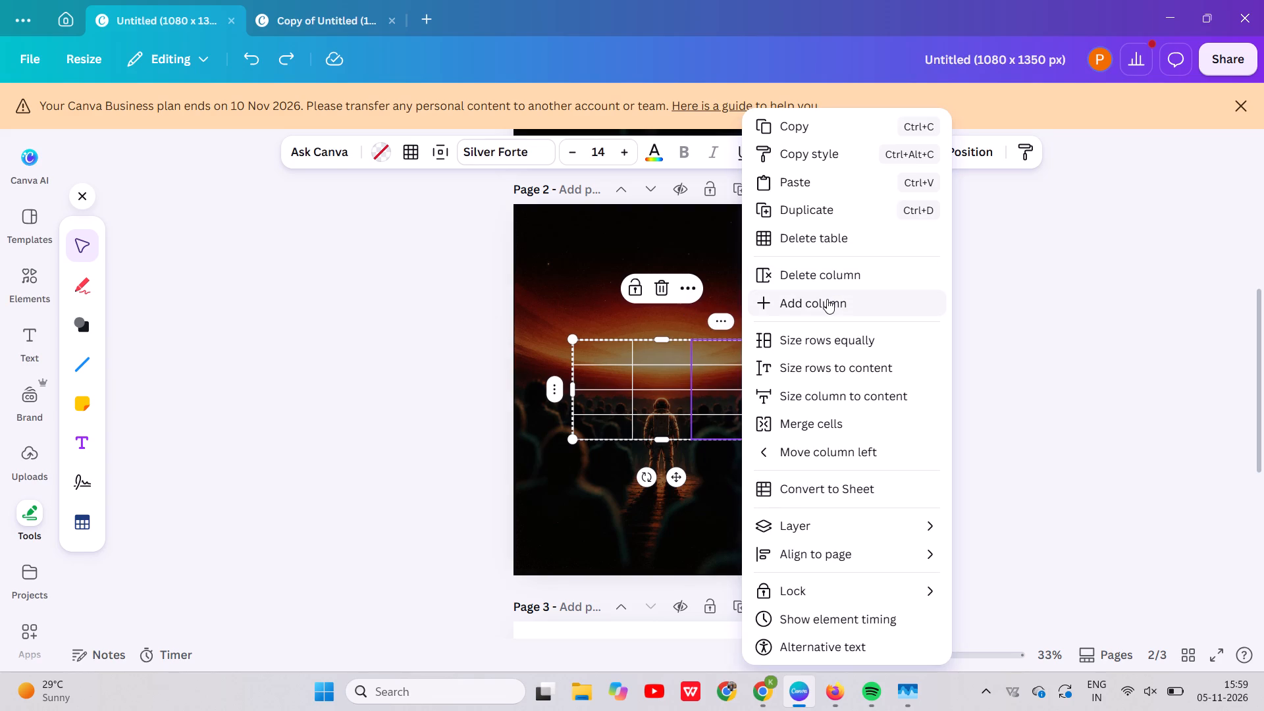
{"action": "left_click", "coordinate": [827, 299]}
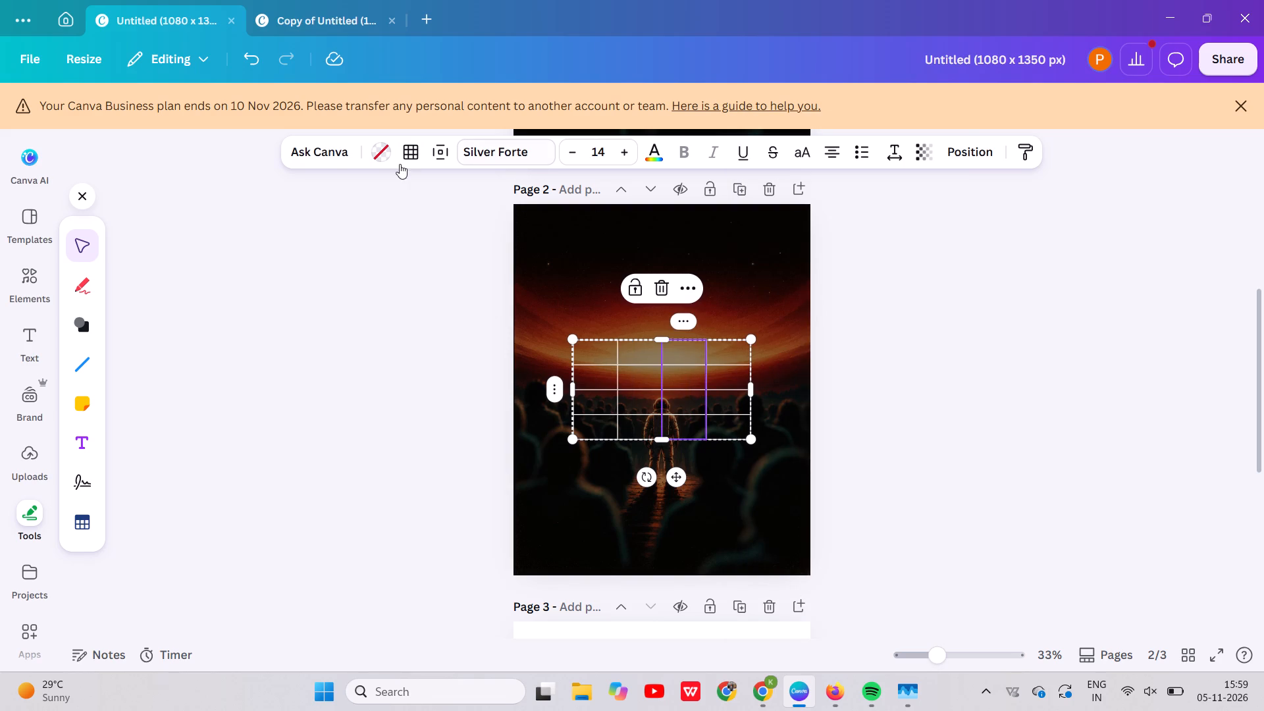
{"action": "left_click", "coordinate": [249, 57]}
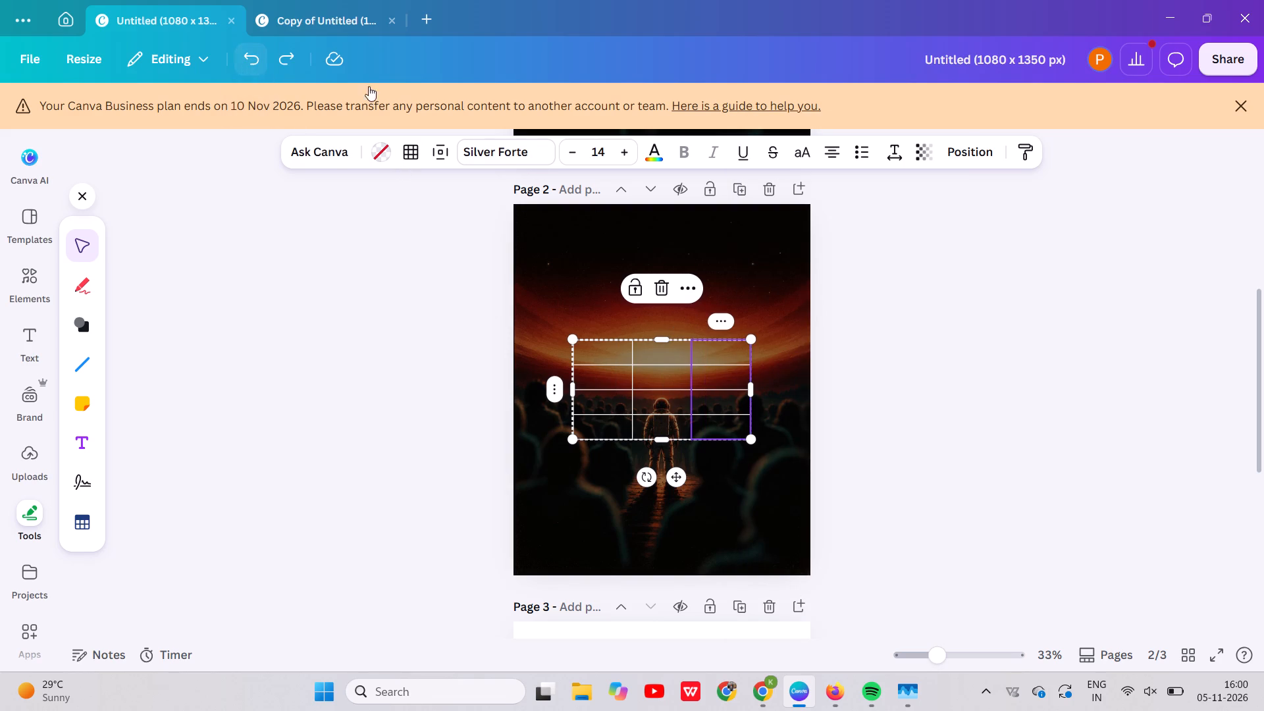
Select the whole page 2 table and size its rows equally.
{"action": "left_click", "coordinate": [693, 288]}
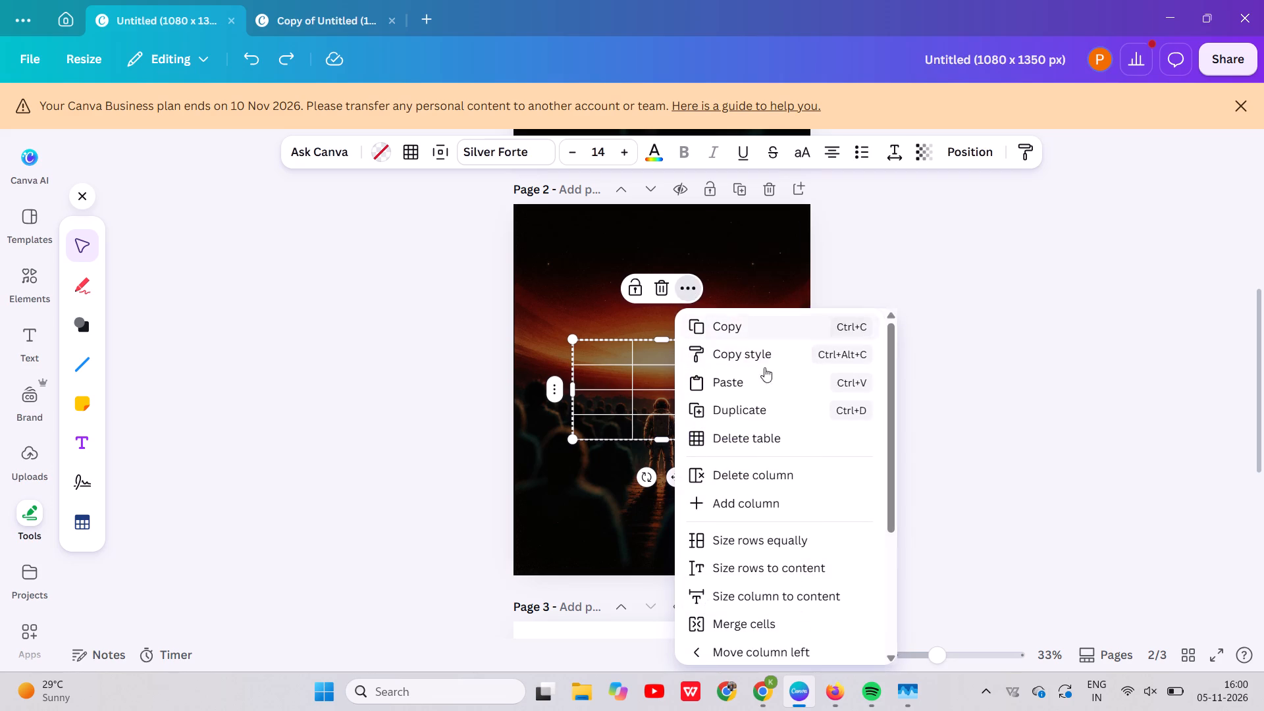
{"action": "left_click", "coordinate": [487, 339]}
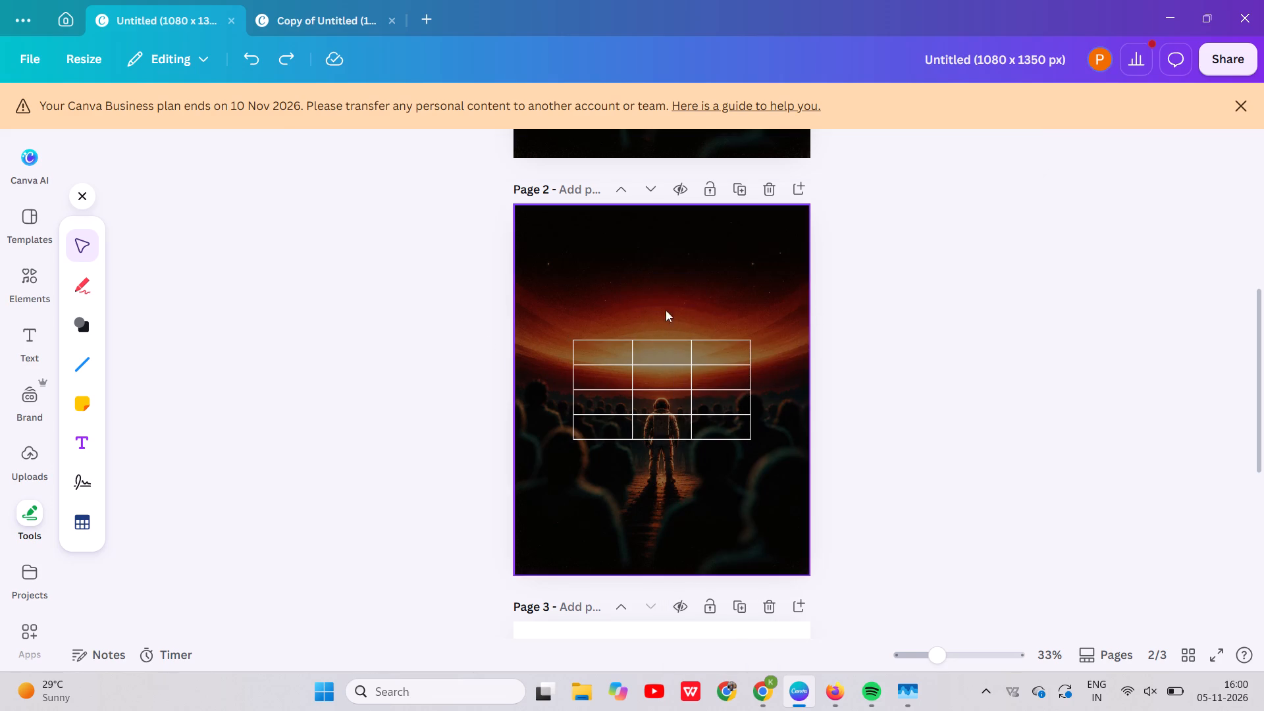
{"action": "left_click", "coordinate": [651, 374]}
{"action": "left_click", "coordinate": [656, 321]}
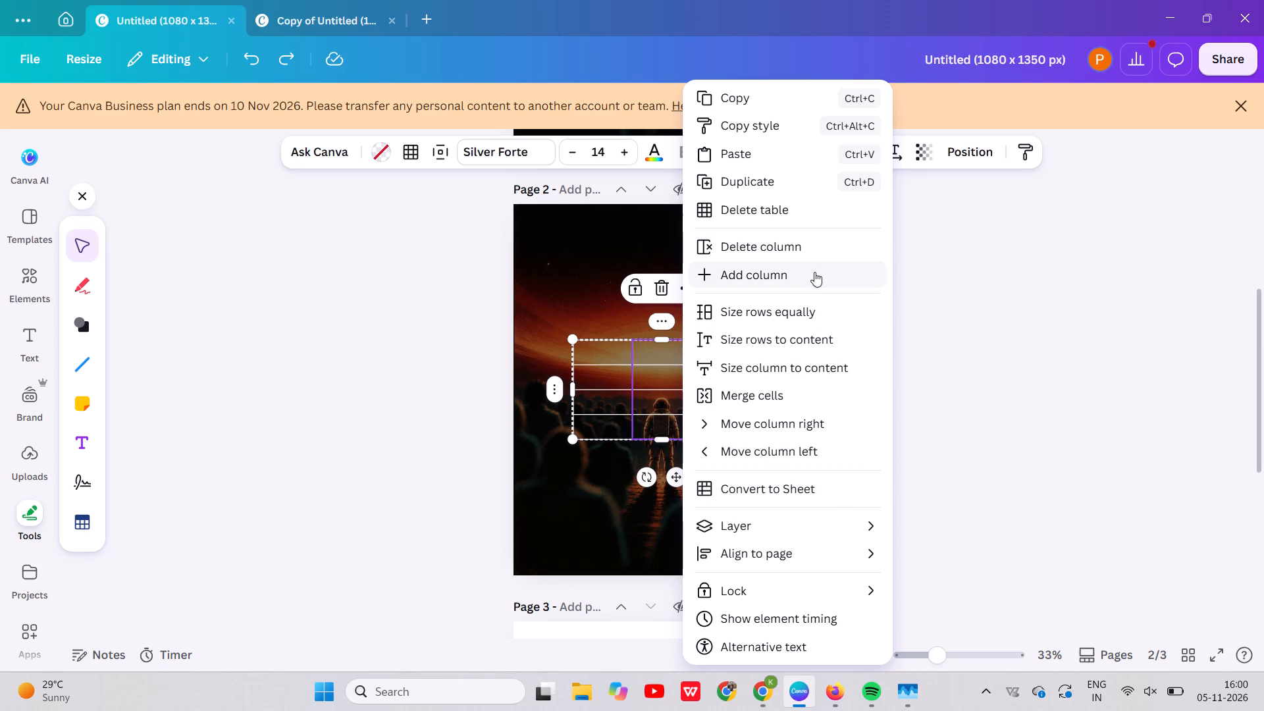
{"action": "left_click", "coordinate": [550, 388]}
{"action": "left_click", "coordinate": [550, 388]}
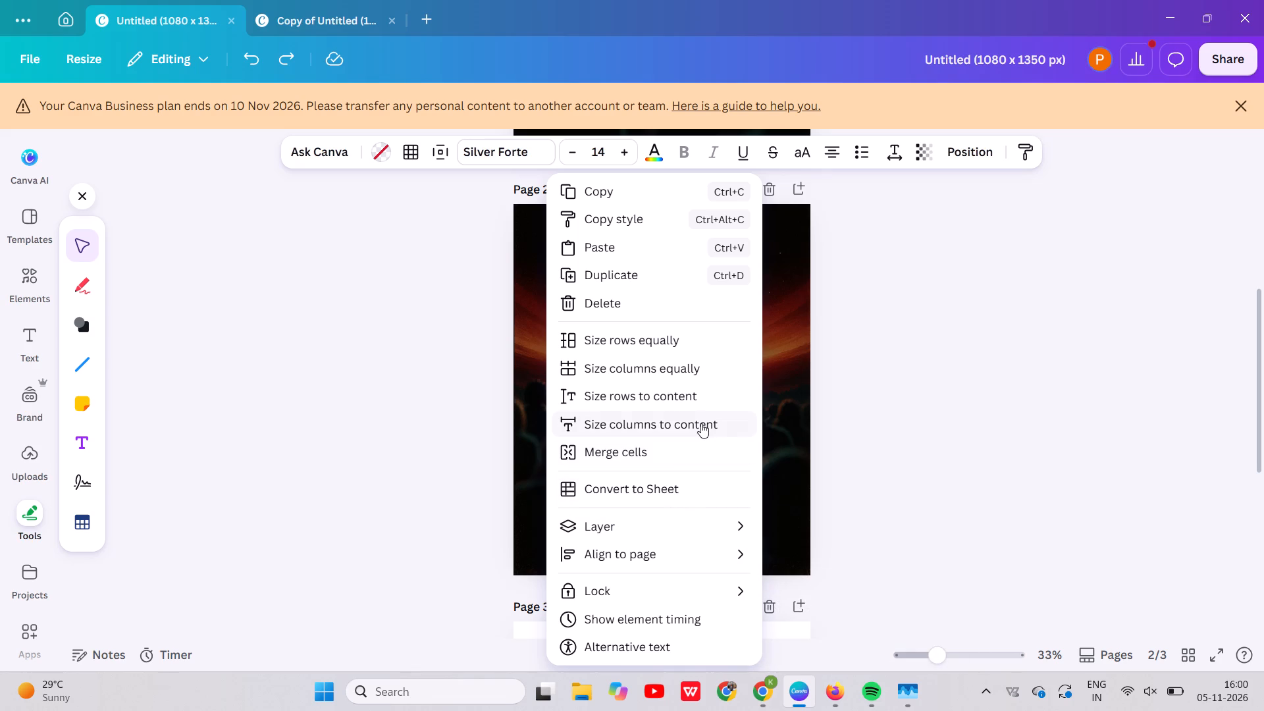
{"action": "left_click", "coordinate": [689, 346]}
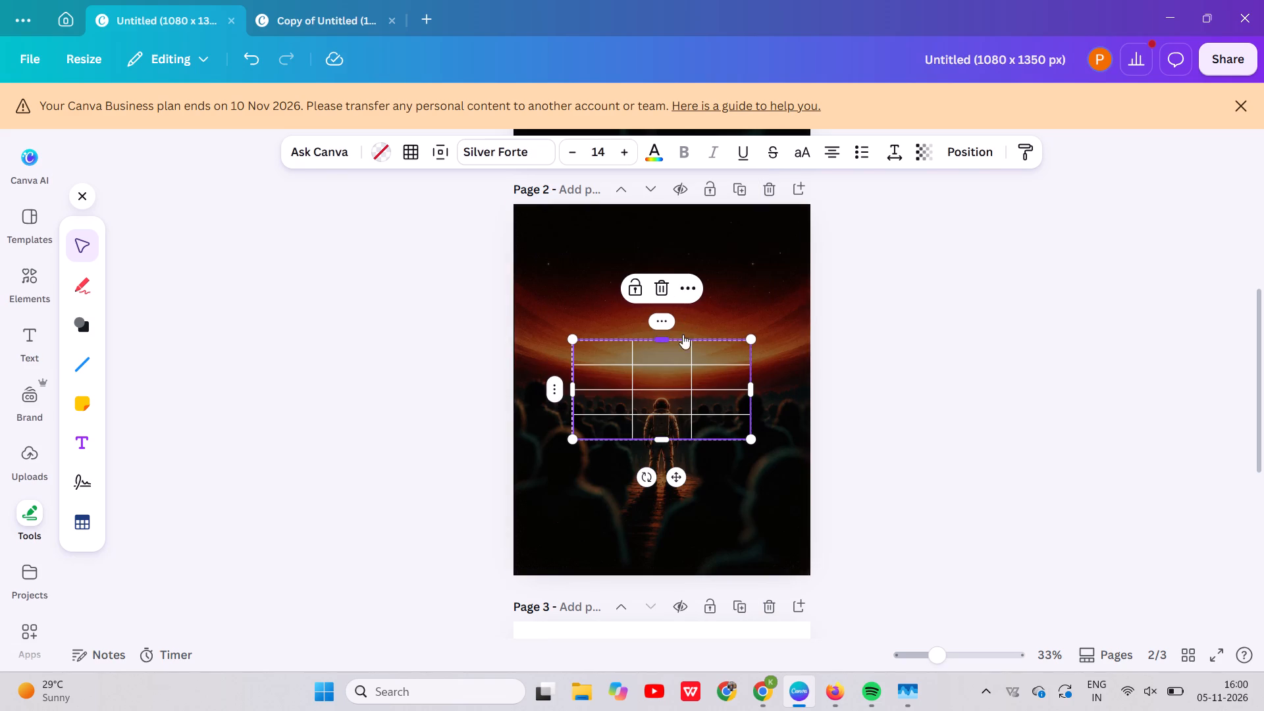
{"action": "left_click", "coordinate": [663, 319]}
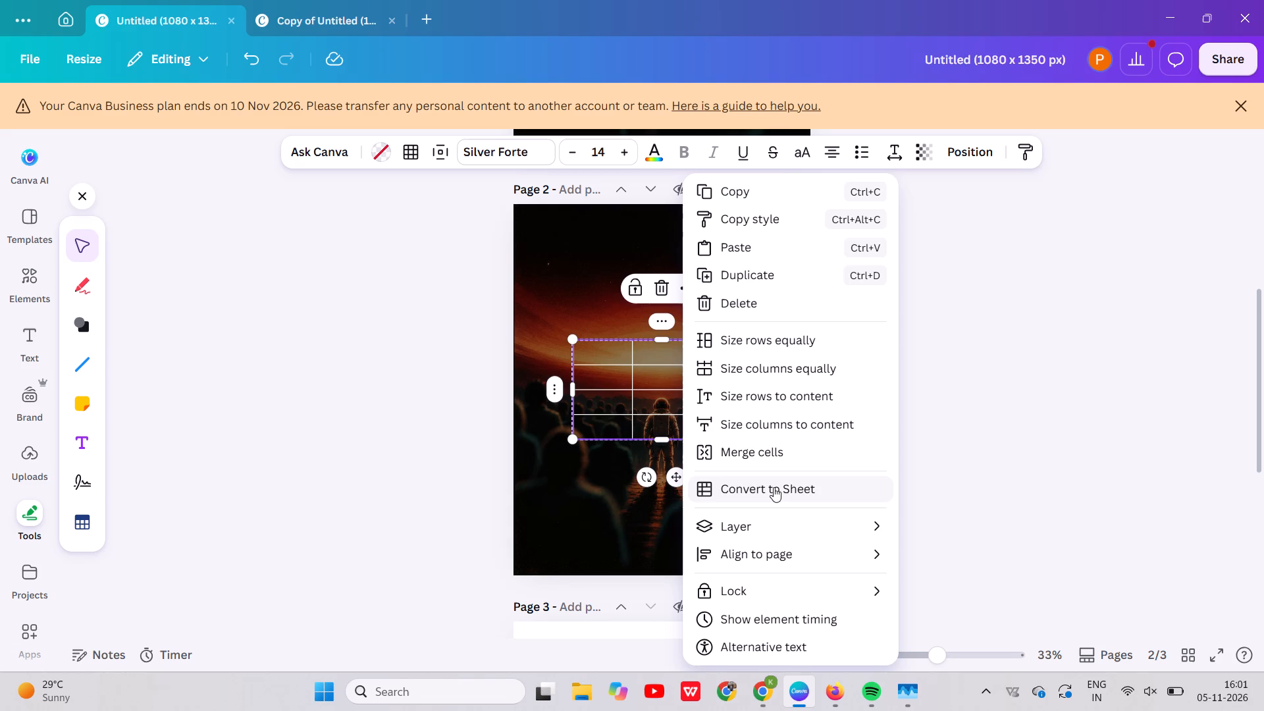
{"action": "left_click", "coordinate": [959, 494]}
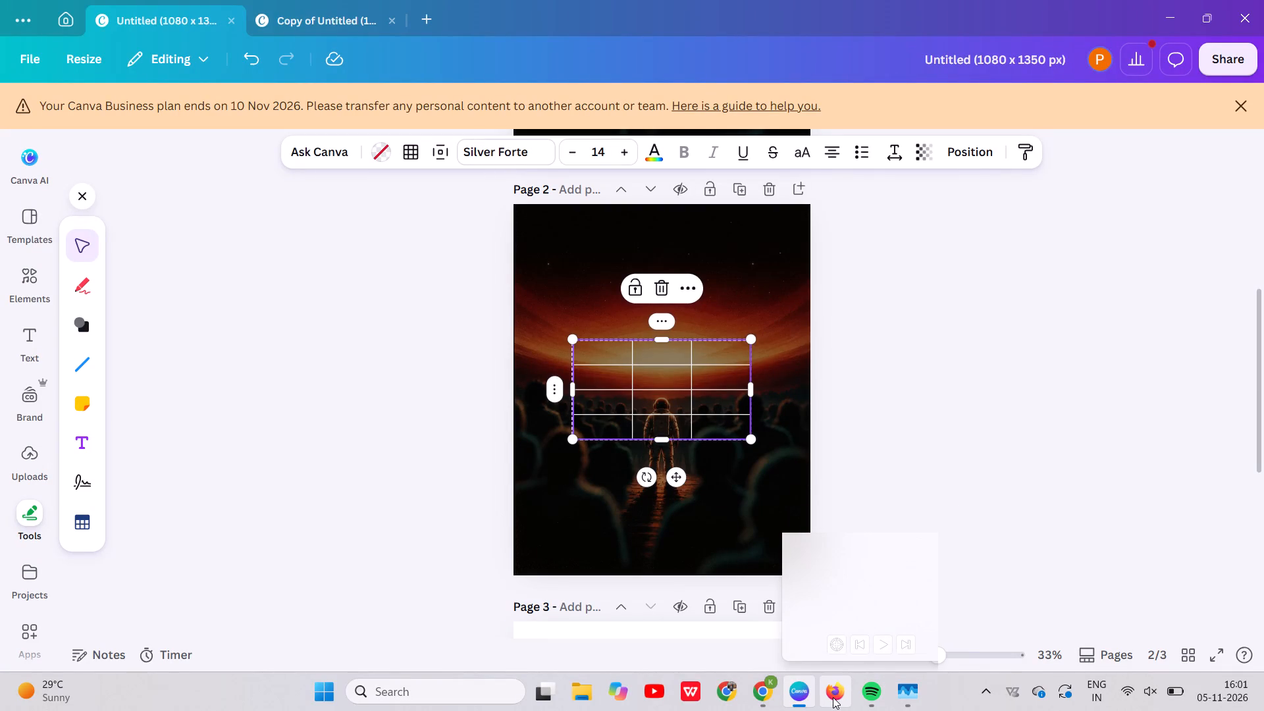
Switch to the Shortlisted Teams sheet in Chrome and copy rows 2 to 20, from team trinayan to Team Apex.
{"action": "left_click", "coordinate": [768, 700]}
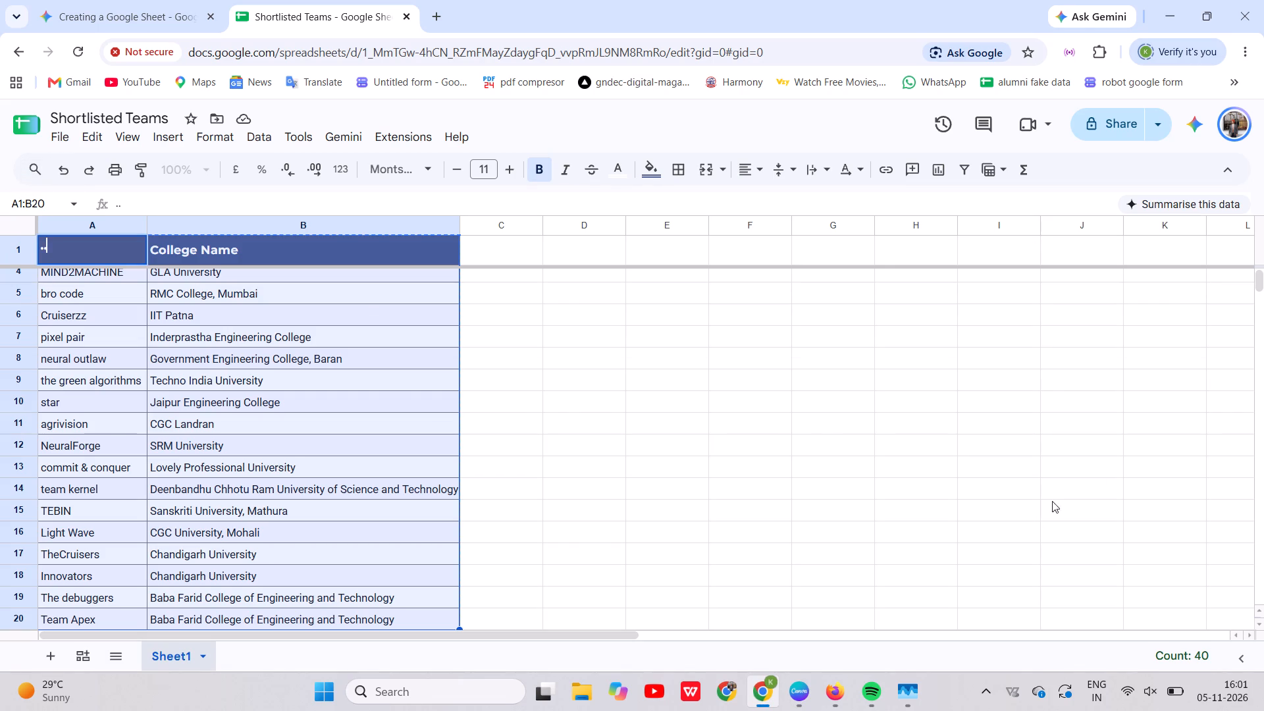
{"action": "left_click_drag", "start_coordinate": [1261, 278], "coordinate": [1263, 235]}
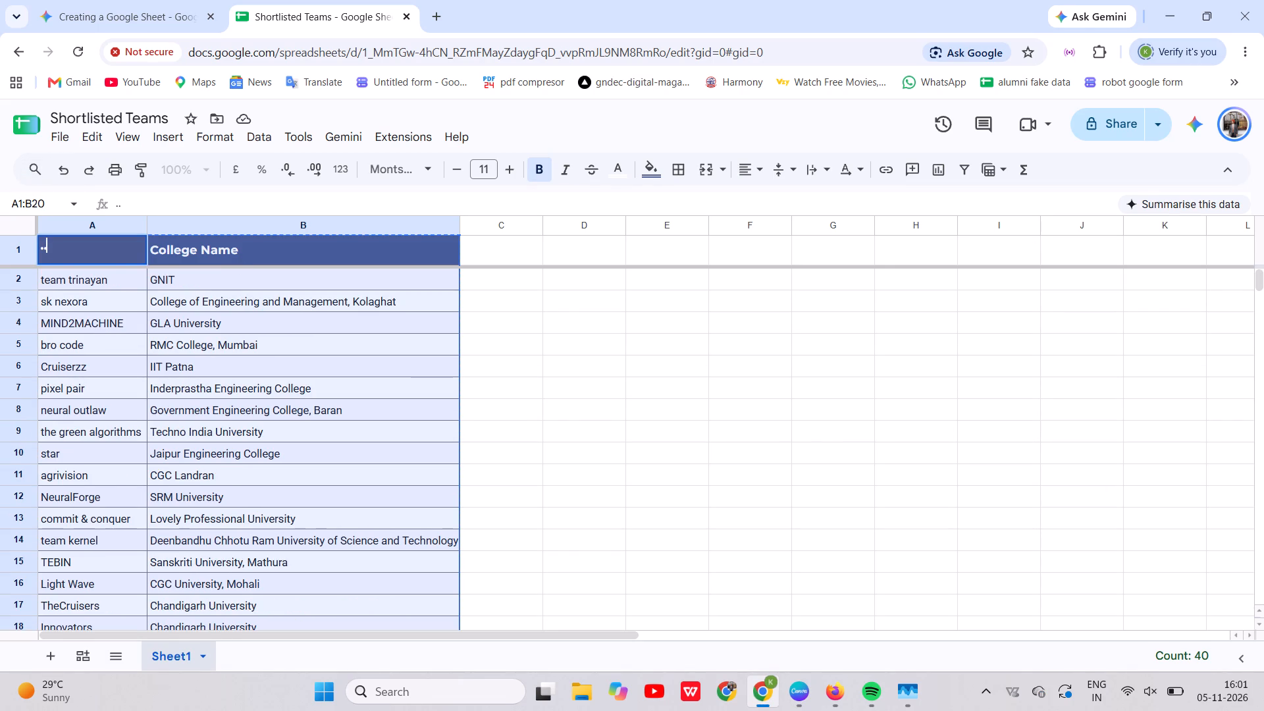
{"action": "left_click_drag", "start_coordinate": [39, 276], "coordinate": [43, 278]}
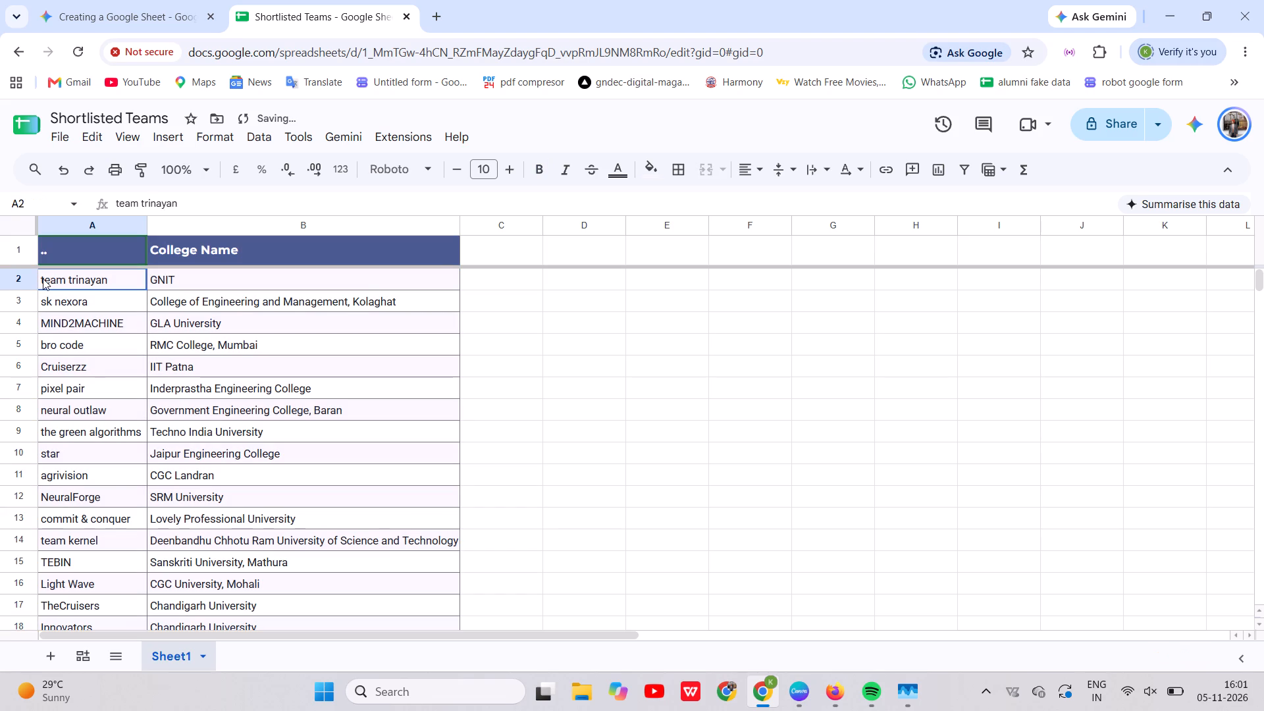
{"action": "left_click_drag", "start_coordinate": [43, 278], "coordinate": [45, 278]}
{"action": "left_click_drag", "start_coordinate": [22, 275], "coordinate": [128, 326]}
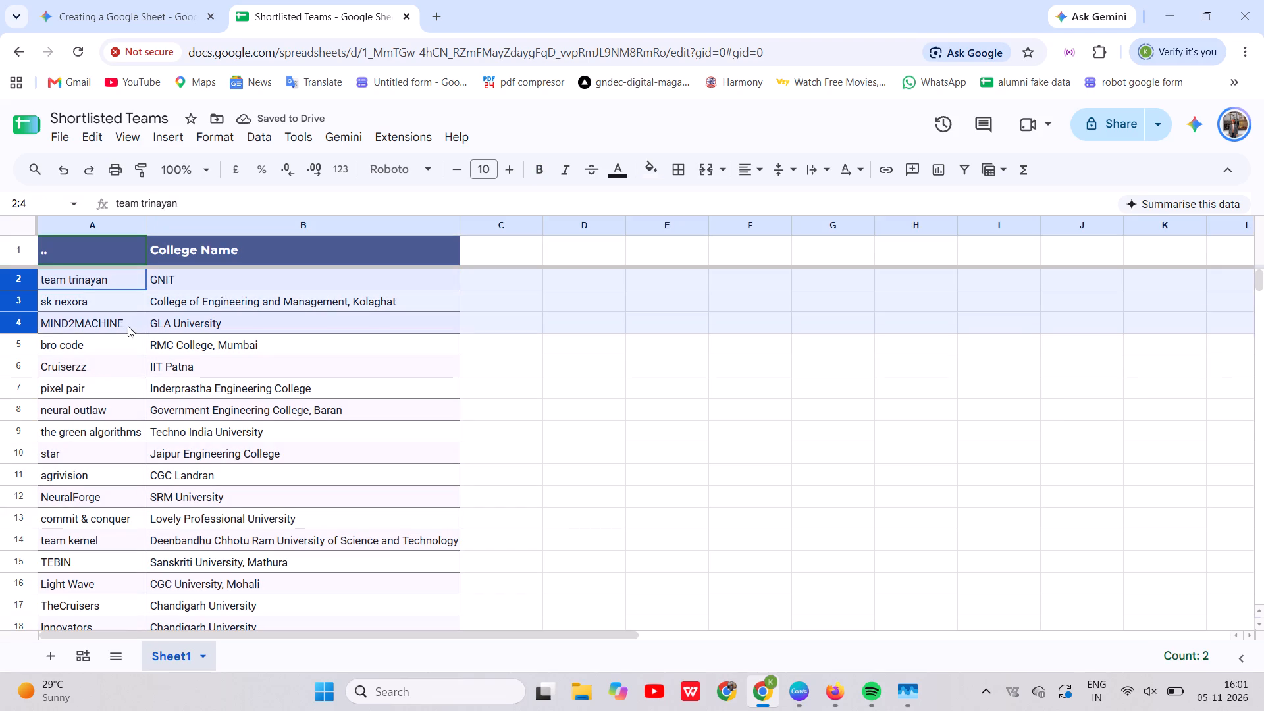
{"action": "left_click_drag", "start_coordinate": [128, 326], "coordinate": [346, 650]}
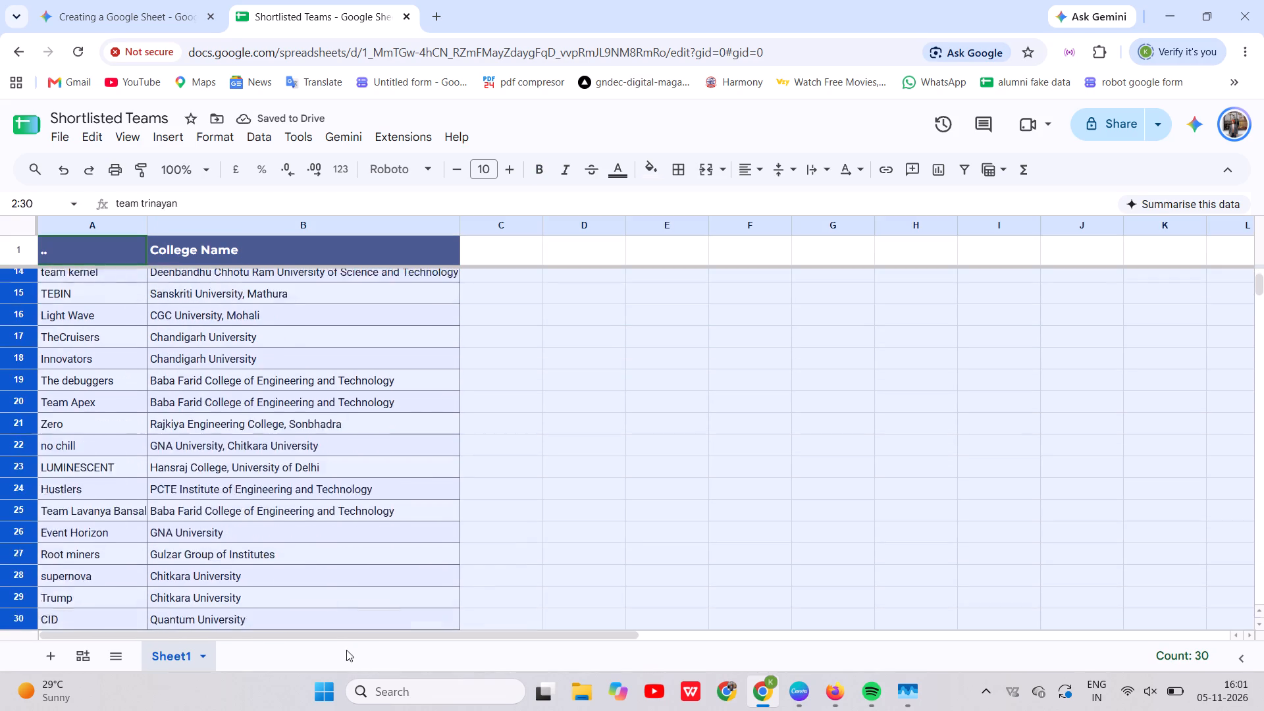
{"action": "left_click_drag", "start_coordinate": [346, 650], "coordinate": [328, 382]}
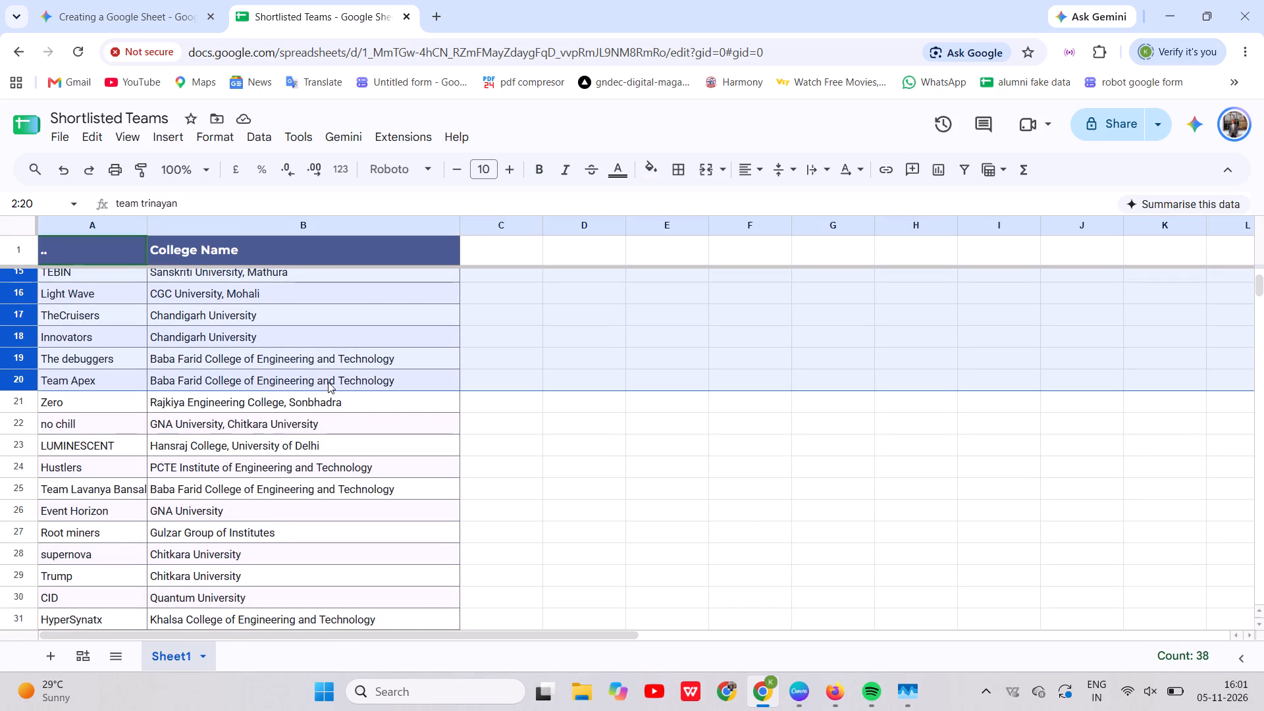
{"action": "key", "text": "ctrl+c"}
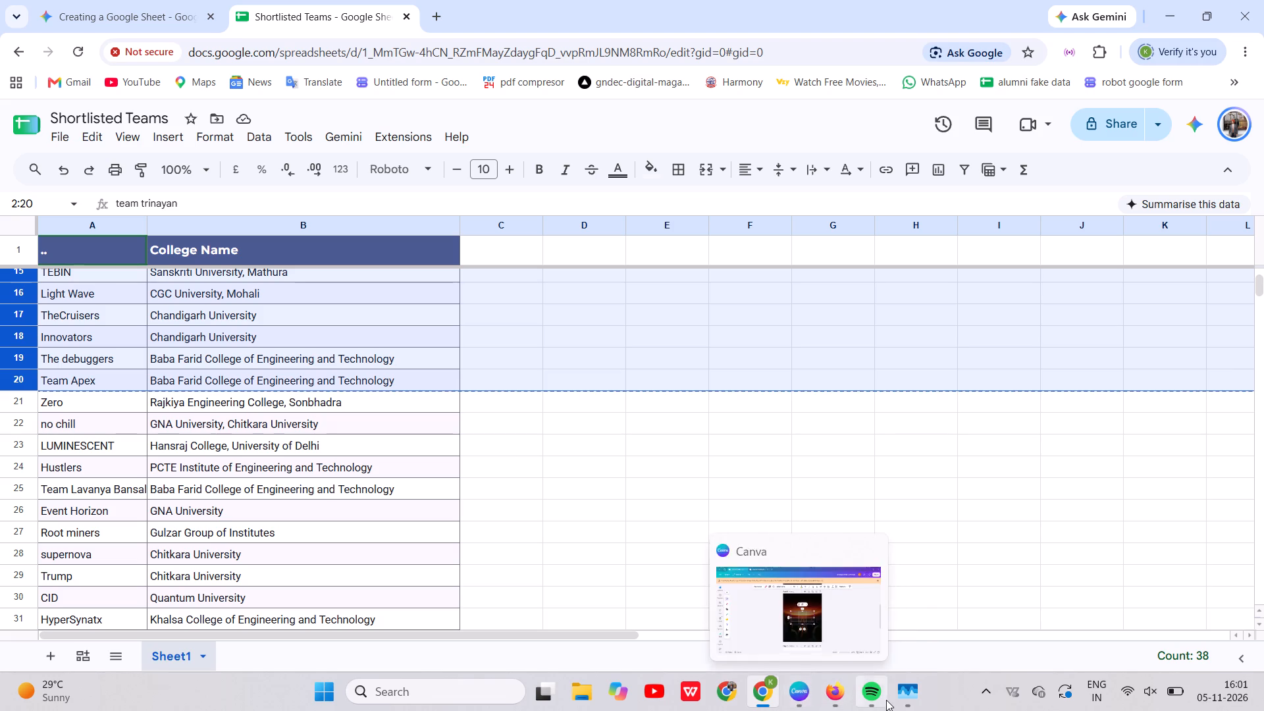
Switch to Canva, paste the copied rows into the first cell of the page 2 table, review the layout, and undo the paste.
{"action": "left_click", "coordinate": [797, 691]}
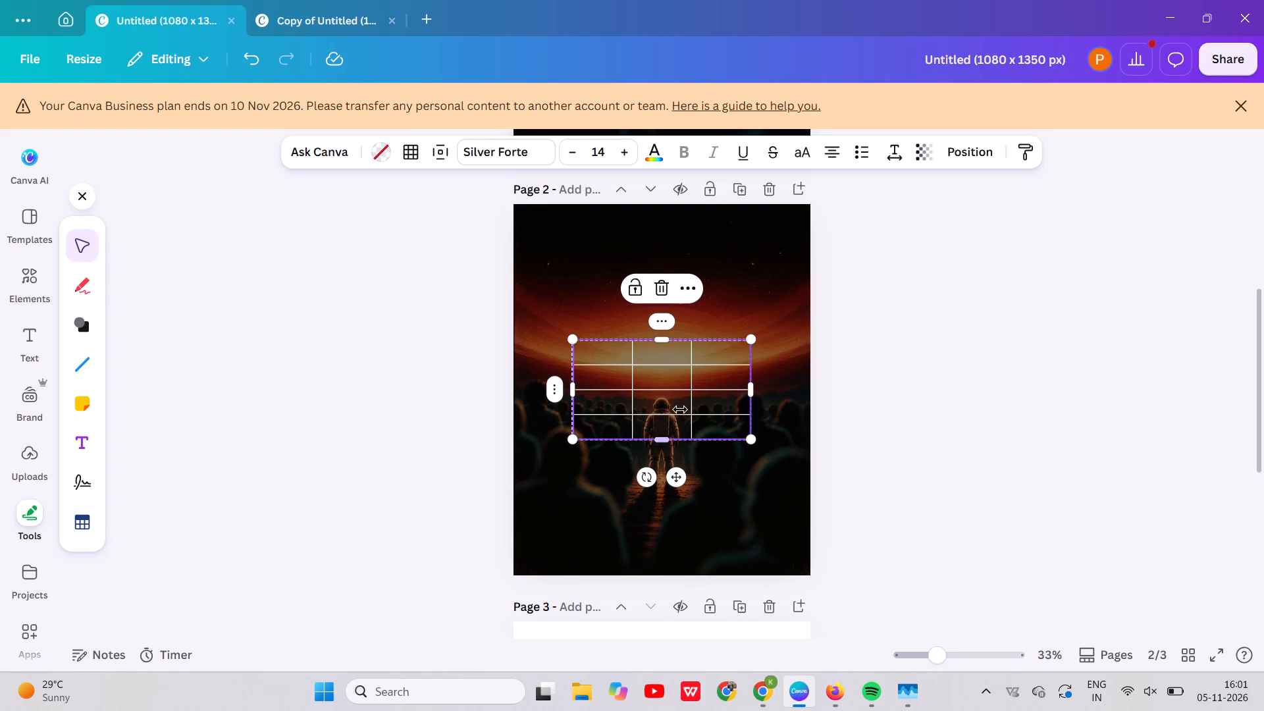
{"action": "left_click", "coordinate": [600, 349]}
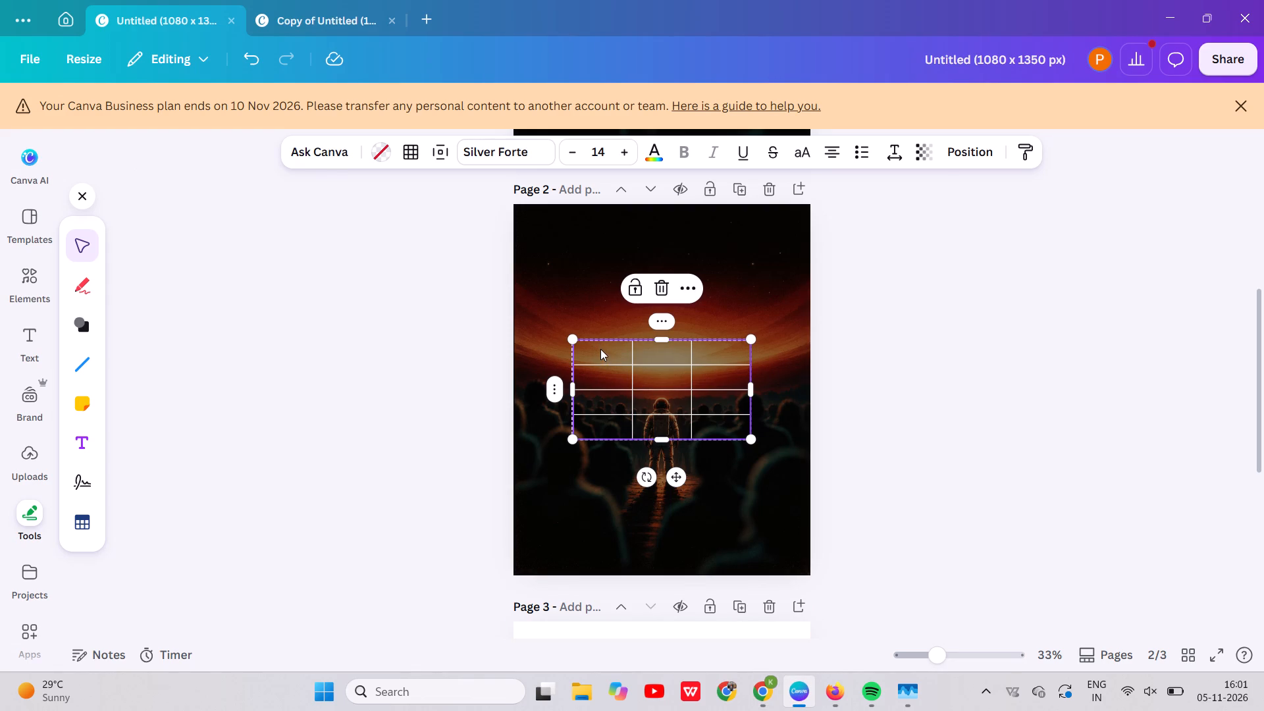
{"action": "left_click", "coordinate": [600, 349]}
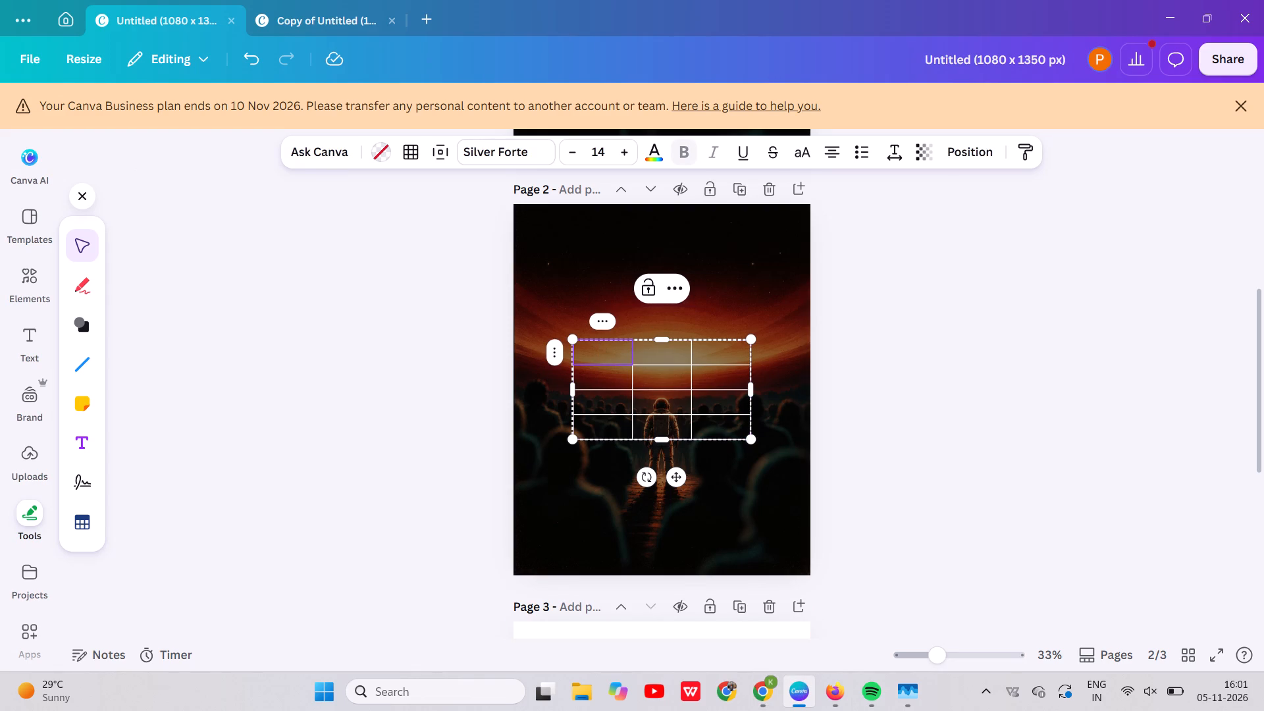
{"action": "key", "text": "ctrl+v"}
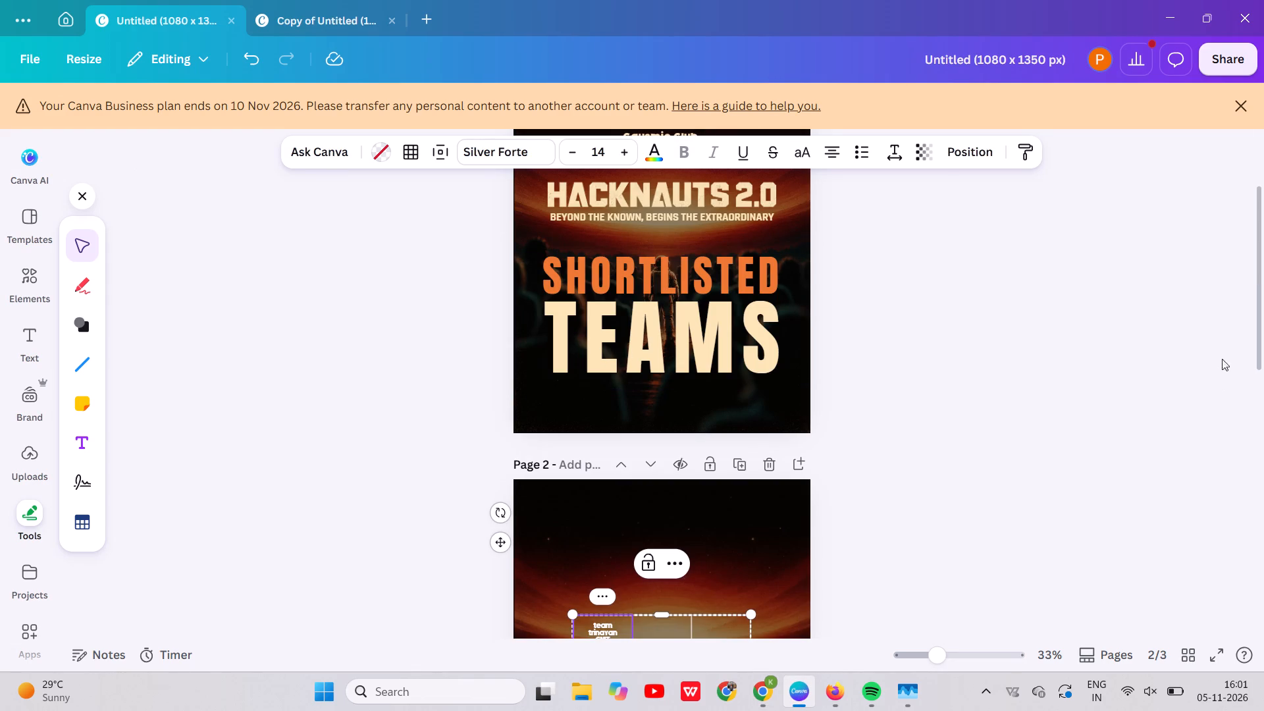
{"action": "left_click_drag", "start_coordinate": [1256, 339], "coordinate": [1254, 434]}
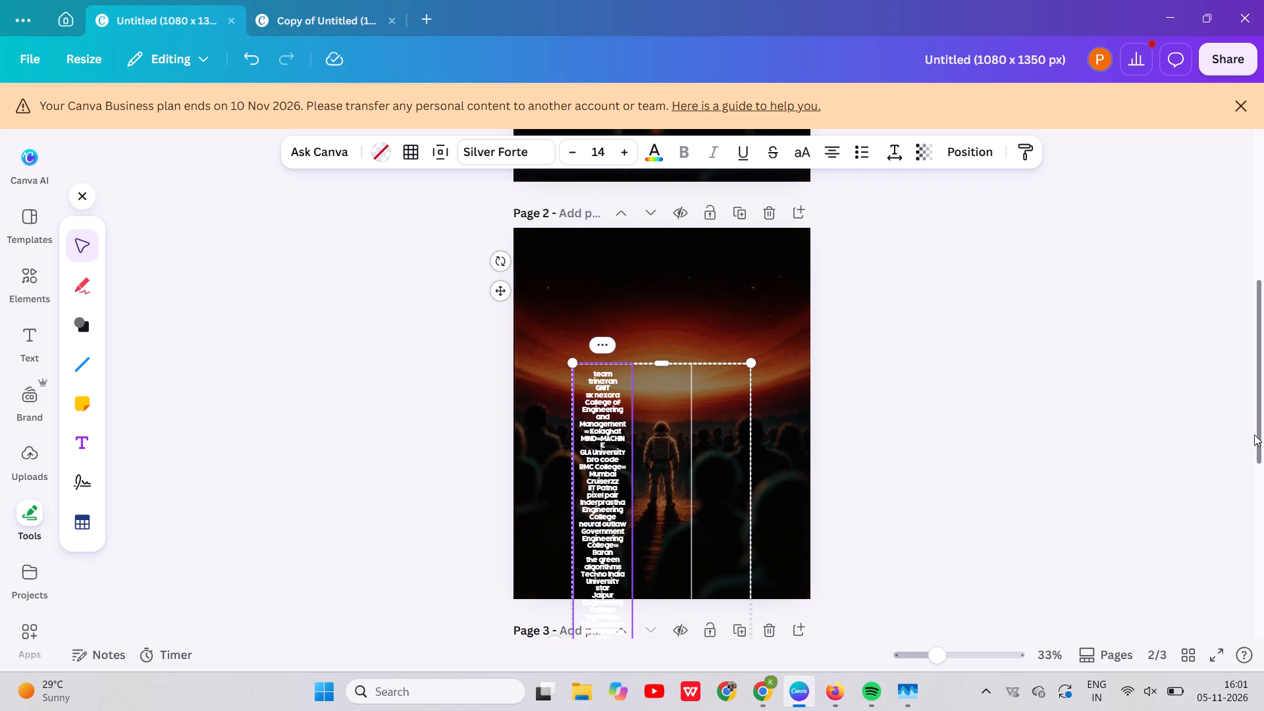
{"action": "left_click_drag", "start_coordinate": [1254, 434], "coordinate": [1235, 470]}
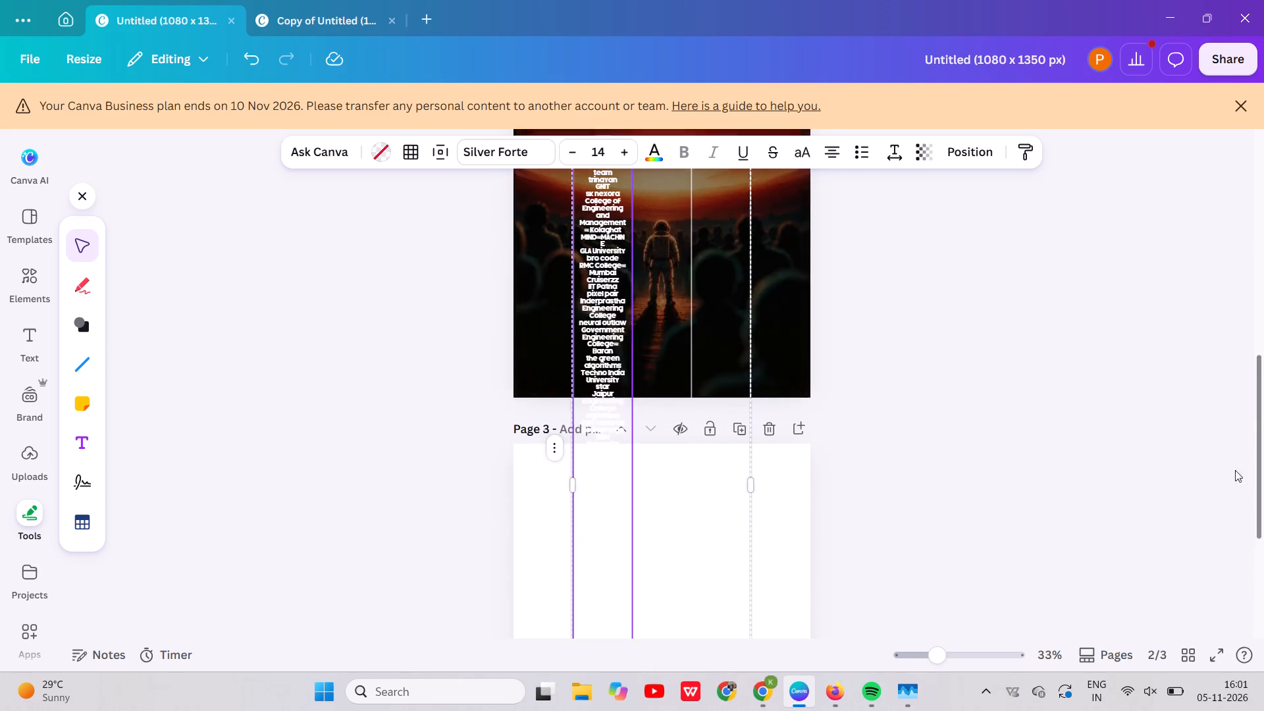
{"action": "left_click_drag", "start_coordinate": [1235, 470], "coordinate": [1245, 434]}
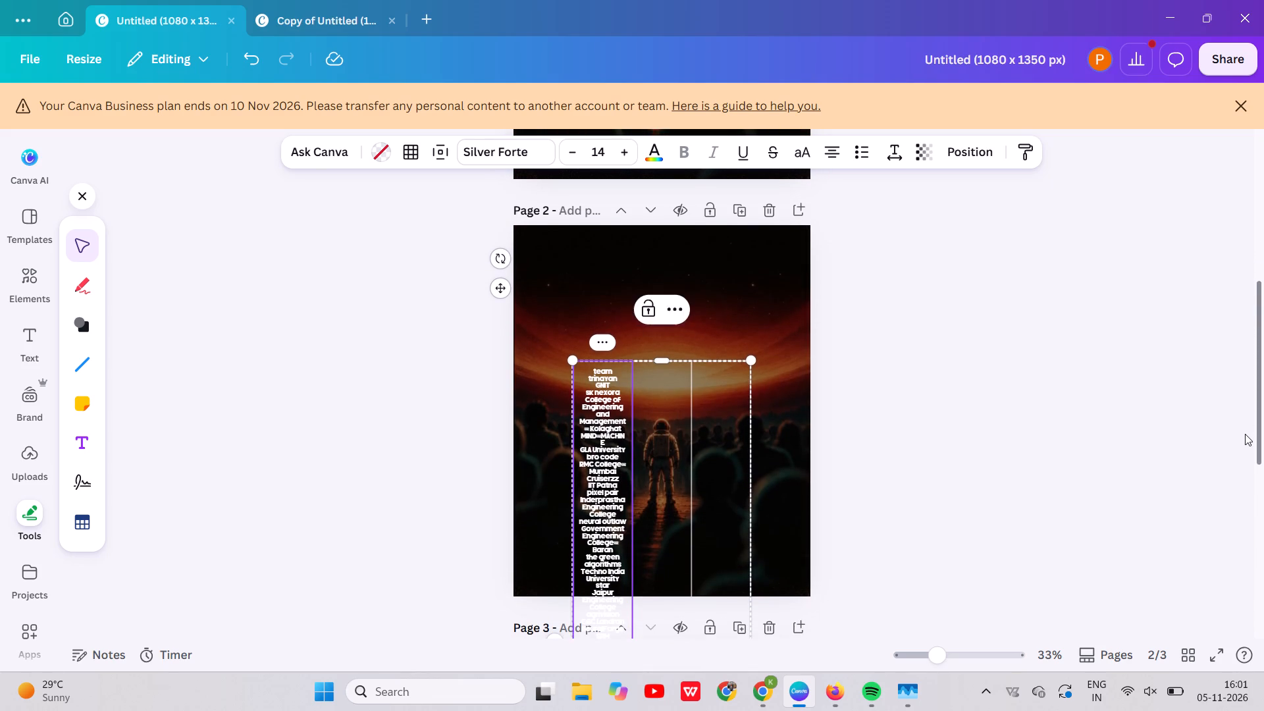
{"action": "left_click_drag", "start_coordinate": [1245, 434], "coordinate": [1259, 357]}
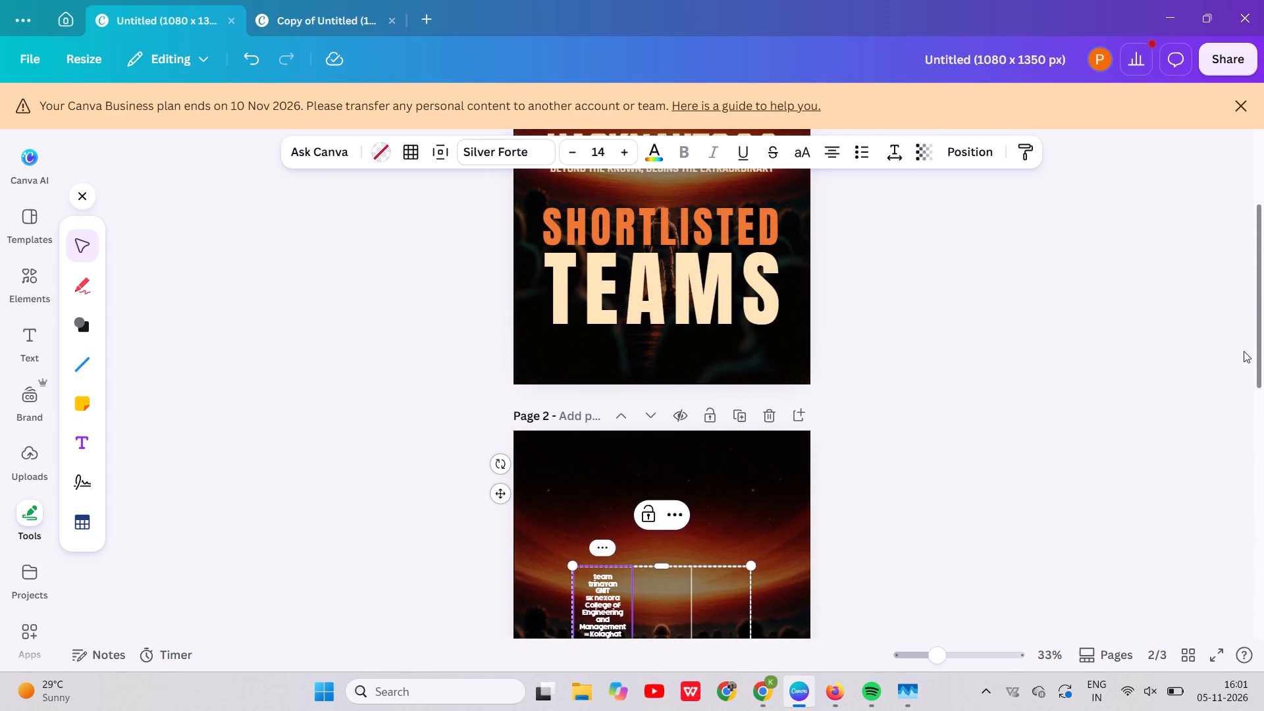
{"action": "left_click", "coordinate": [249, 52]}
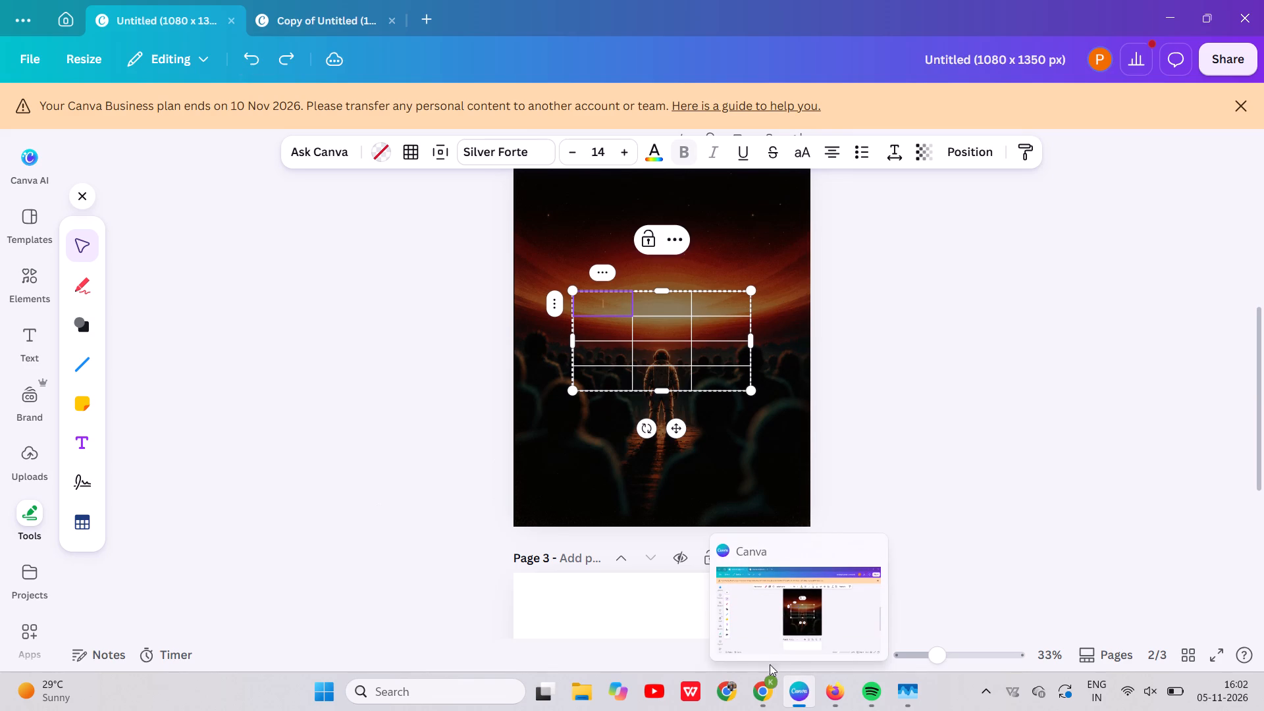
Copy the team trinayan and GNIT cells A2:B2 from the Chrome sheet and paste them into the first cell of Canva's page 2 table.
{"action": "left_click", "coordinate": [768, 683]}
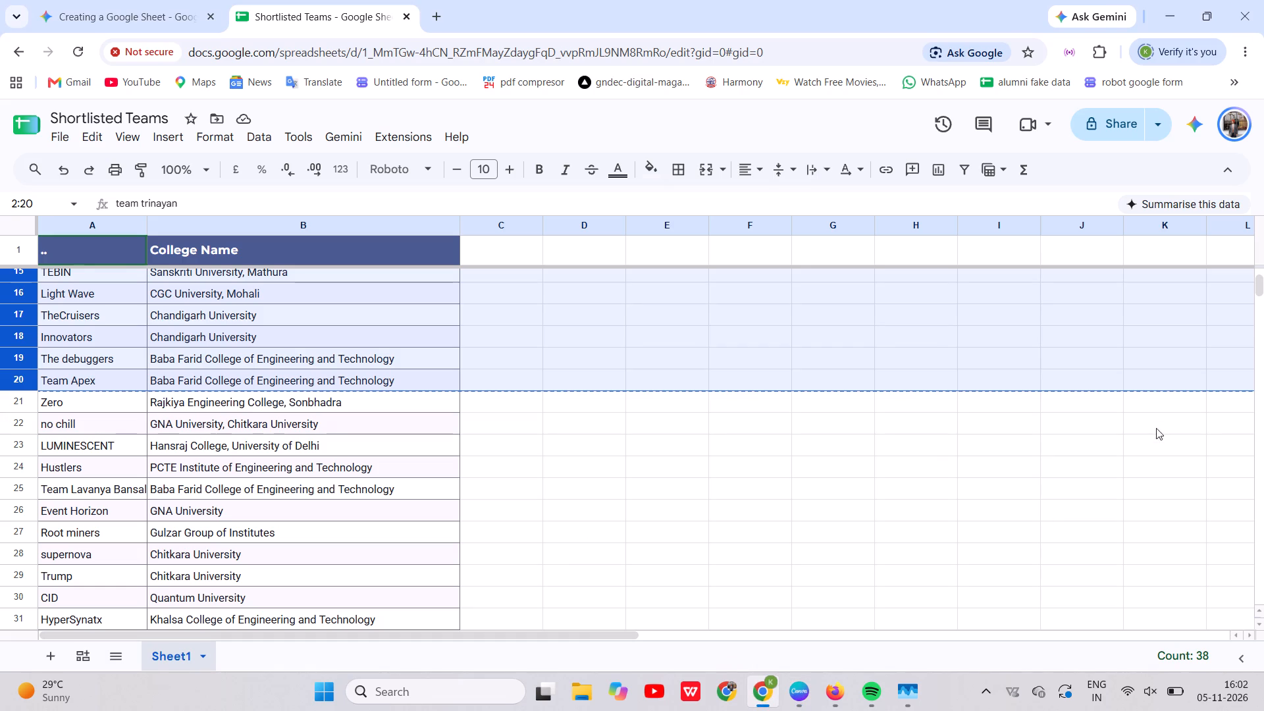
{"action": "left_click_drag", "start_coordinate": [1257, 285], "coordinate": [1260, 247]}
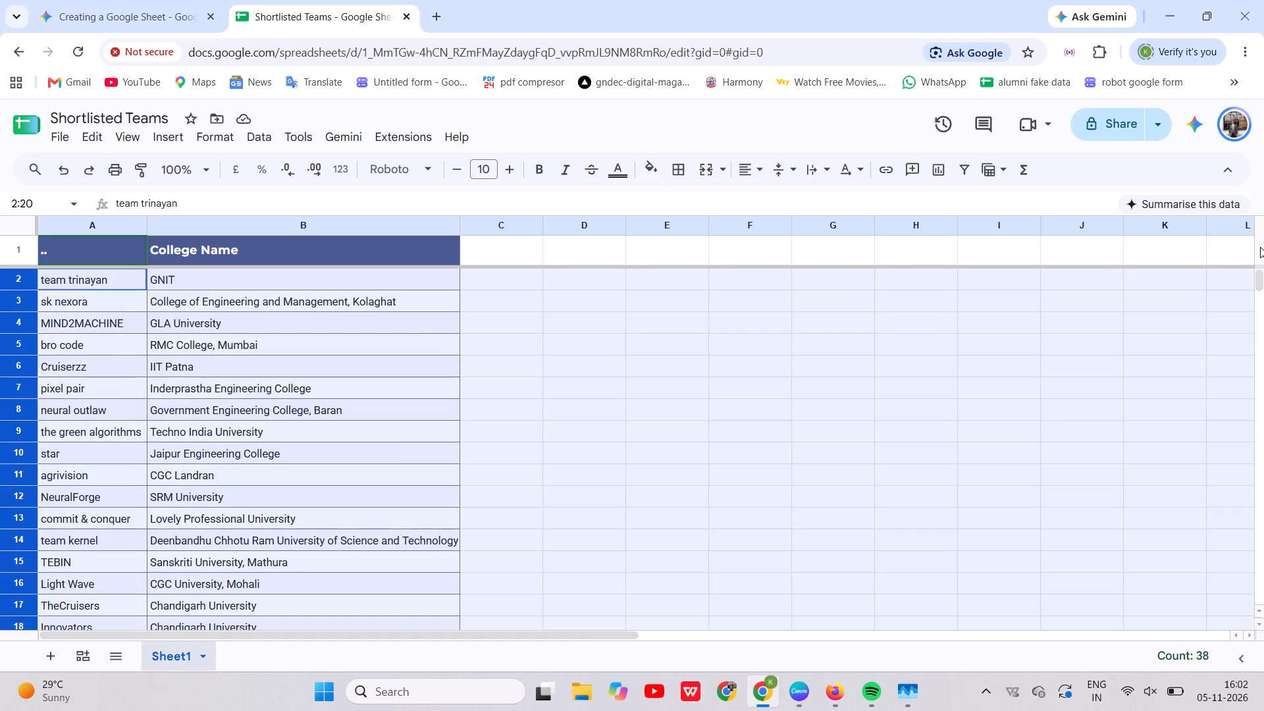
{"action": "left_click_drag", "start_coordinate": [47, 273], "coordinate": [268, 282]}
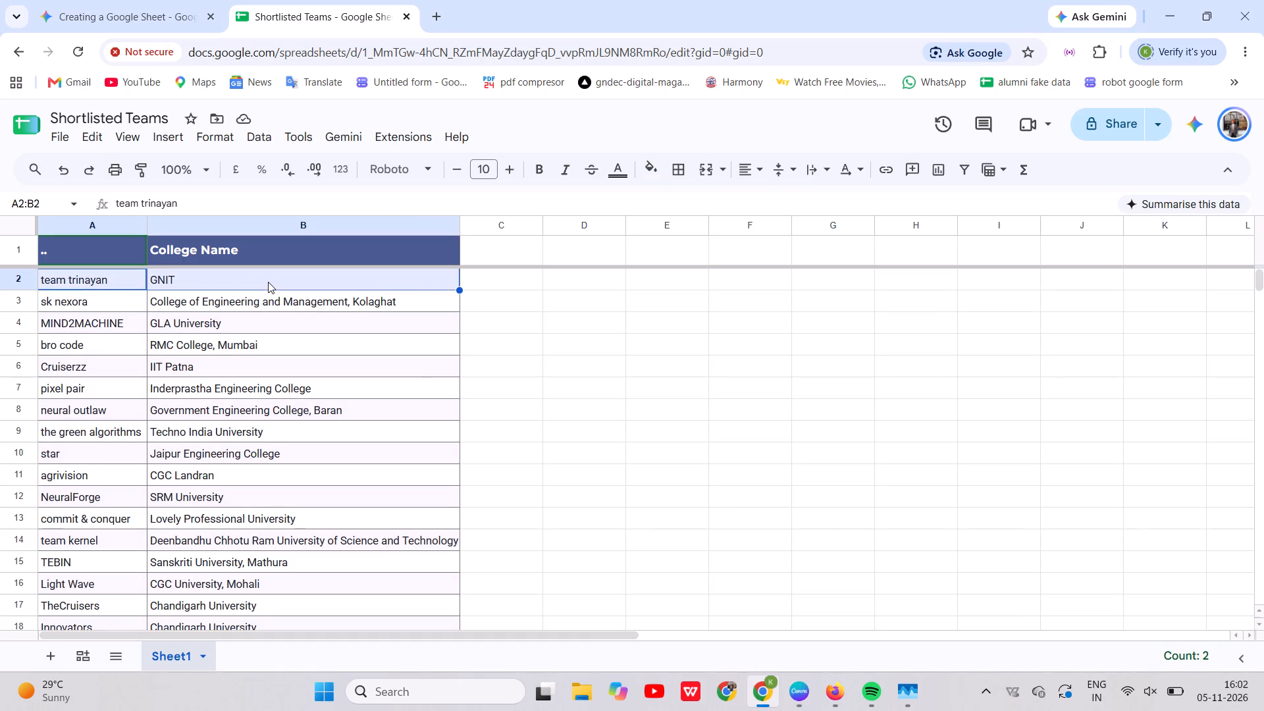
{"action": "key", "text": "ctrl+c"}
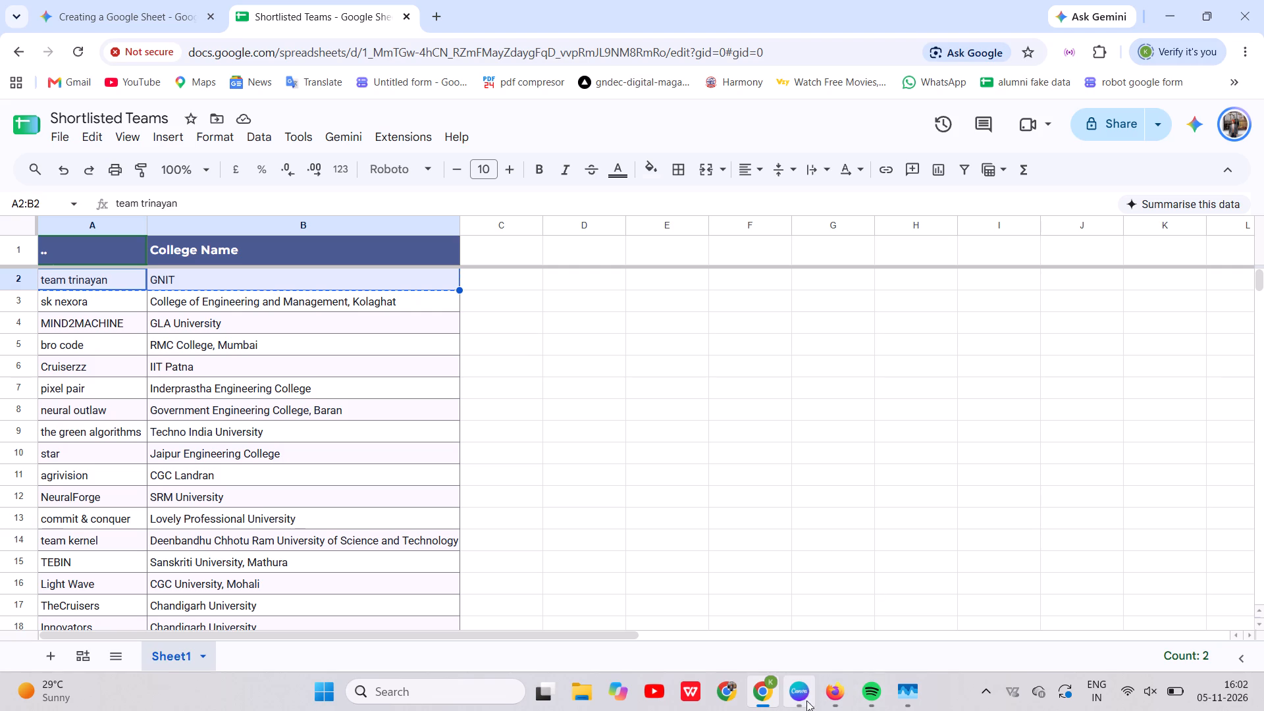
{"action": "left_click", "coordinate": [801, 700]}
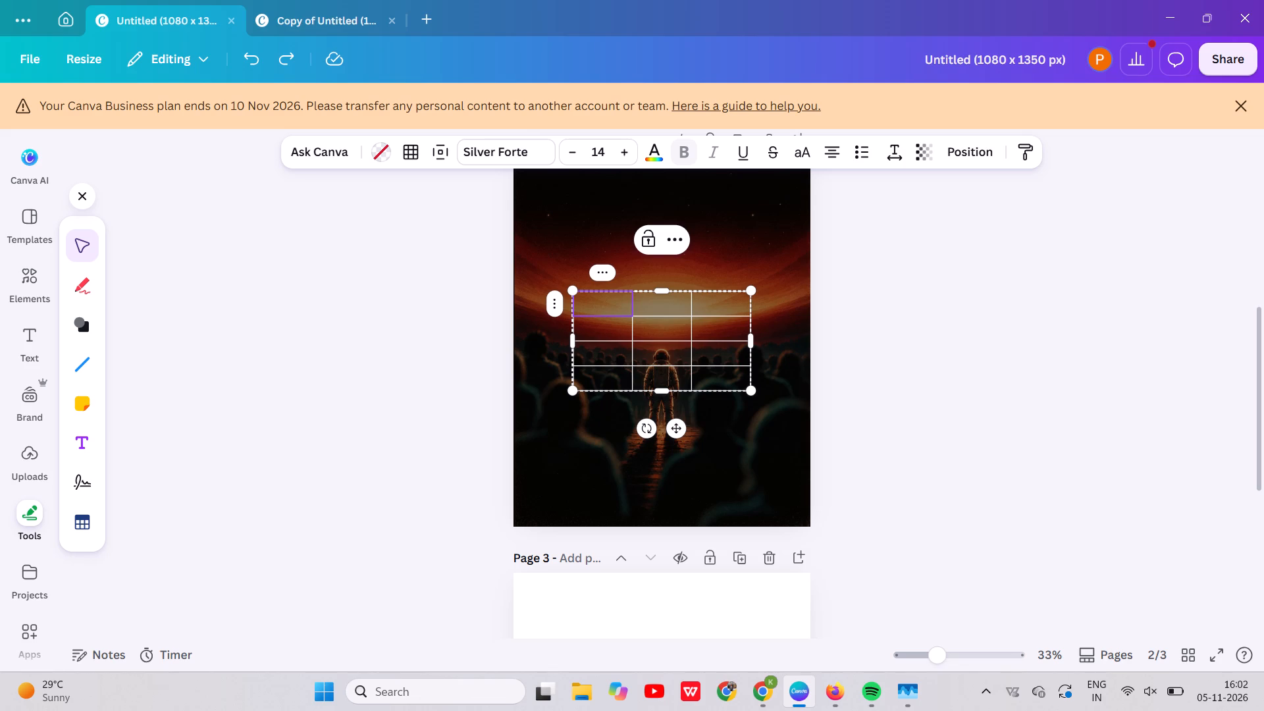
{"action": "key", "text": "ctrl+v"}
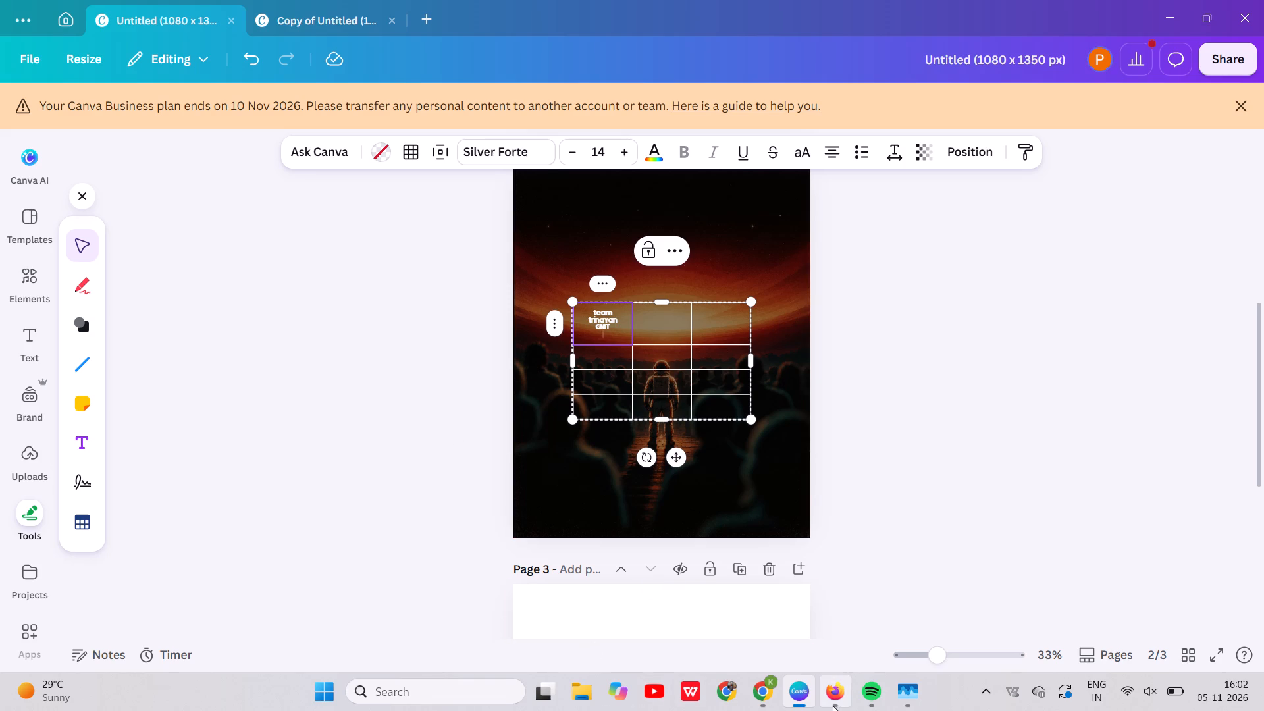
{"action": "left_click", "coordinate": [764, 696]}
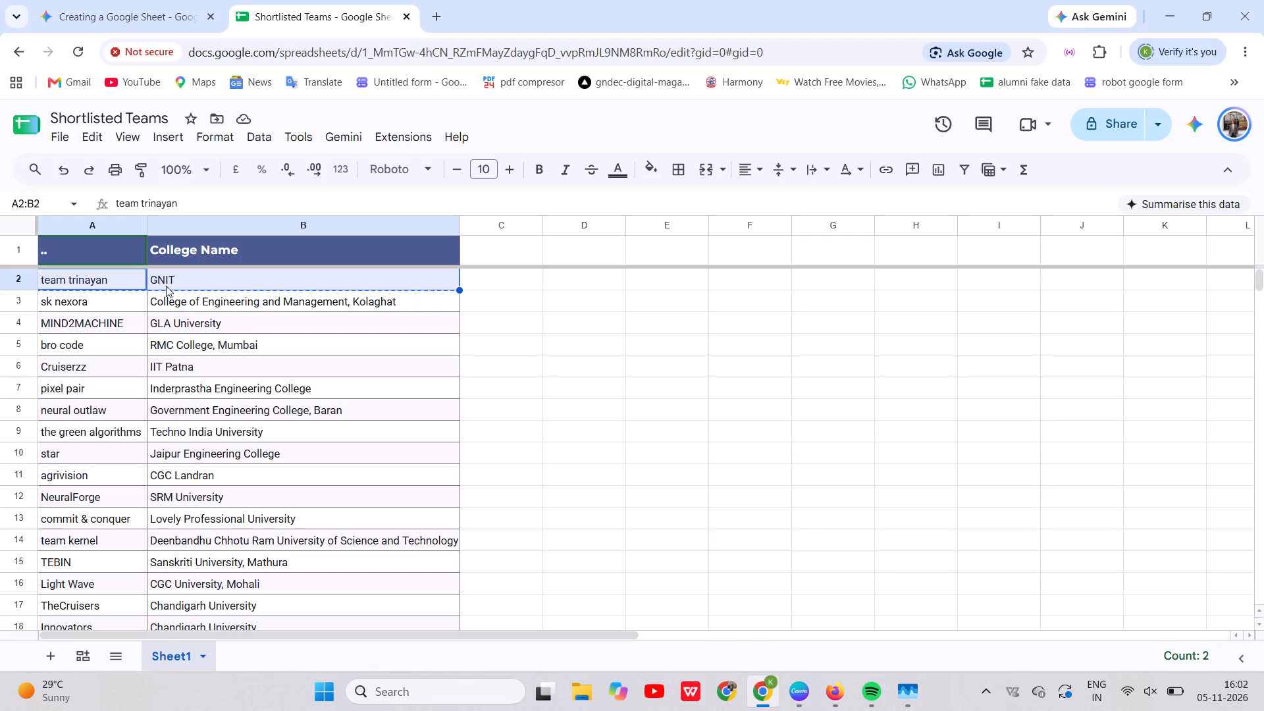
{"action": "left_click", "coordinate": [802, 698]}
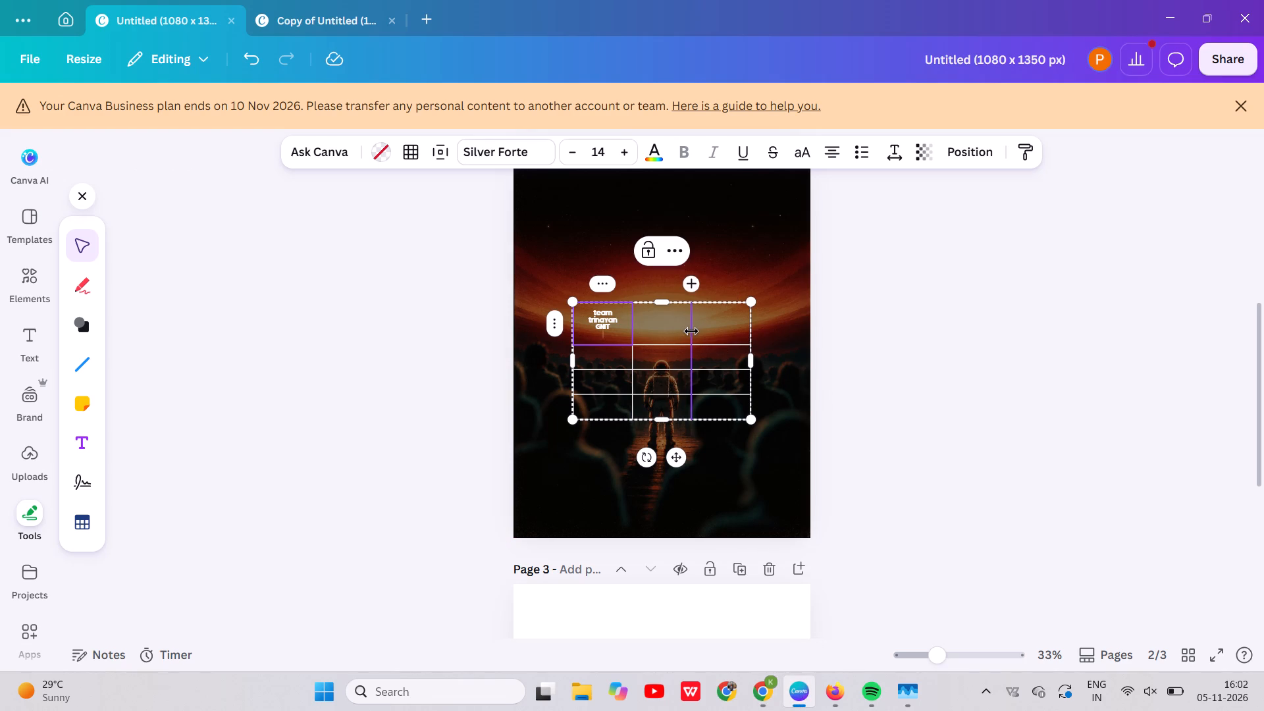
Widen the middle column of the page 2 table, leaving the last column as a narrow strip.
{"action": "left_click_drag", "start_coordinate": [691, 331], "coordinate": [756, 336]}
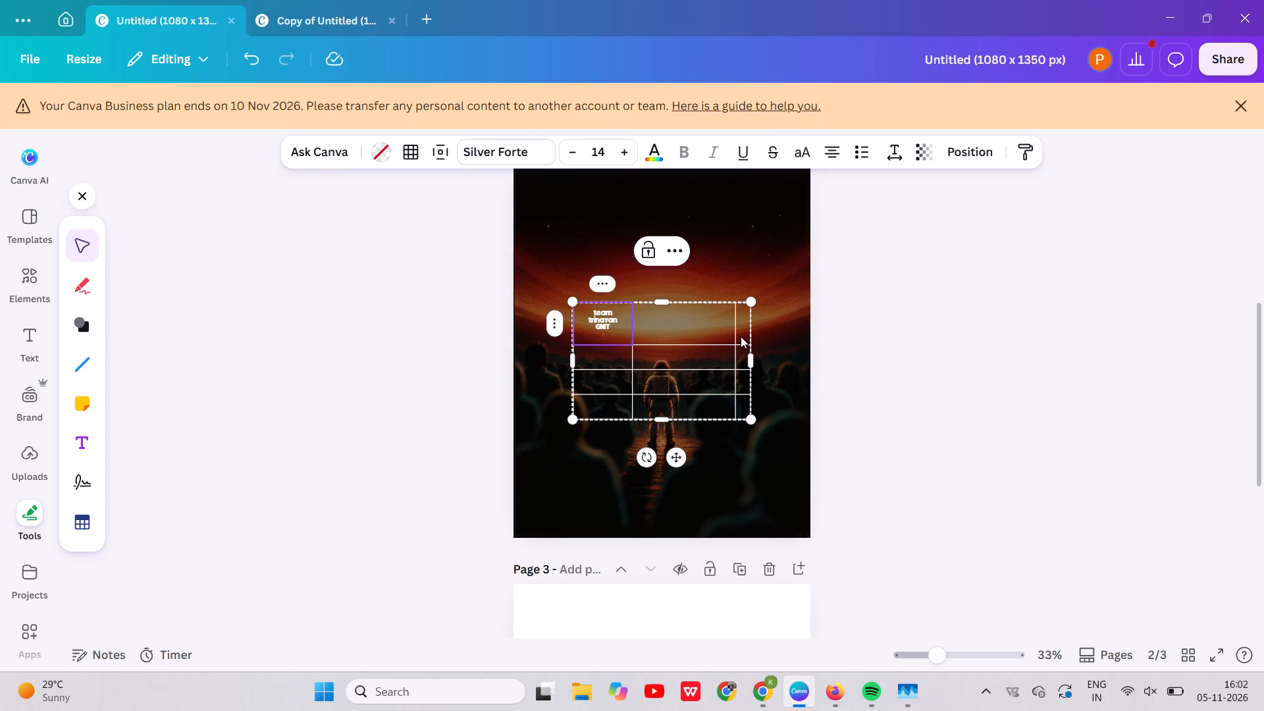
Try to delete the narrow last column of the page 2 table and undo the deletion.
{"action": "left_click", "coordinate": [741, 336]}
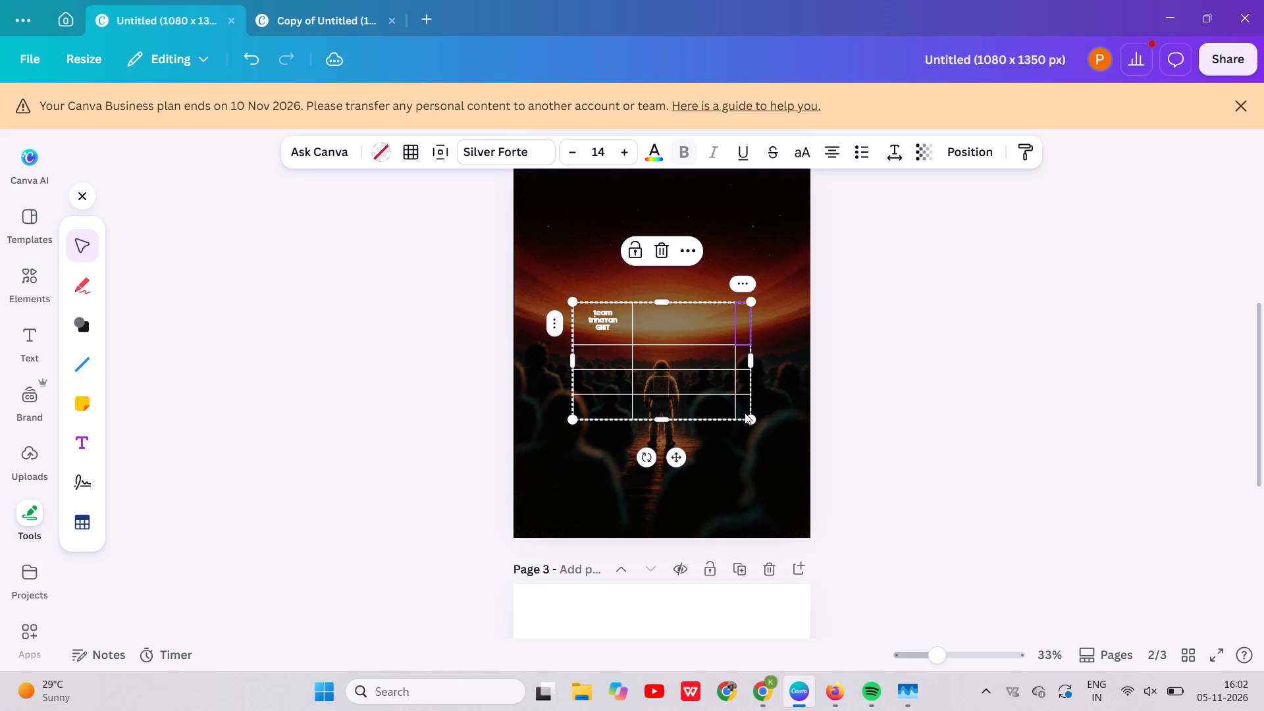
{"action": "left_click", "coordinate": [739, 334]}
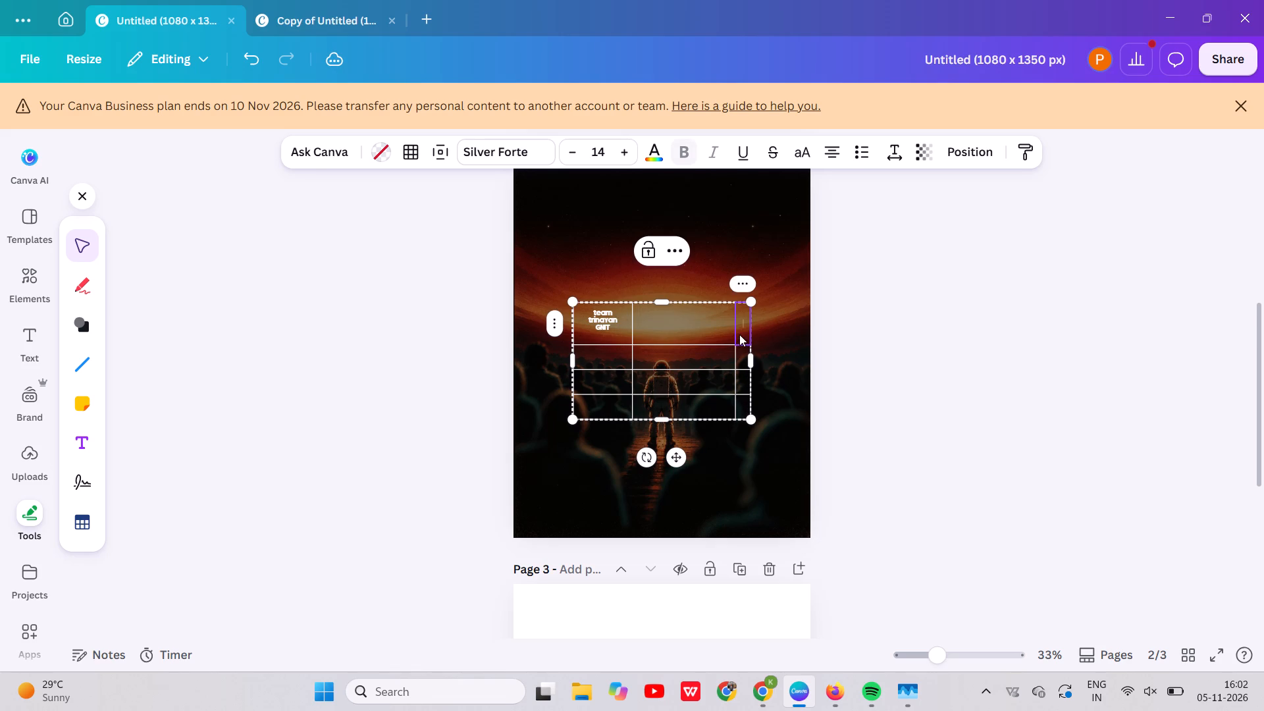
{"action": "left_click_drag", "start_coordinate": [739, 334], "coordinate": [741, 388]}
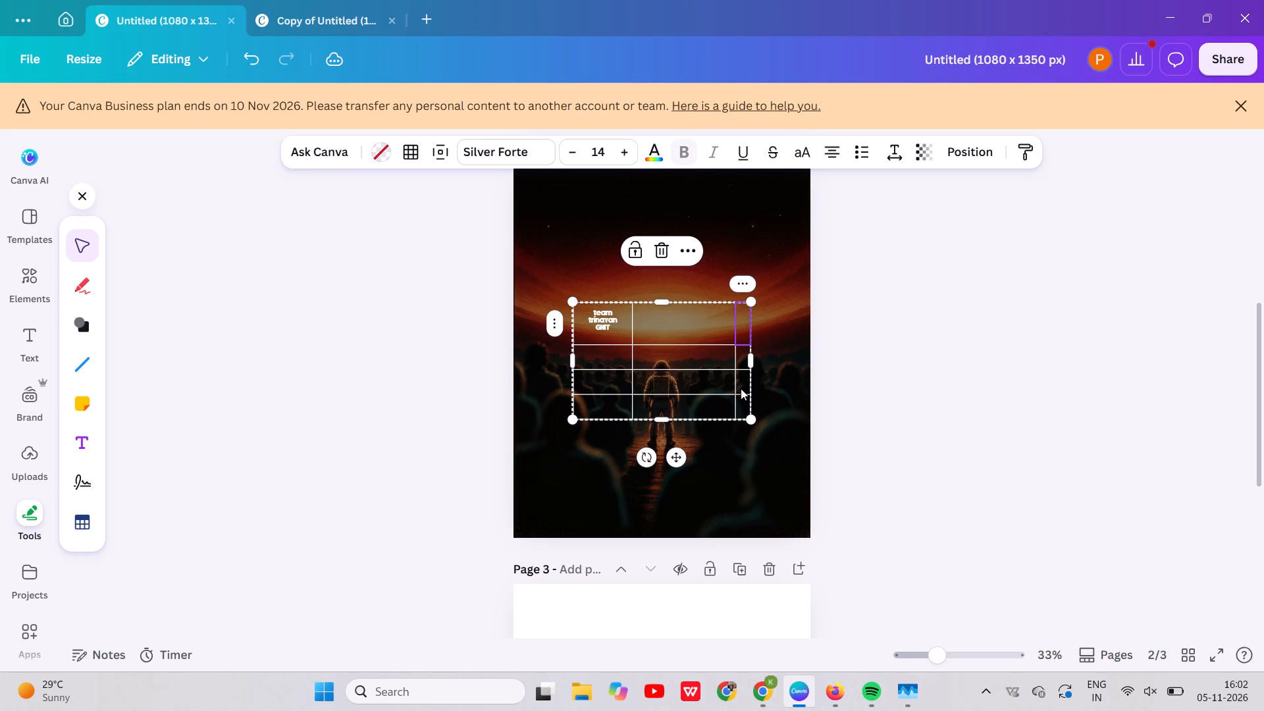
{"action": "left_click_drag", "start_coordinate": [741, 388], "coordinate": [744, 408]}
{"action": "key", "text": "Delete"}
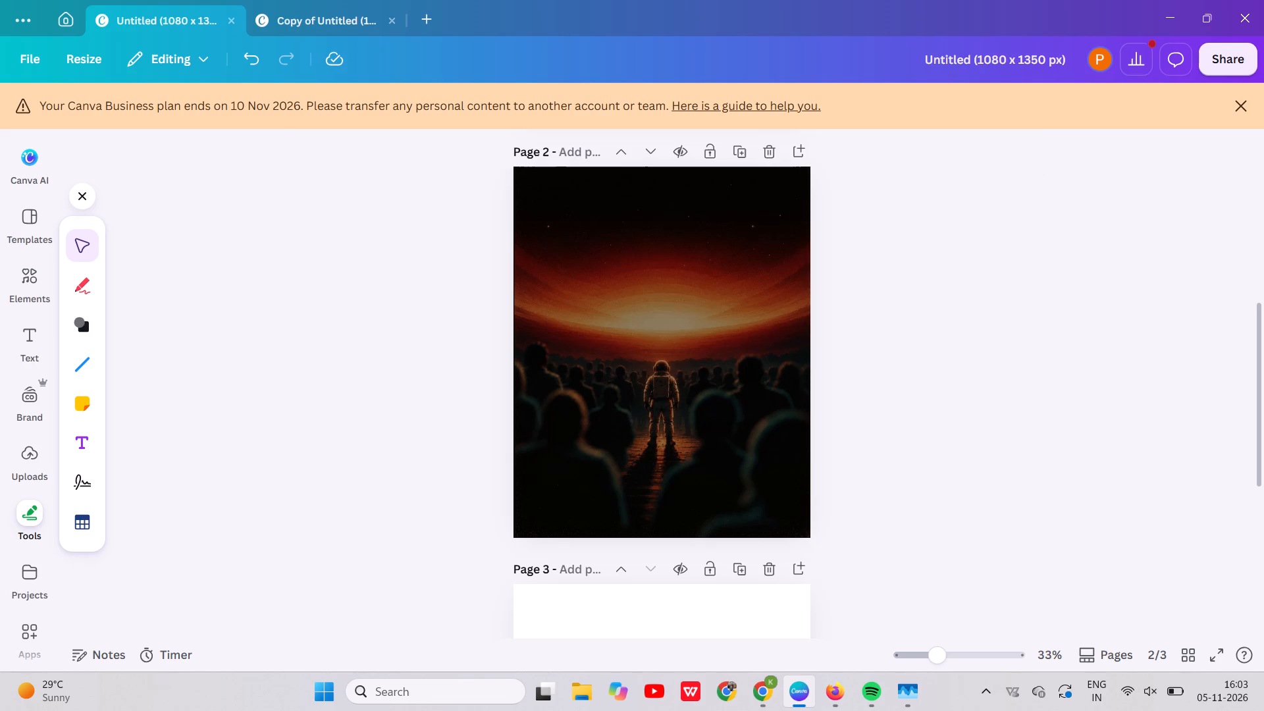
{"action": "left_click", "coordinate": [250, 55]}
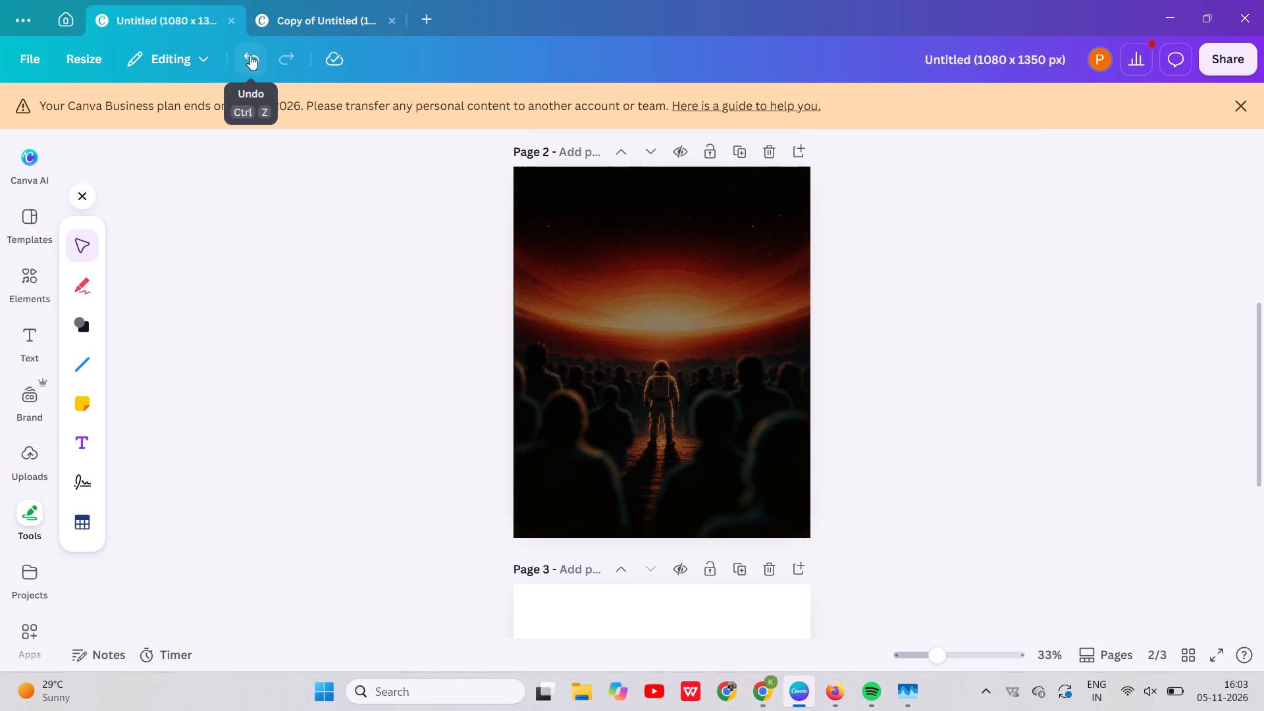
Delete the narrow last column from the page 2 table, keeping the two wider columns.
{"action": "left_click", "coordinate": [735, 333]}
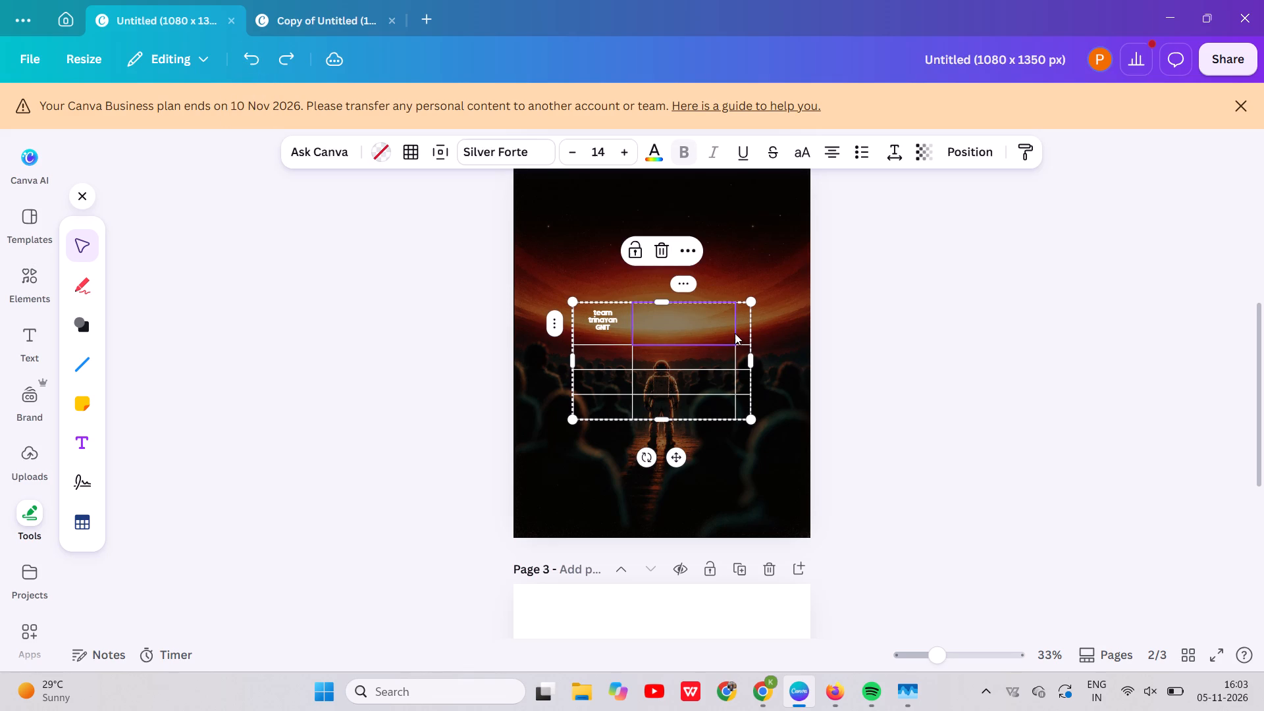
{"action": "left_click", "coordinate": [741, 332]}
{"action": "left_click_drag", "start_coordinate": [741, 332], "coordinate": [741, 367]}
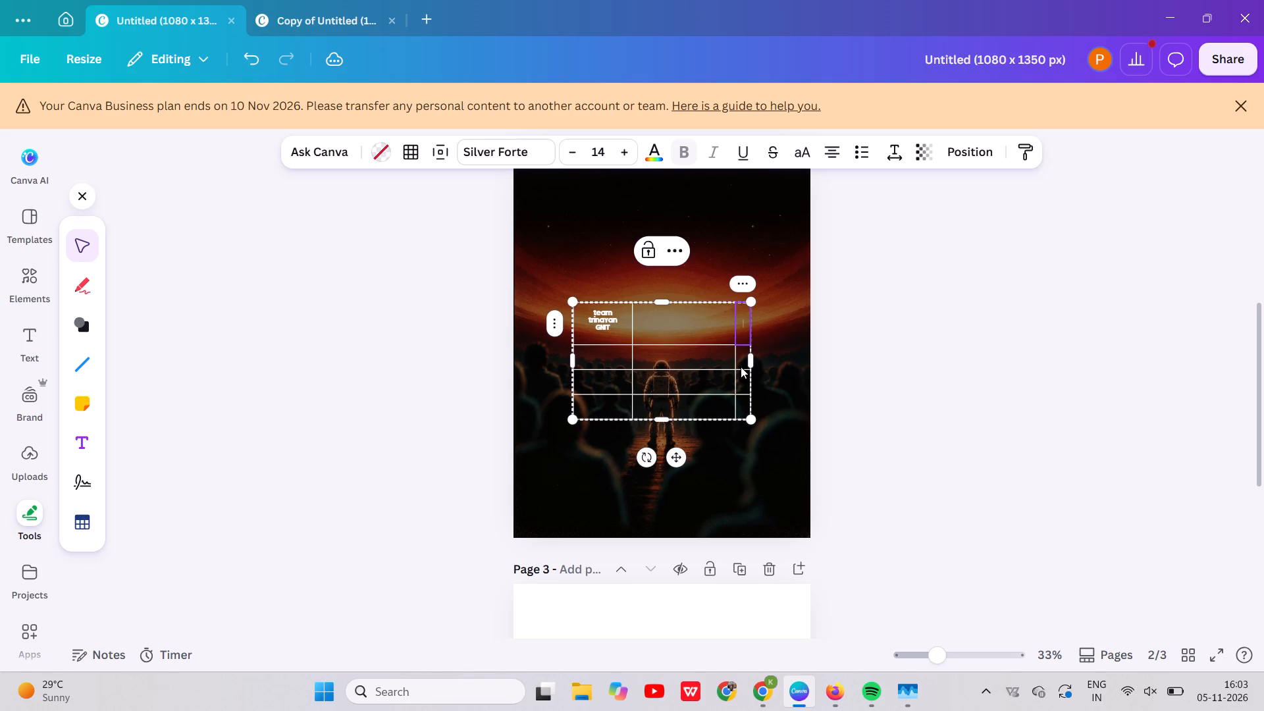
{"action": "left_click_drag", "start_coordinate": [741, 367], "coordinate": [747, 404]}
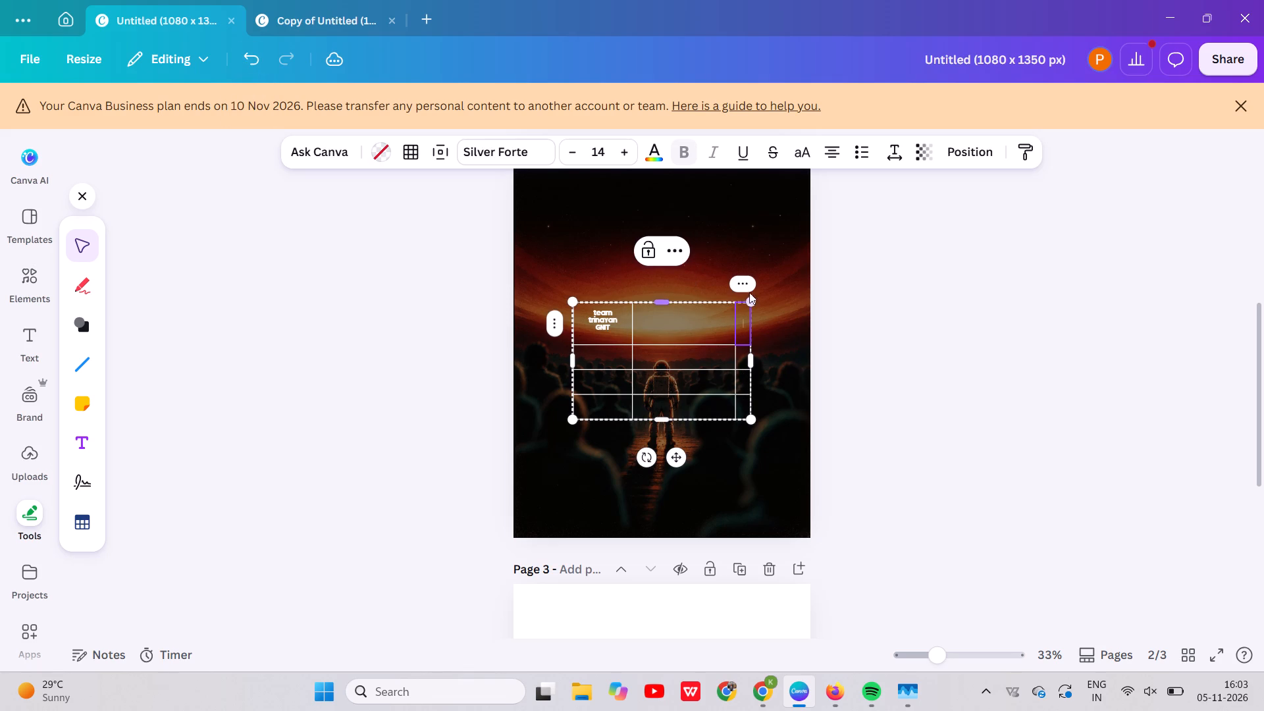
{"action": "left_click", "coordinate": [749, 284]}
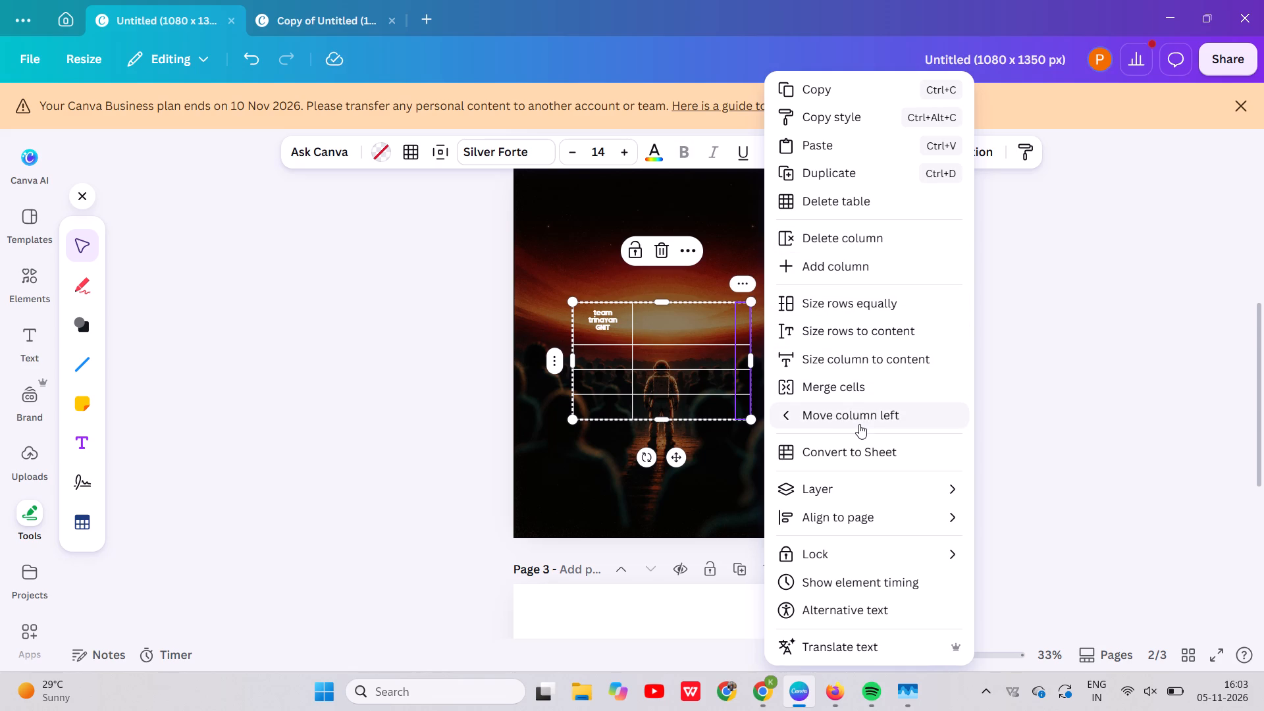
{"action": "left_click", "coordinate": [841, 242]}
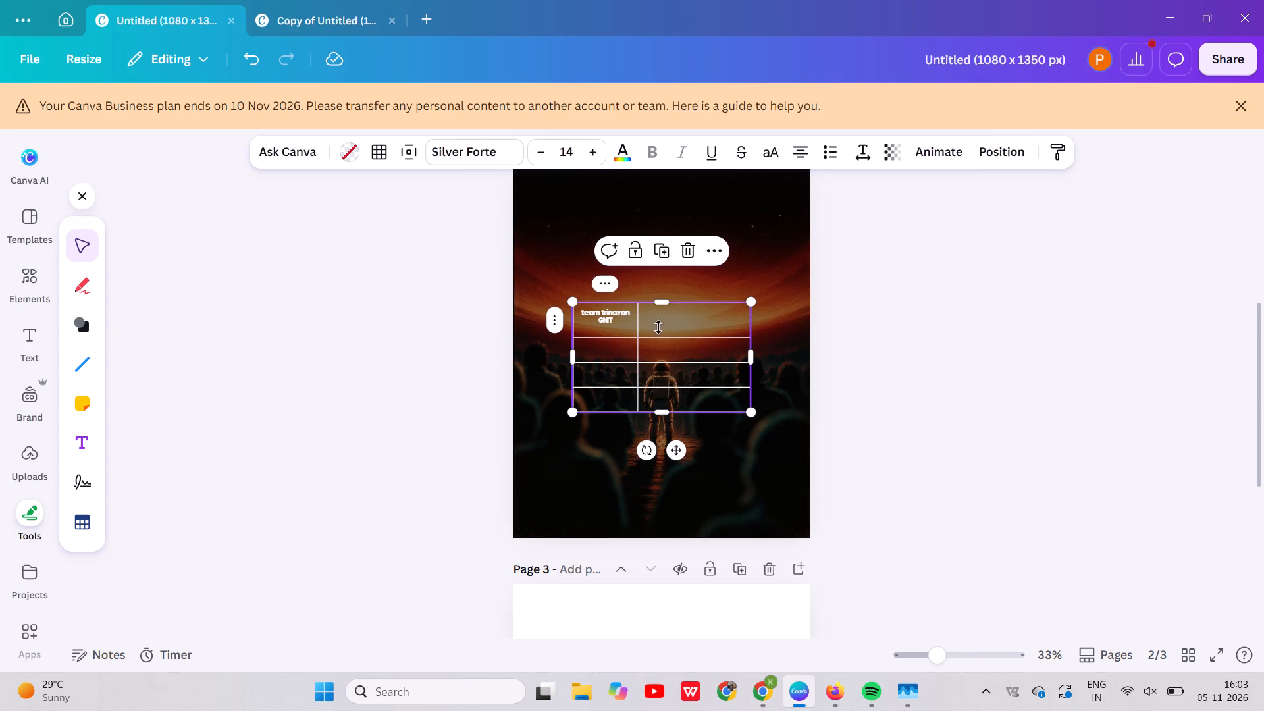
Copy GNIT from cell B2 of the Shortlisted Teams sheet in Chrome and paste it into the second cell of the Canva table's first row.
{"action": "left_click", "coordinate": [669, 327]}
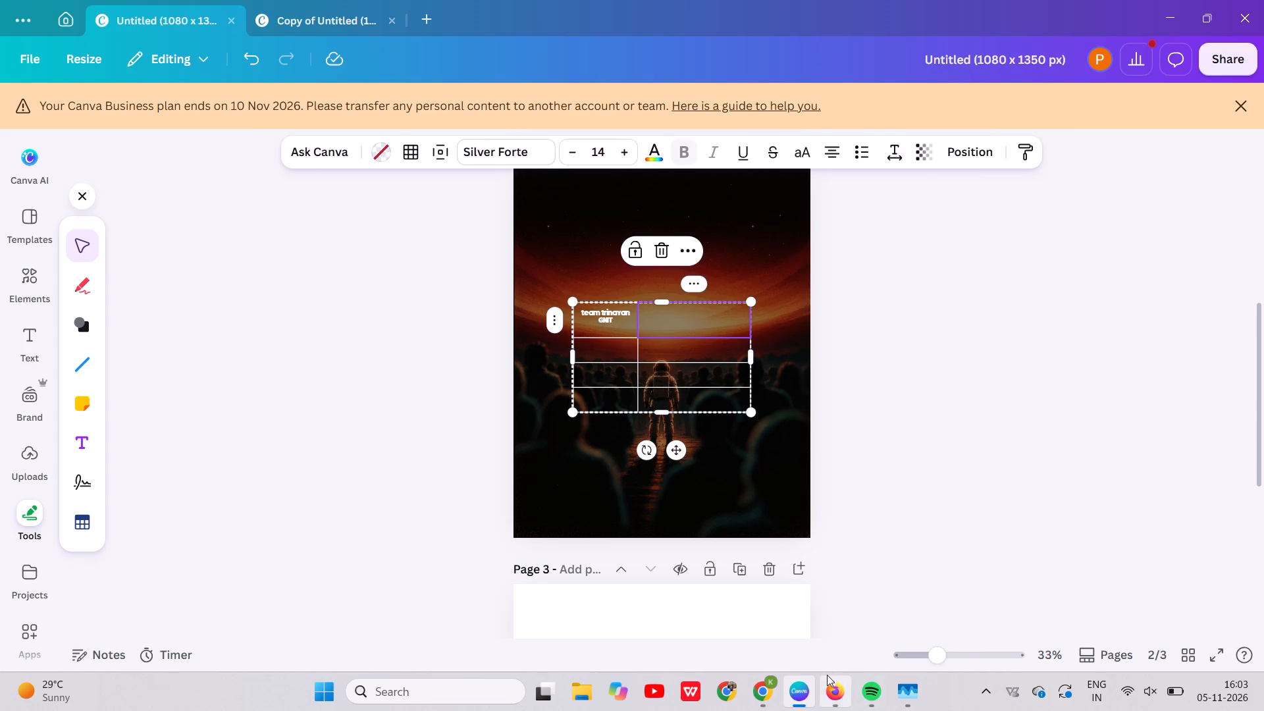
{"action": "left_click", "coordinate": [764, 691]}
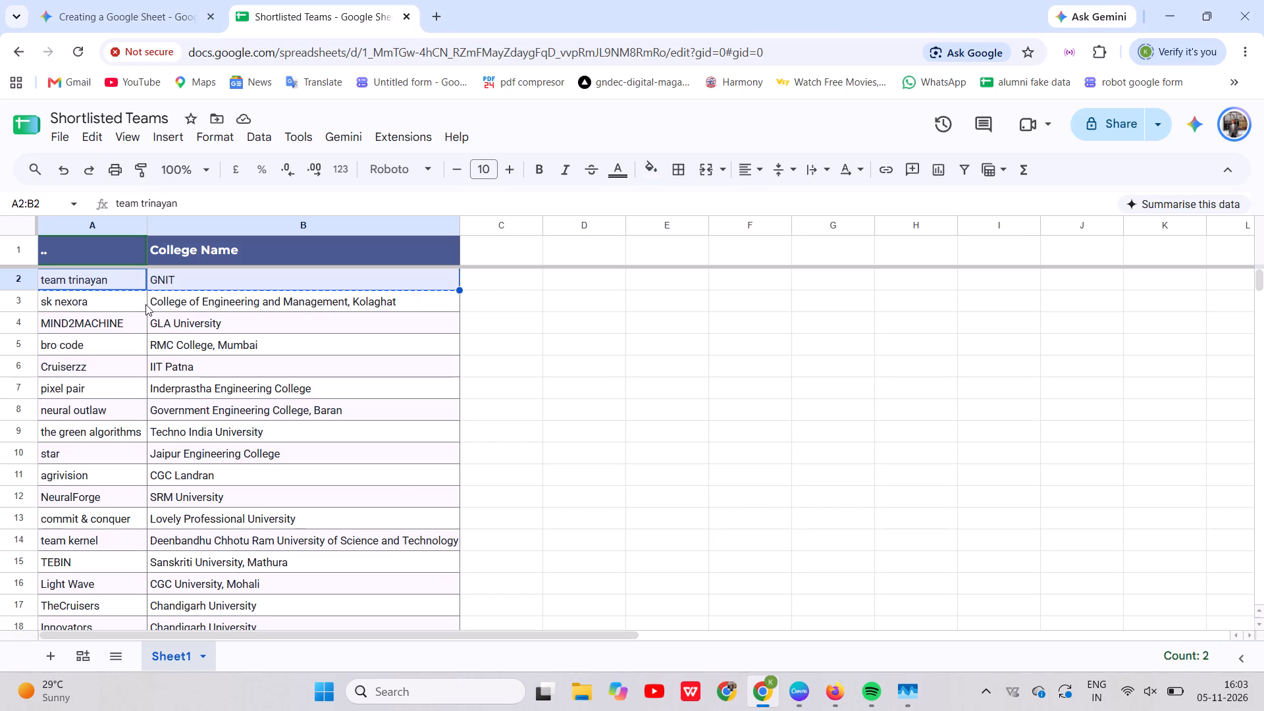
{"action": "left_click", "coordinate": [165, 278]}
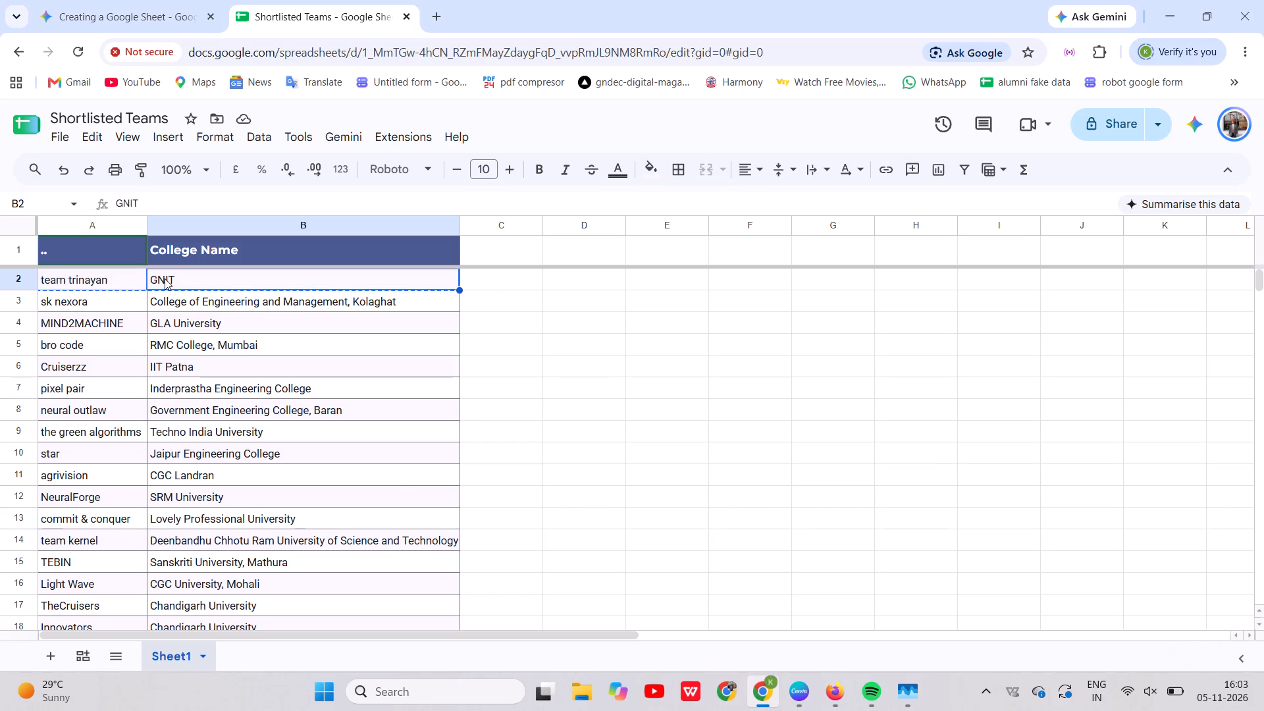
{"action": "key", "text": "ctrl+c"}
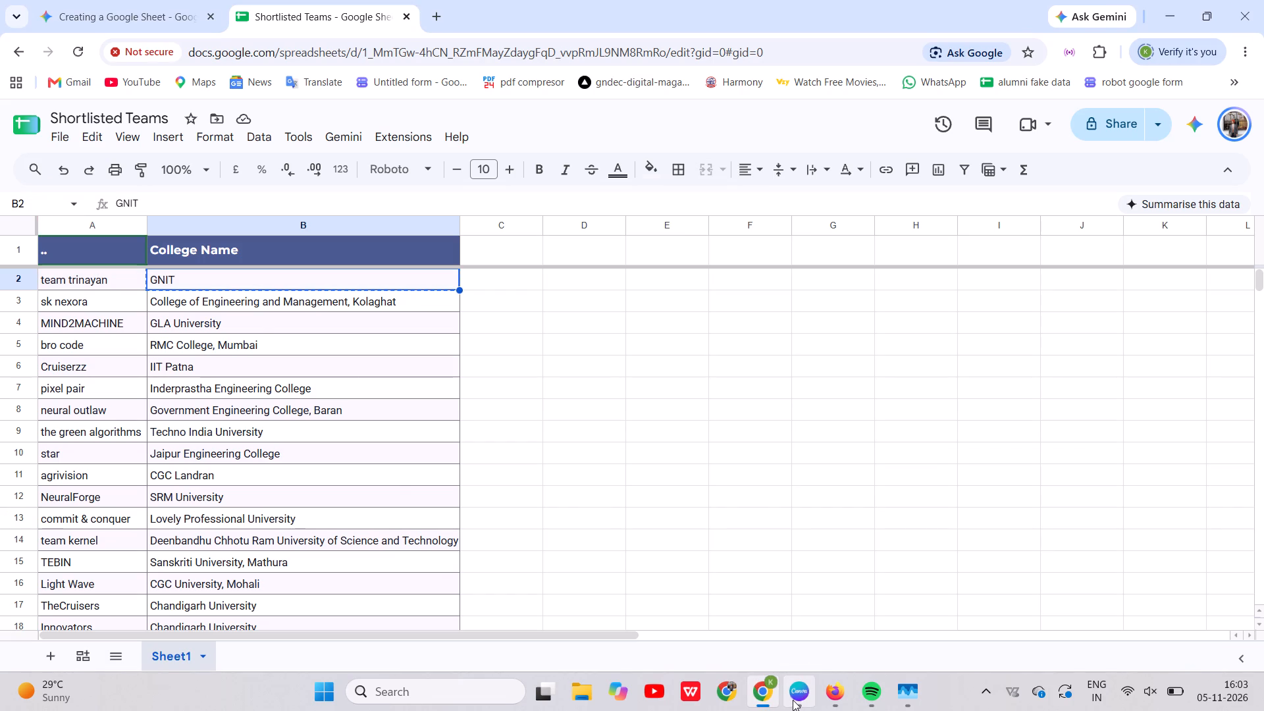
{"action": "left_click", "coordinate": [793, 700]}
{"action": "left_click", "coordinate": [709, 327]}
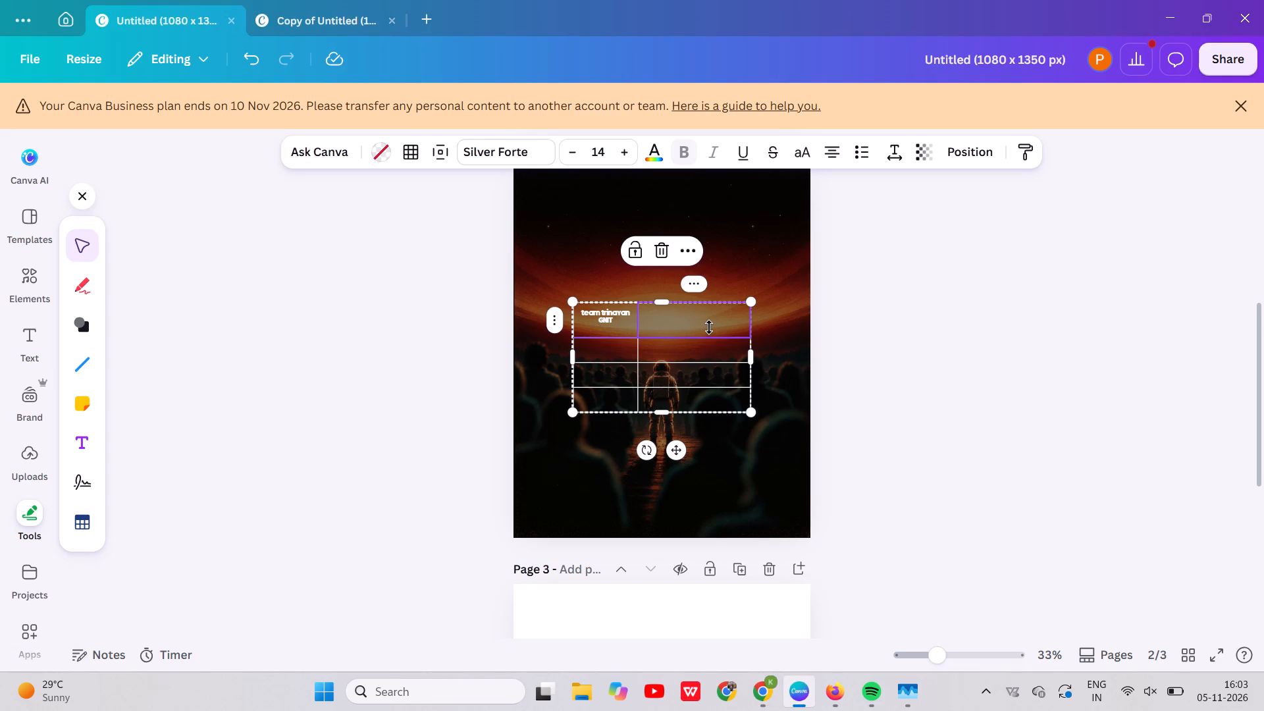
{"action": "key", "text": "ctrl+v"}
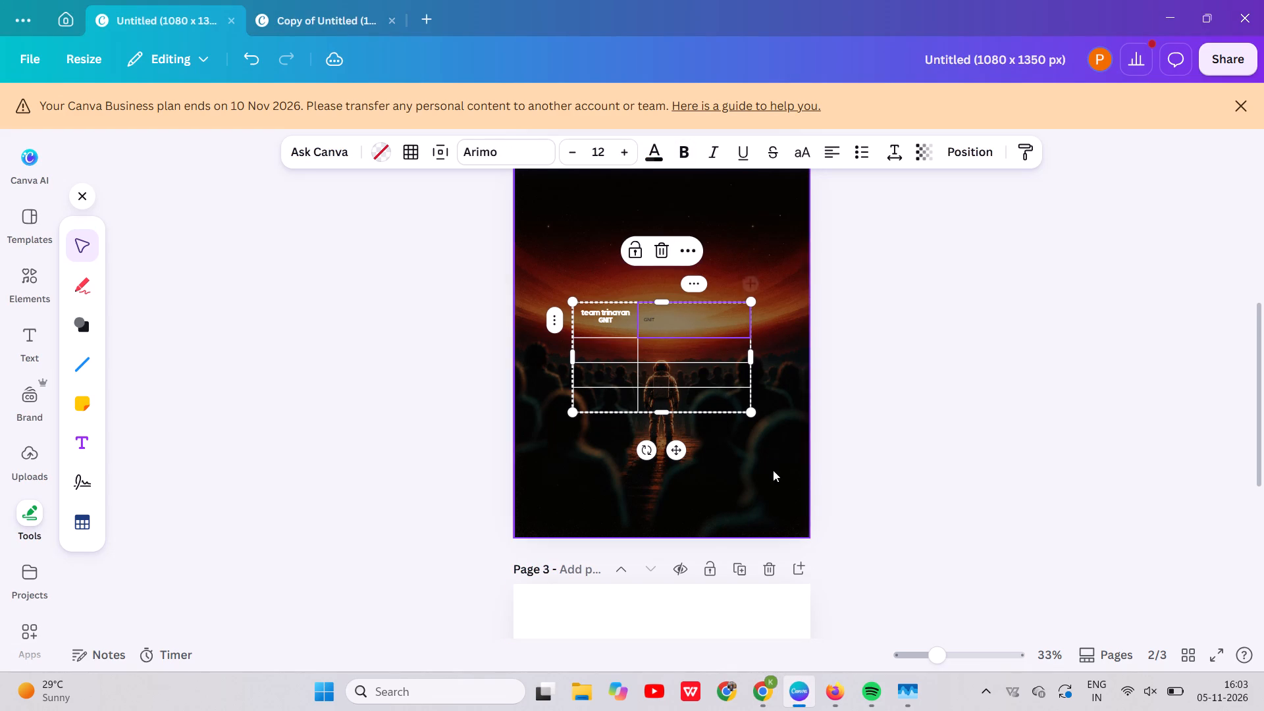
Copy cells A3:B6, sk nexora to Cruiserzz with colleges, from the Chrome sheet and paste them into Canva's page 2 table starting at row two.
{"action": "left_click", "coordinate": [766, 703]}
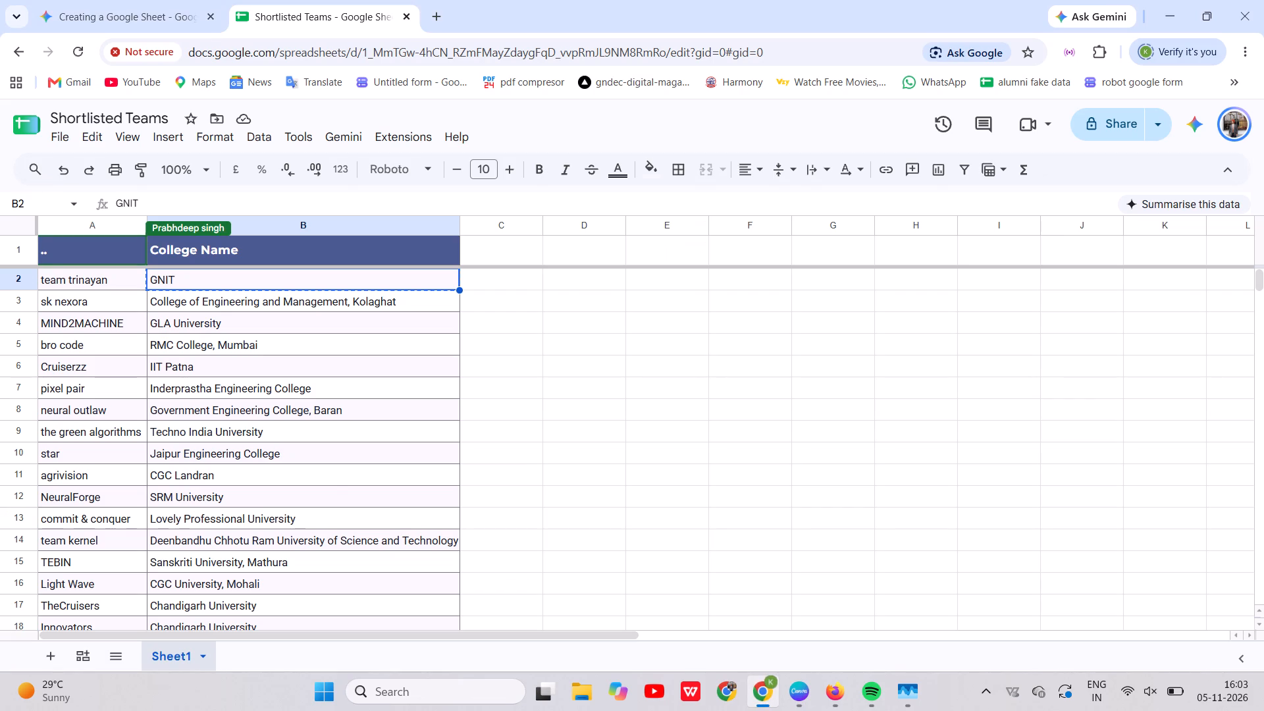
{"action": "left_click_drag", "start_coordinate": [41, 297], "coordinate": [125, 324]}
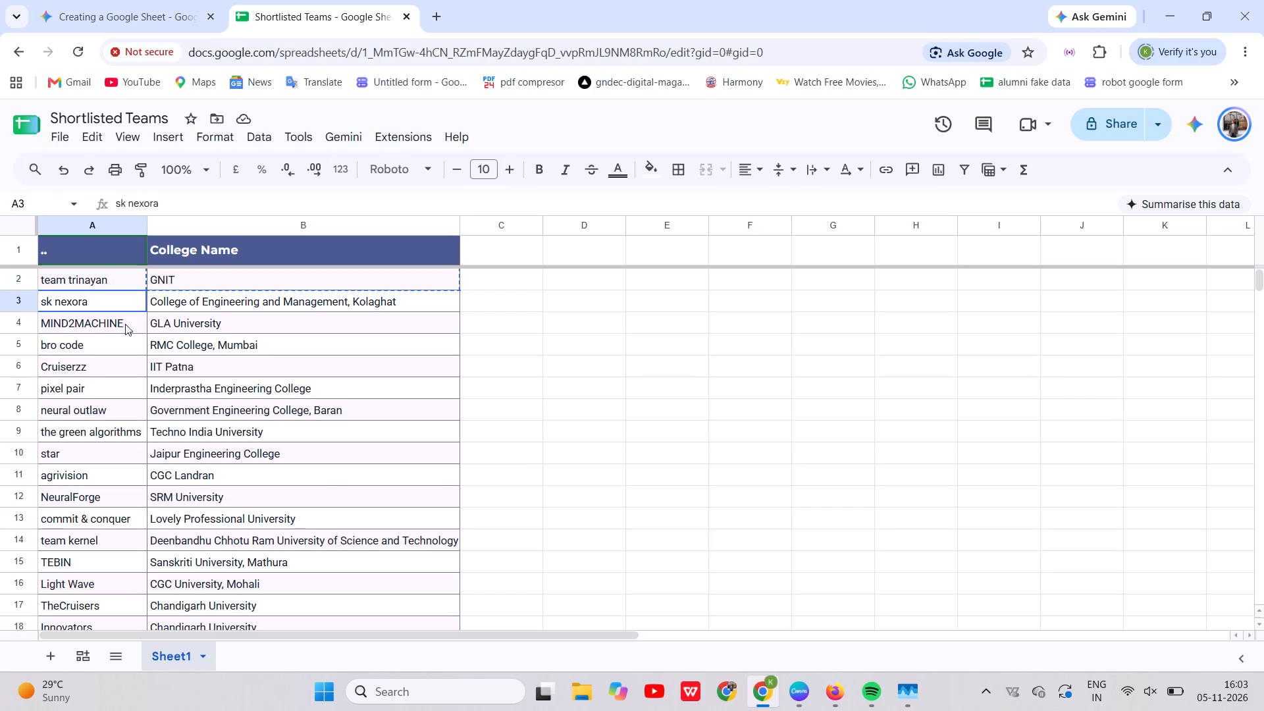
{"action": "left_click_drag", "start_coordinate": [125, 324], "coordinate": [259, 369]}
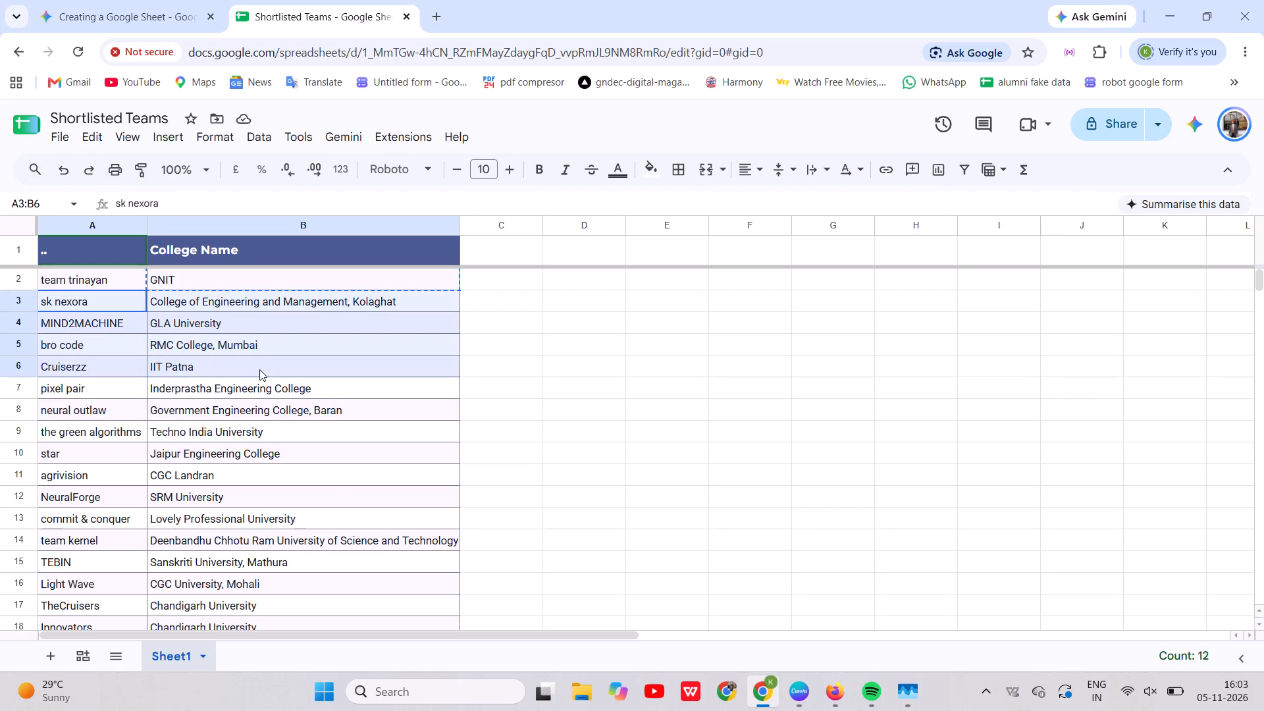
{"action": "left_click_drag", "start_coordinate": [259, 369], "coordinate": [261, 367]}
{"action": "key", "text": "ctrl+c"}
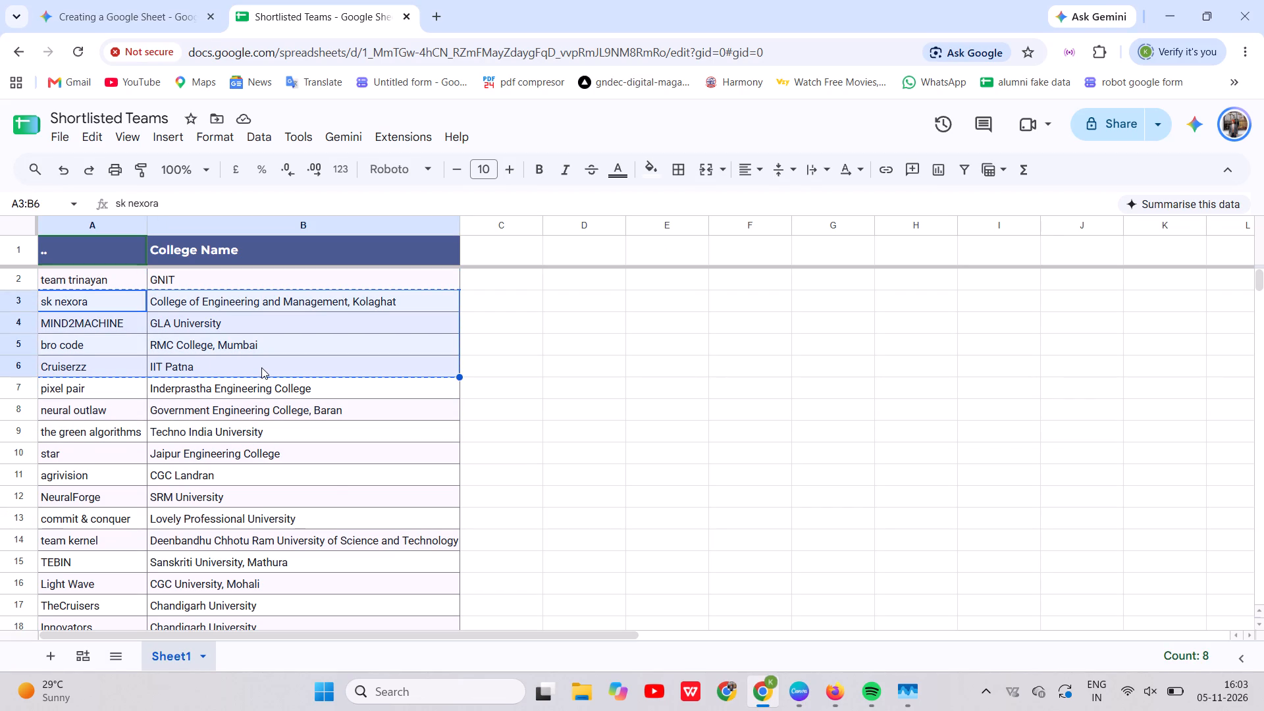
{"action": "left_click", "coordinate": [797, 704]}
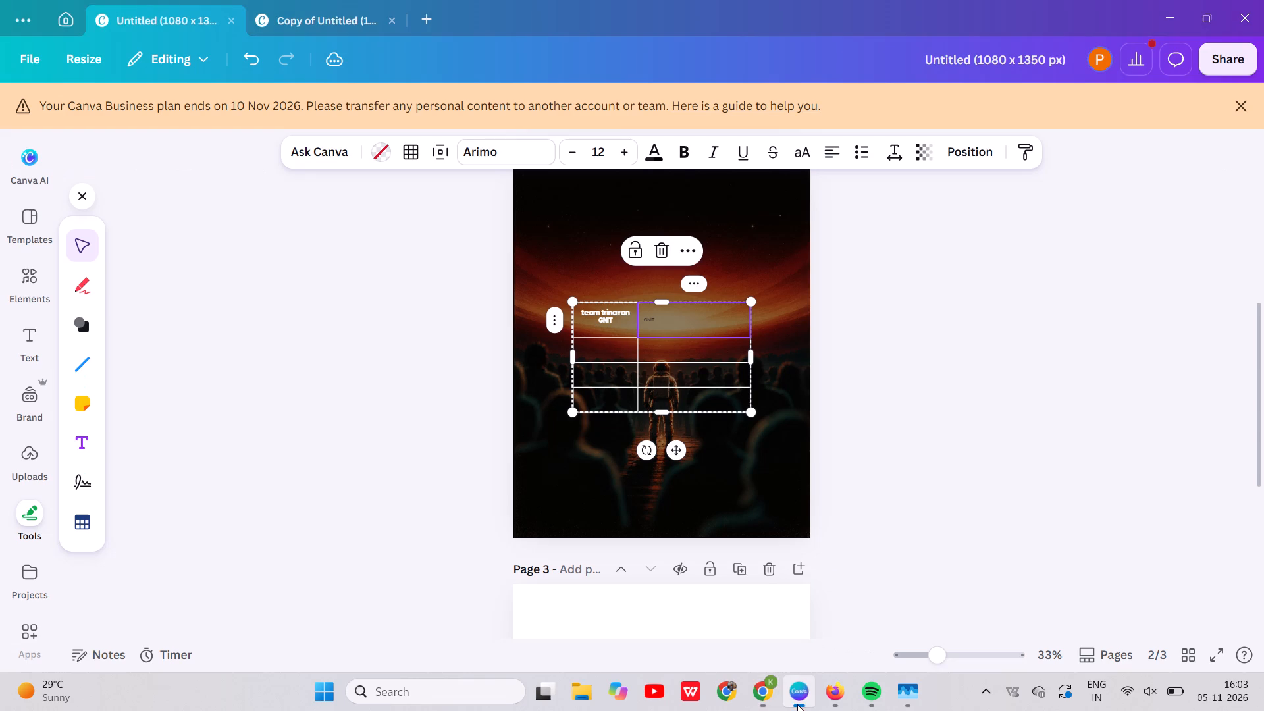
{"action": "left_click", "coordinate": [607, 351]}
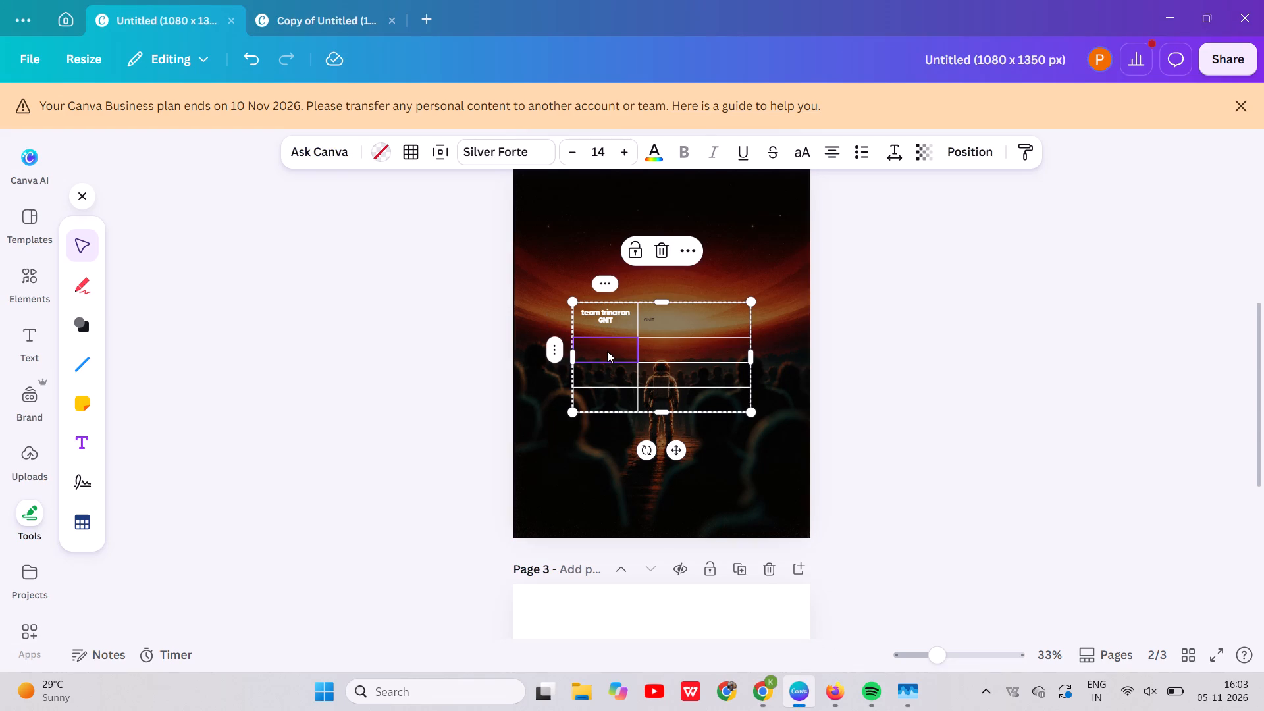
{"action": "key", "text": "ctrl+v"}
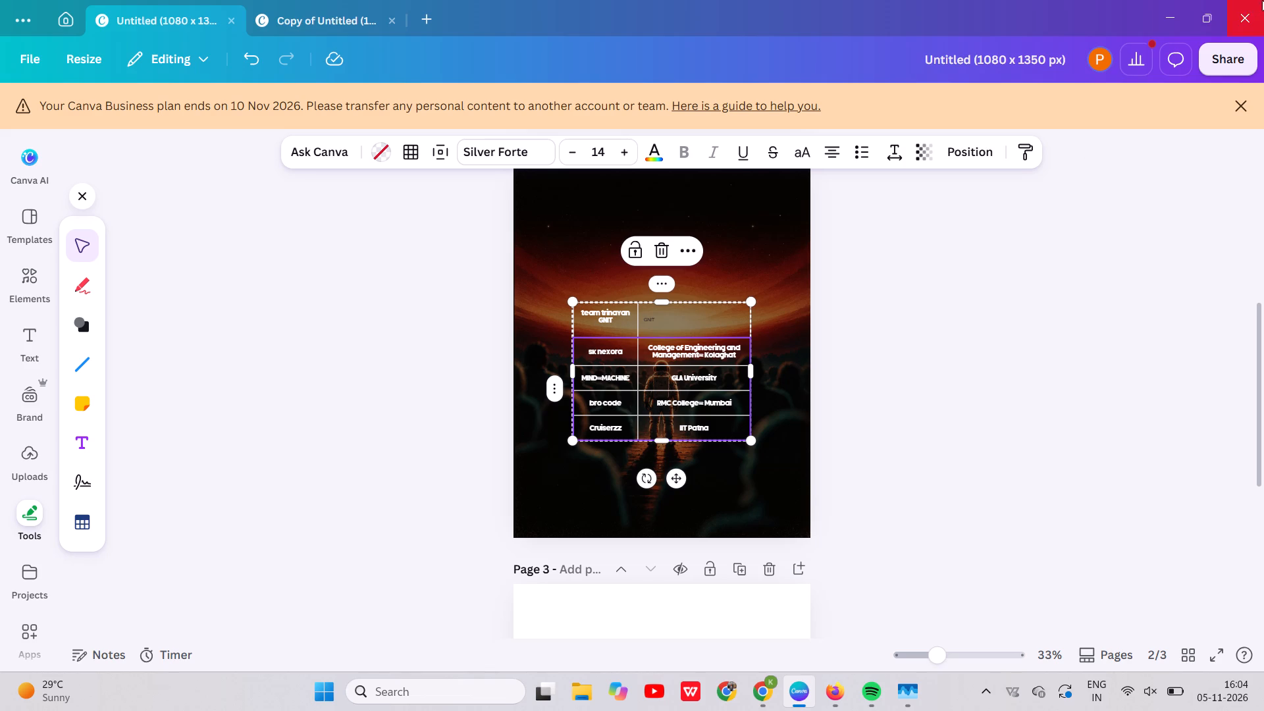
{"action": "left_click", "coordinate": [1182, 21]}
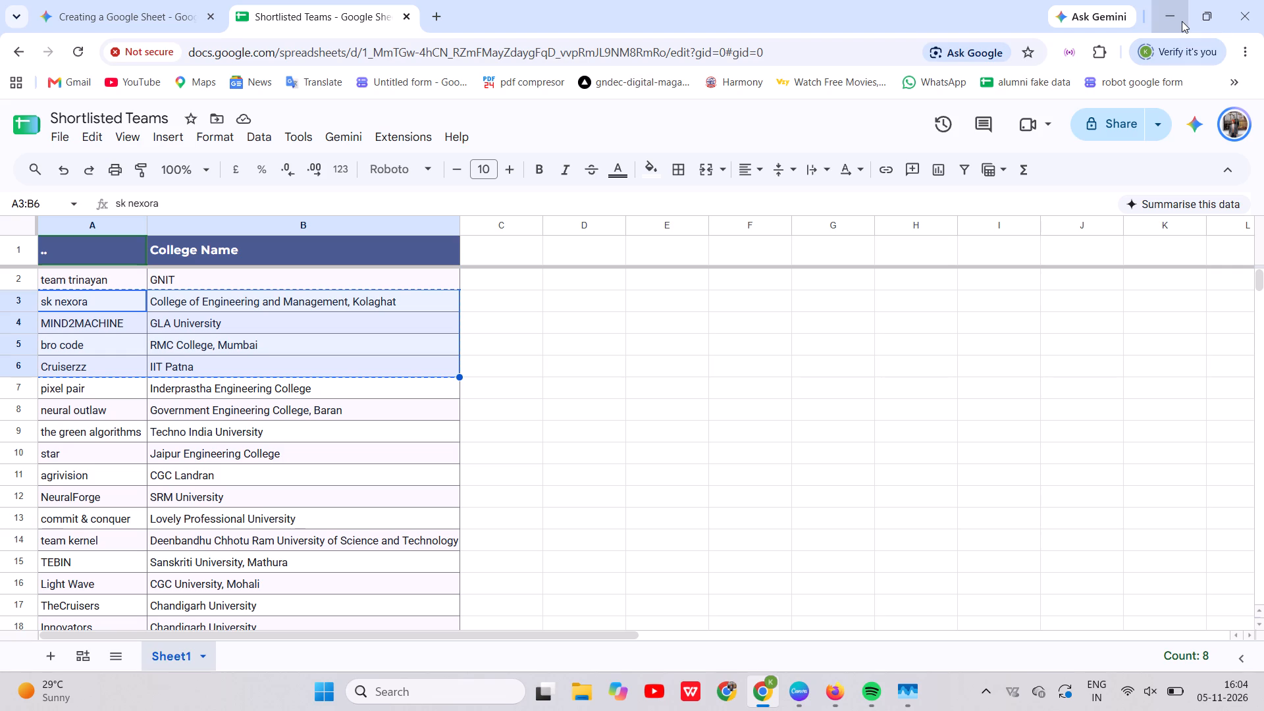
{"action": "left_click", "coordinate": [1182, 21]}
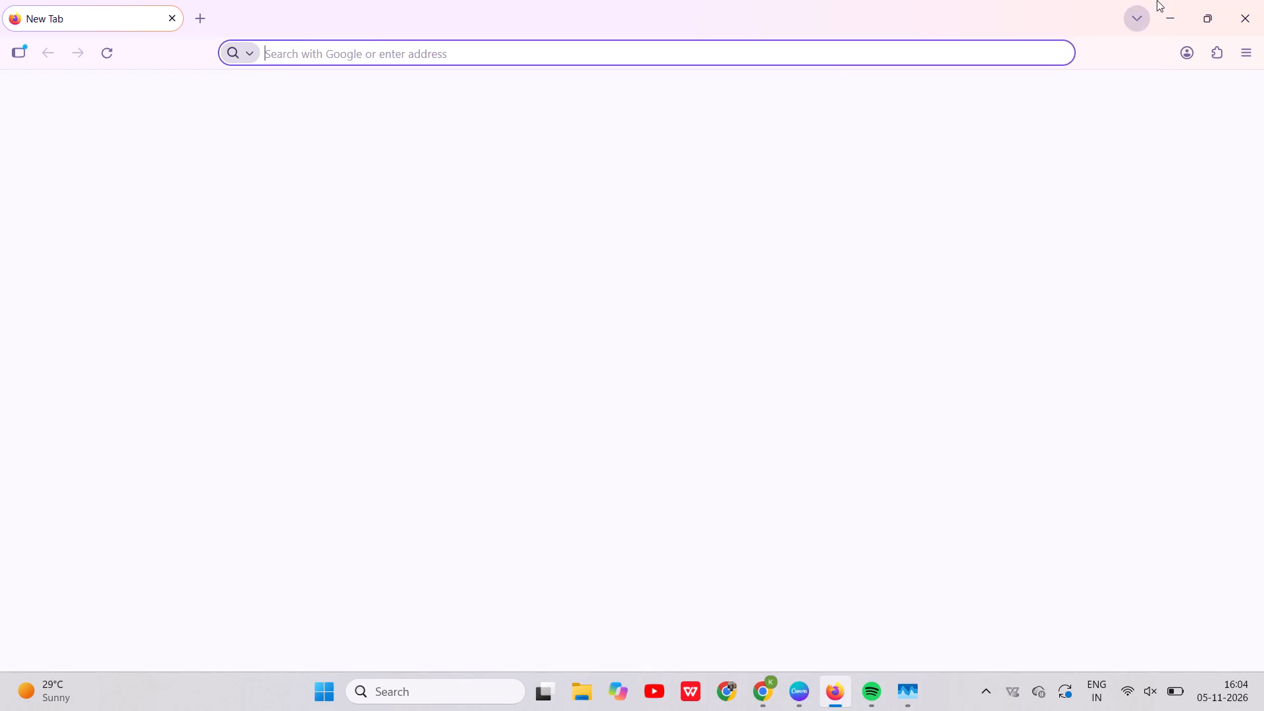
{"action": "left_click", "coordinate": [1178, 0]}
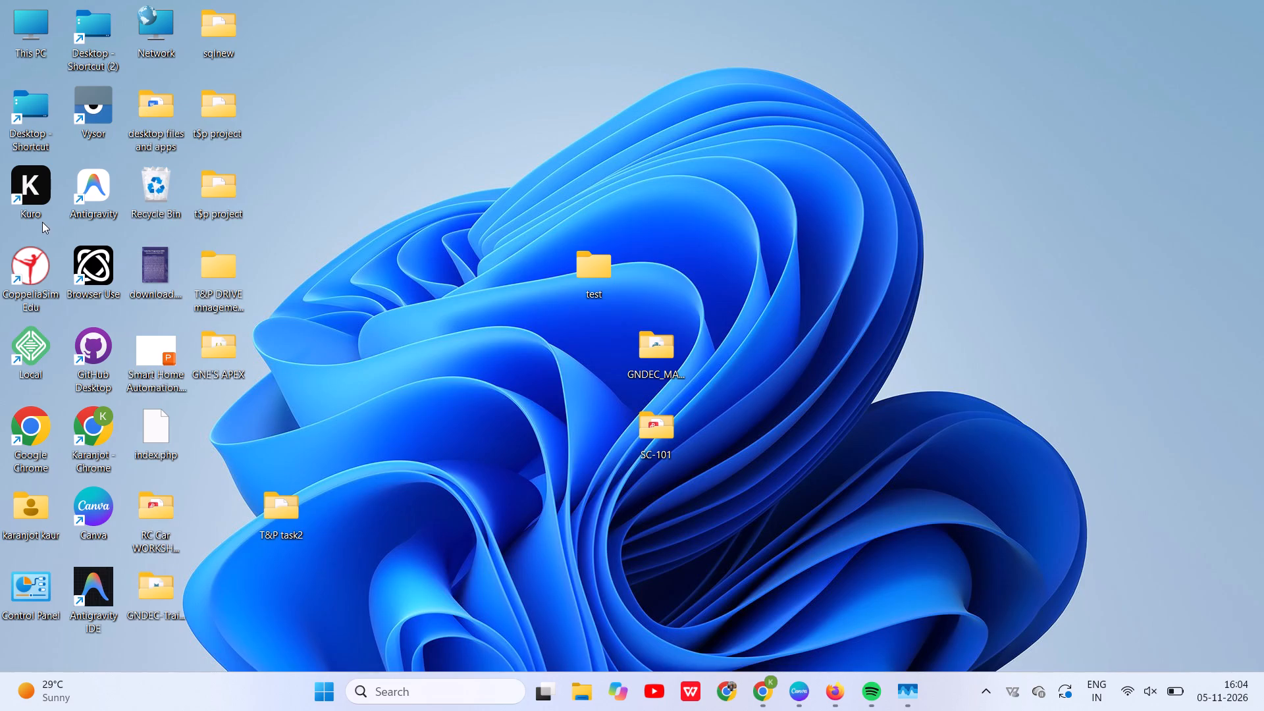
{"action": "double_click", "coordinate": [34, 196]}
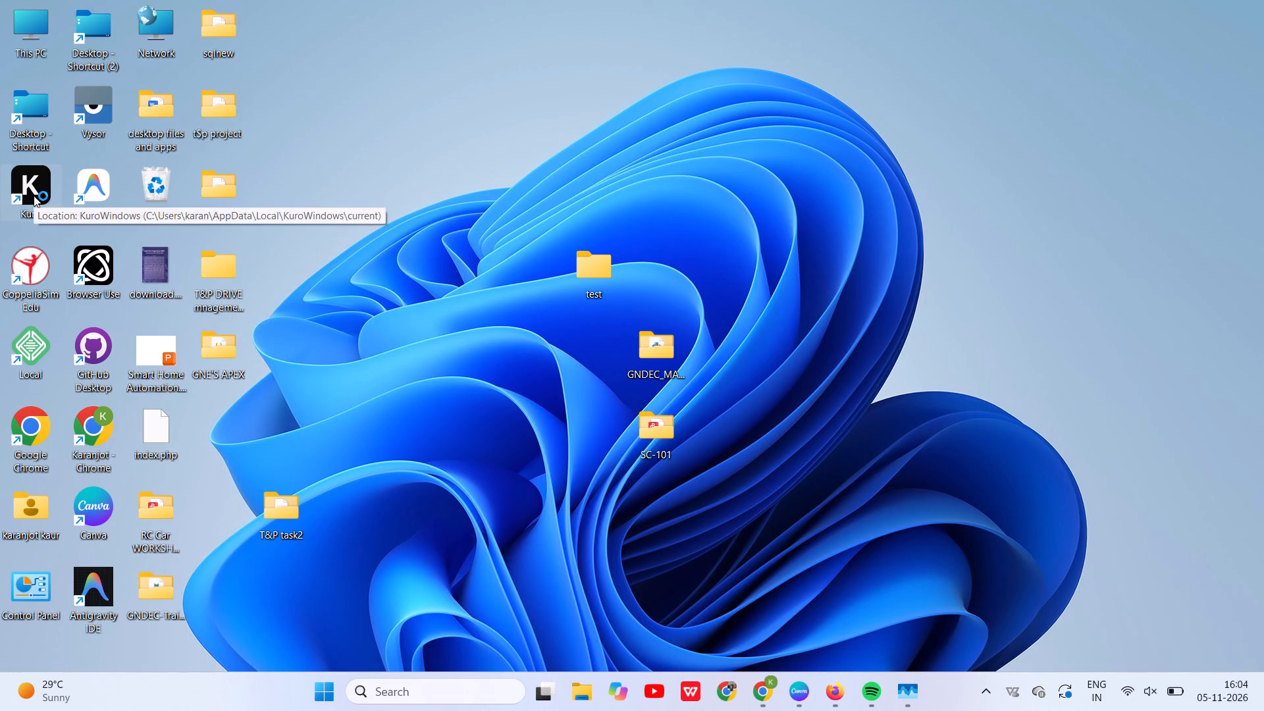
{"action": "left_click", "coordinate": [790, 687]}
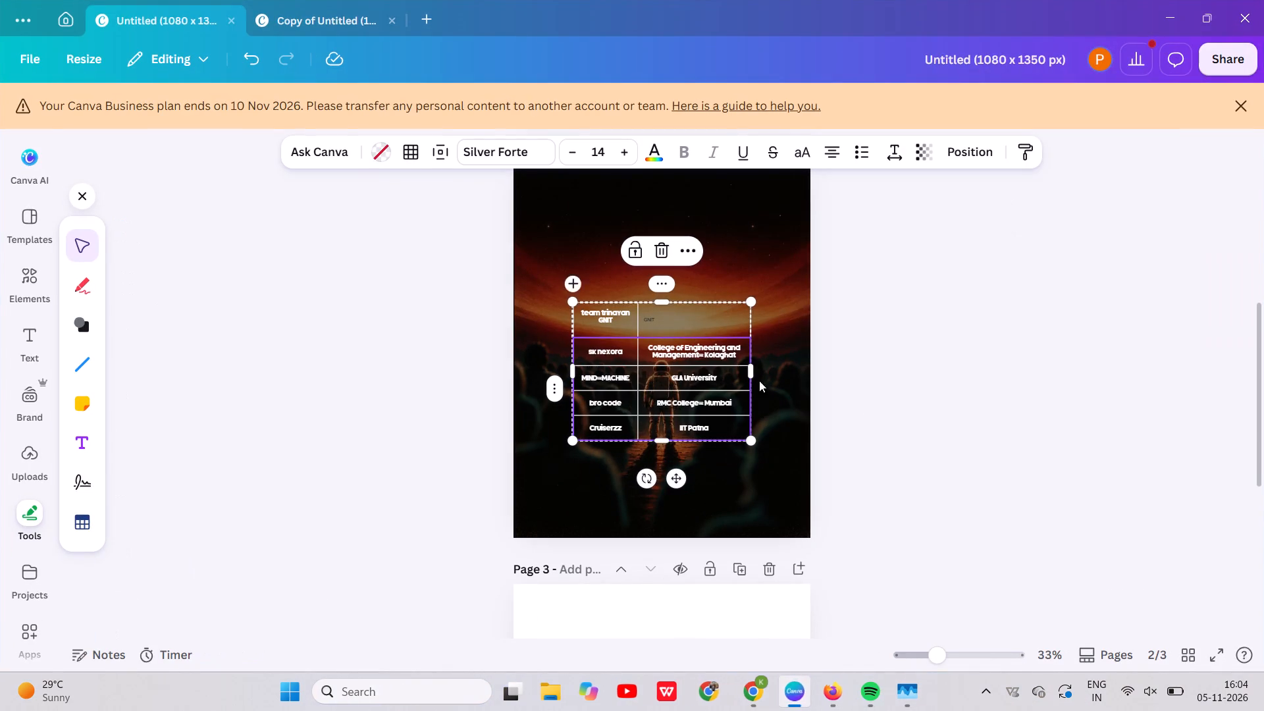
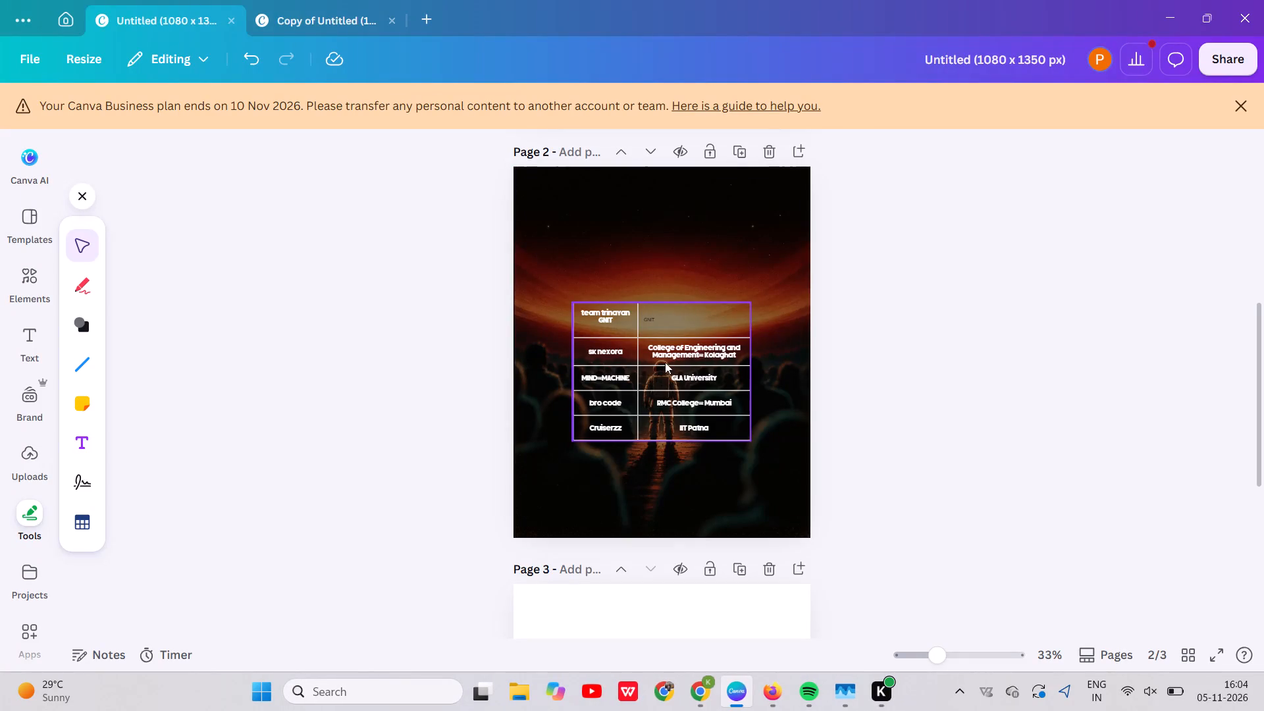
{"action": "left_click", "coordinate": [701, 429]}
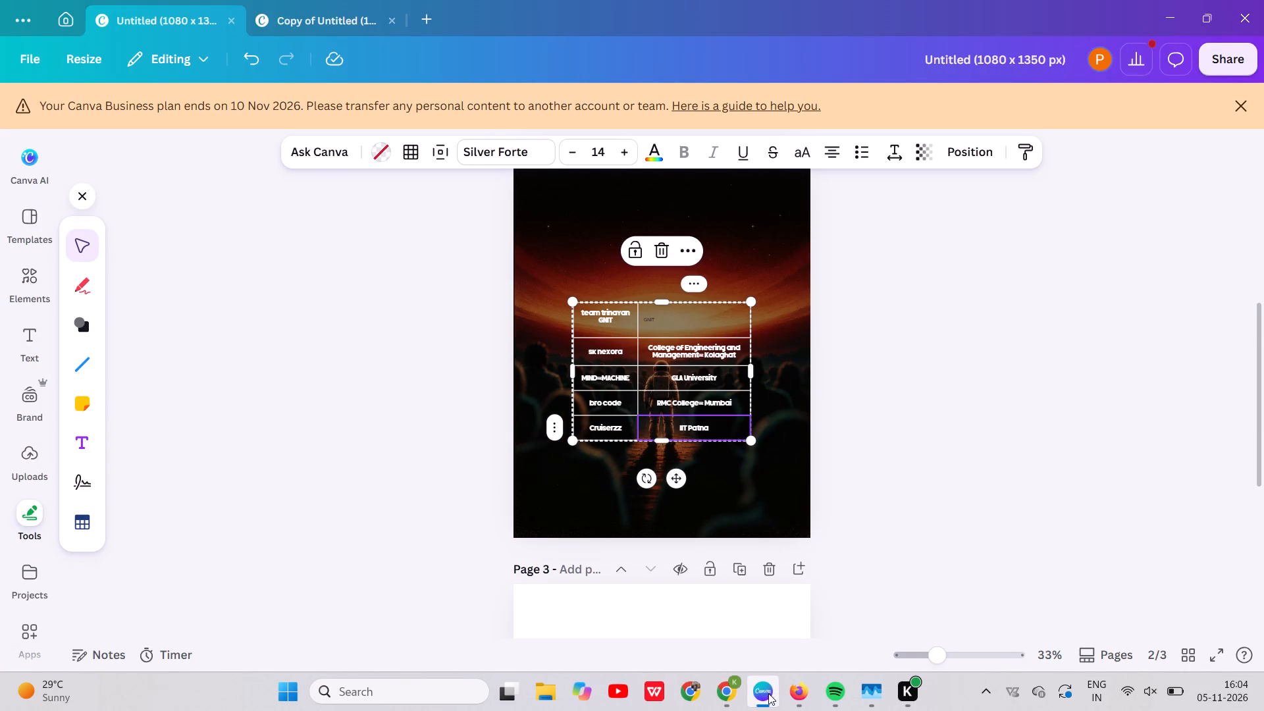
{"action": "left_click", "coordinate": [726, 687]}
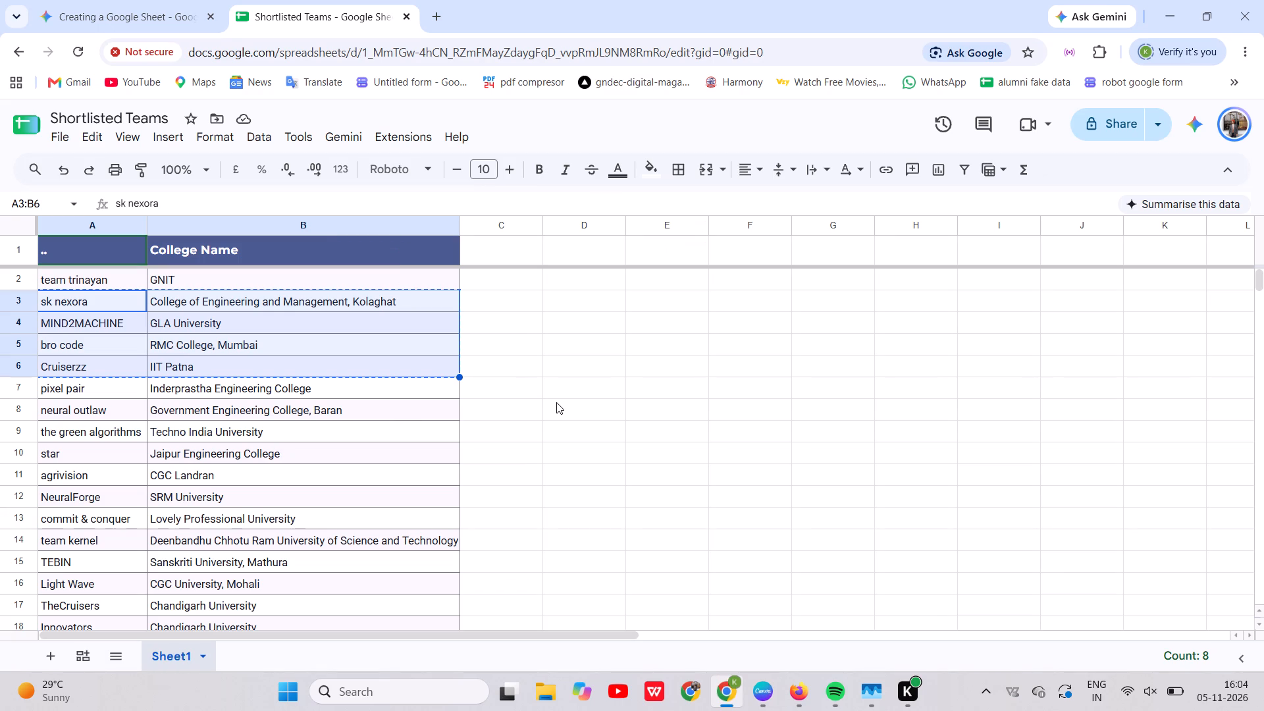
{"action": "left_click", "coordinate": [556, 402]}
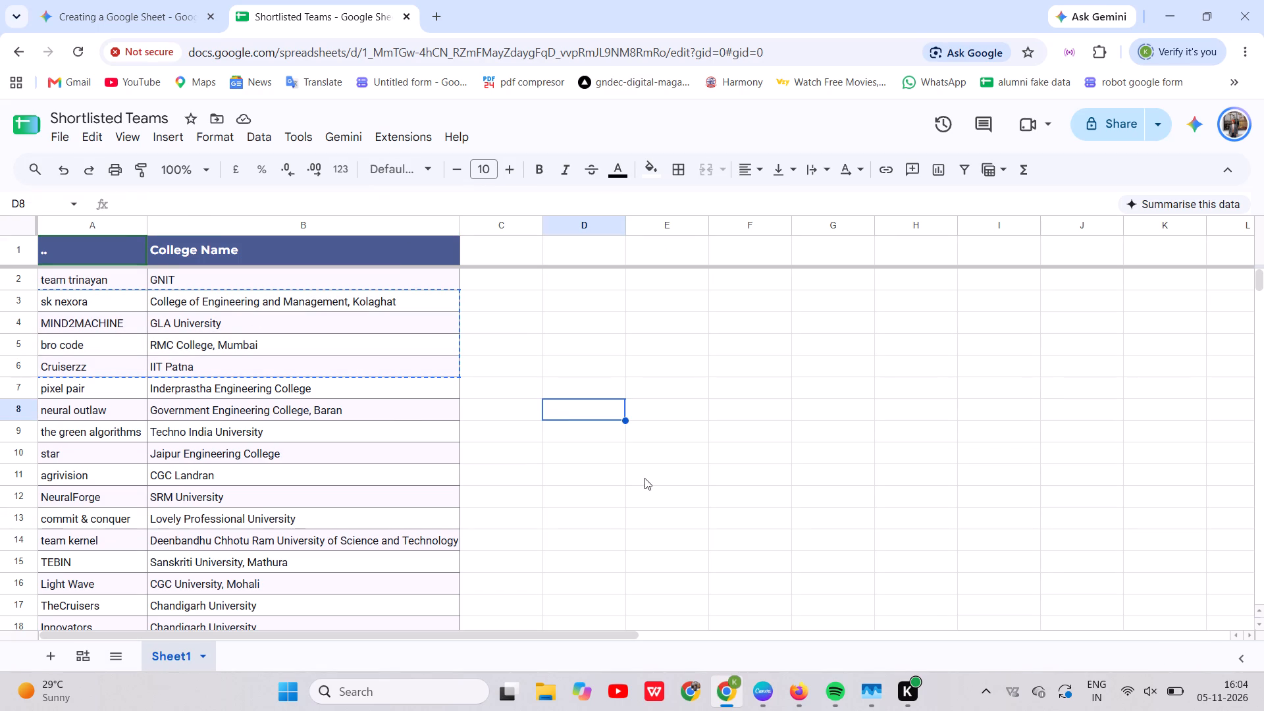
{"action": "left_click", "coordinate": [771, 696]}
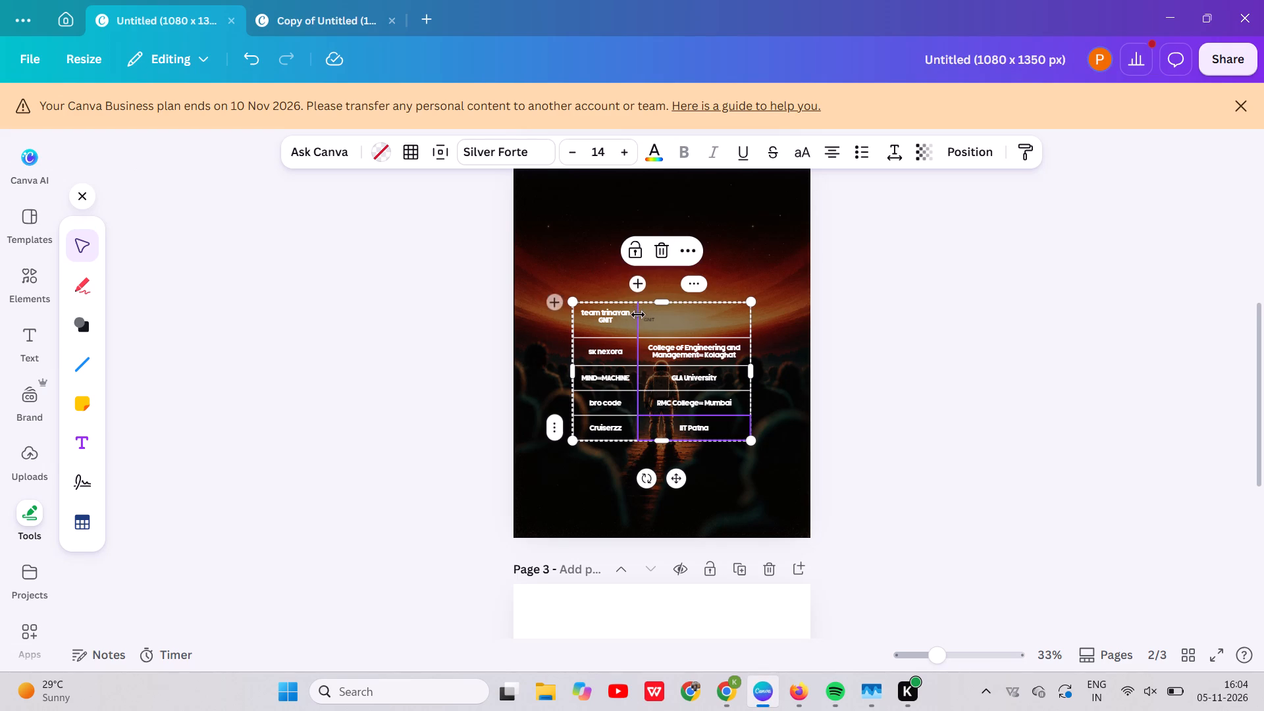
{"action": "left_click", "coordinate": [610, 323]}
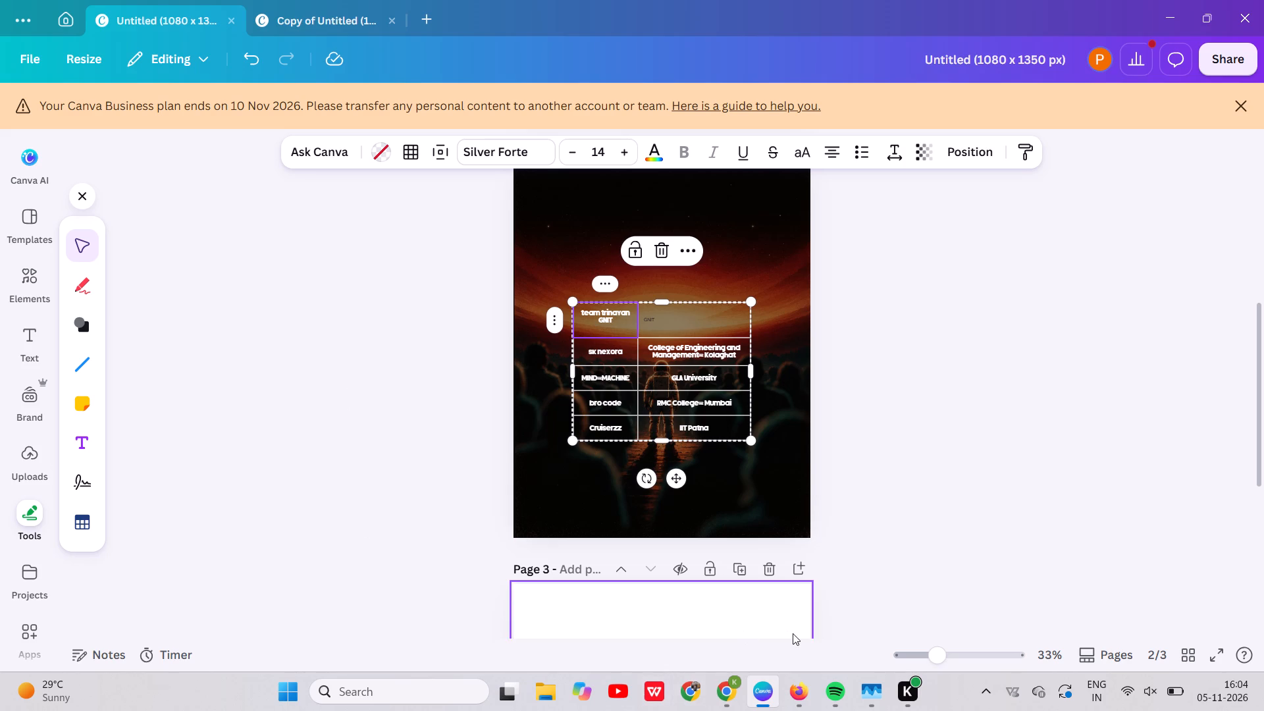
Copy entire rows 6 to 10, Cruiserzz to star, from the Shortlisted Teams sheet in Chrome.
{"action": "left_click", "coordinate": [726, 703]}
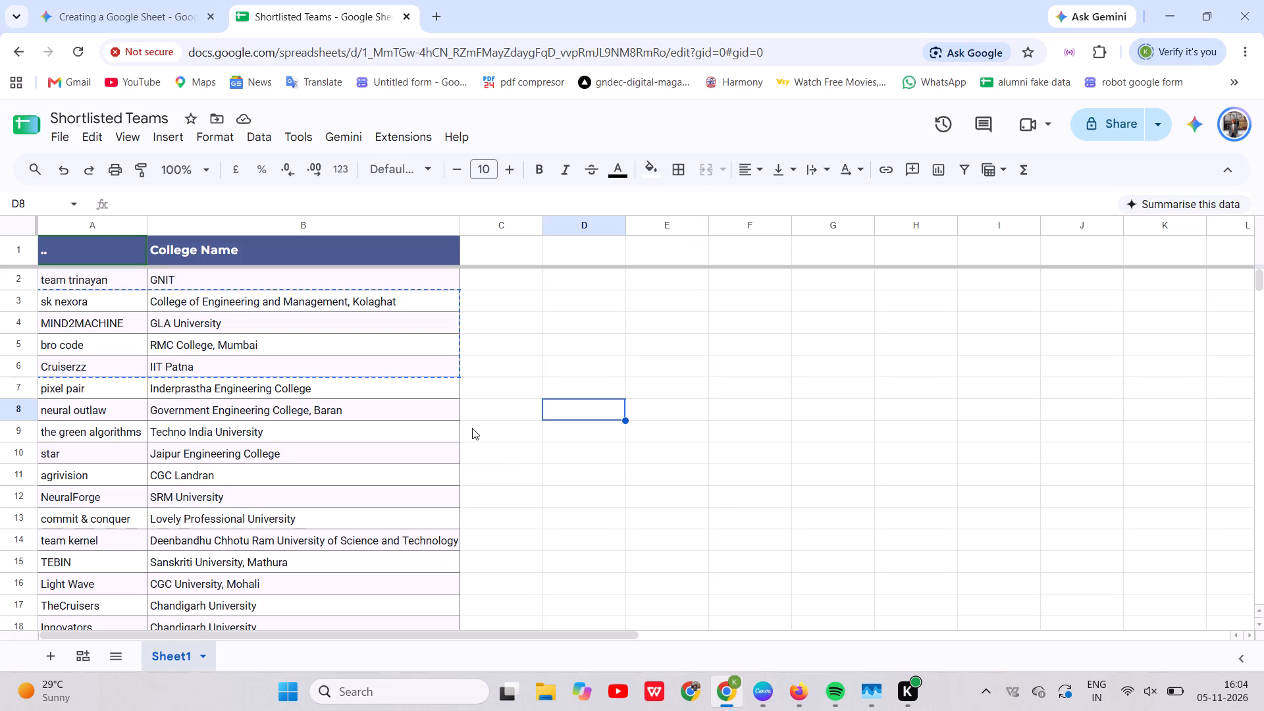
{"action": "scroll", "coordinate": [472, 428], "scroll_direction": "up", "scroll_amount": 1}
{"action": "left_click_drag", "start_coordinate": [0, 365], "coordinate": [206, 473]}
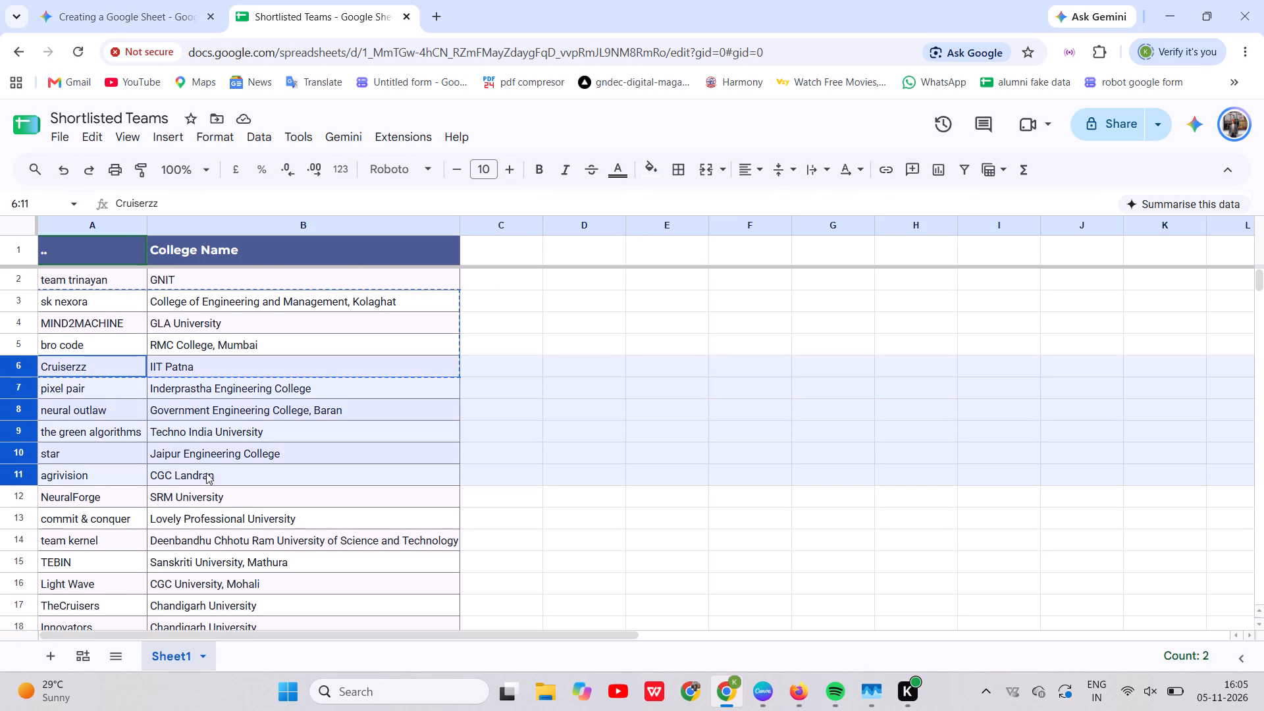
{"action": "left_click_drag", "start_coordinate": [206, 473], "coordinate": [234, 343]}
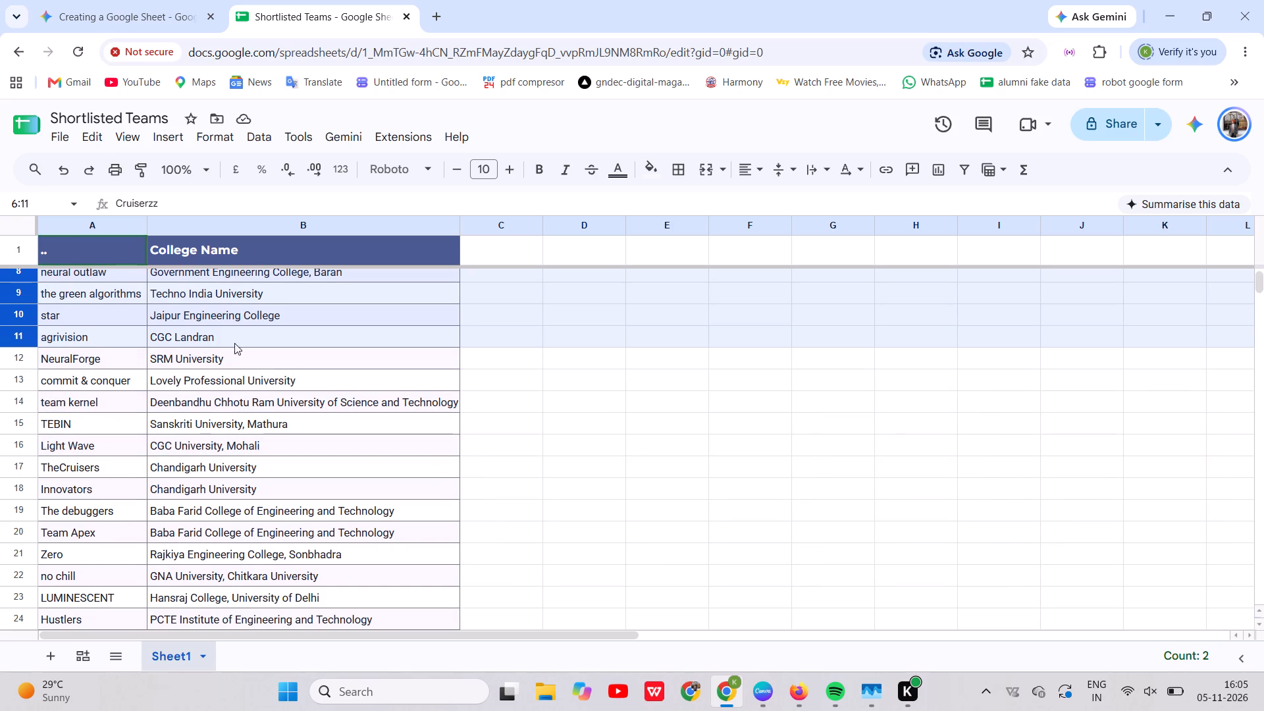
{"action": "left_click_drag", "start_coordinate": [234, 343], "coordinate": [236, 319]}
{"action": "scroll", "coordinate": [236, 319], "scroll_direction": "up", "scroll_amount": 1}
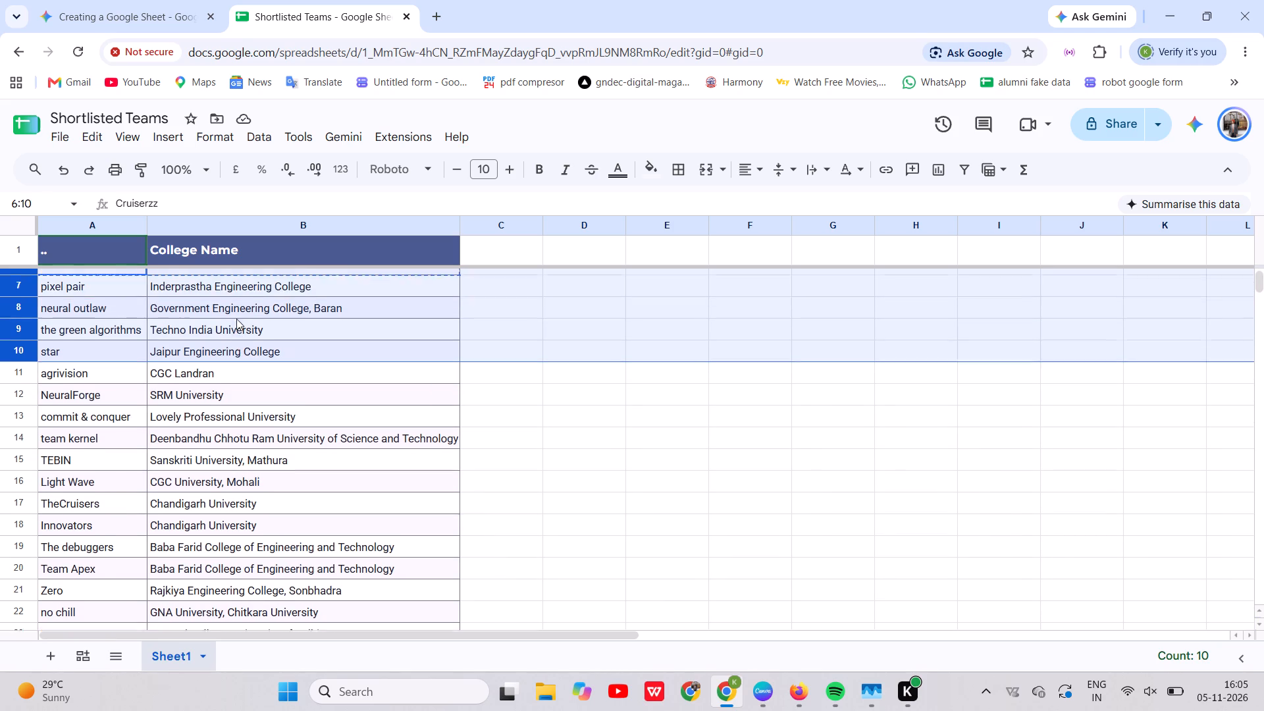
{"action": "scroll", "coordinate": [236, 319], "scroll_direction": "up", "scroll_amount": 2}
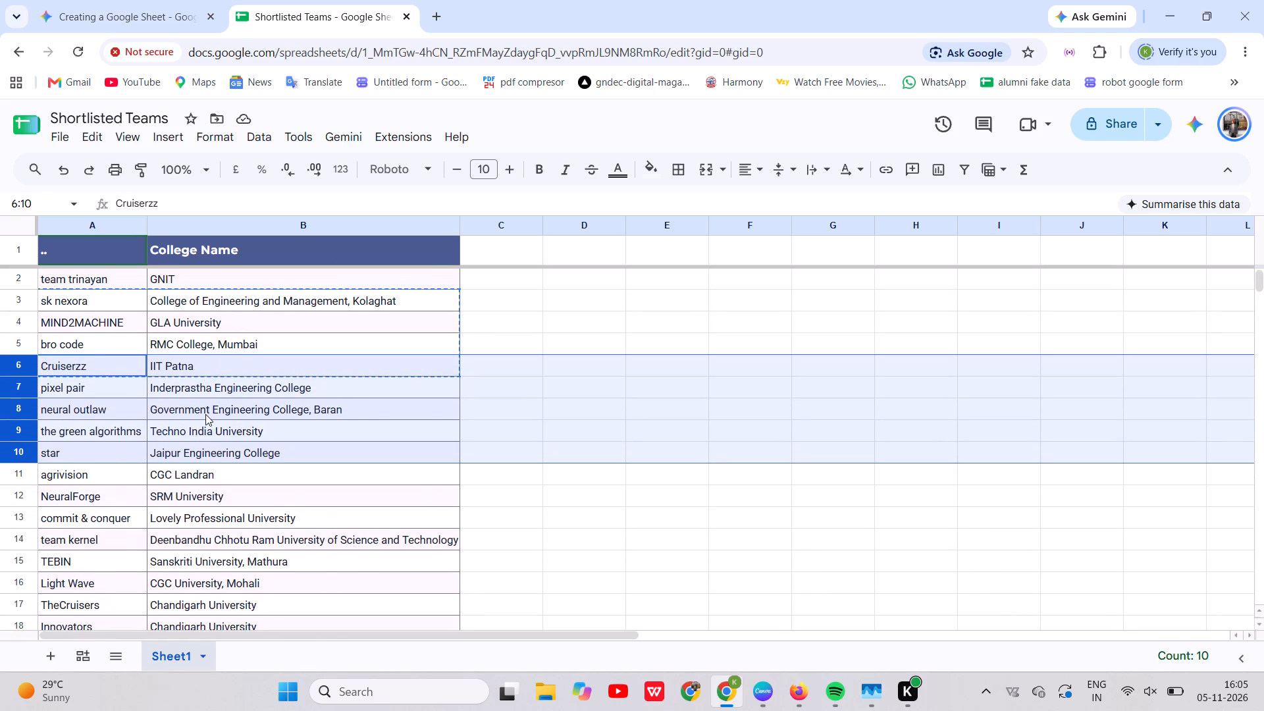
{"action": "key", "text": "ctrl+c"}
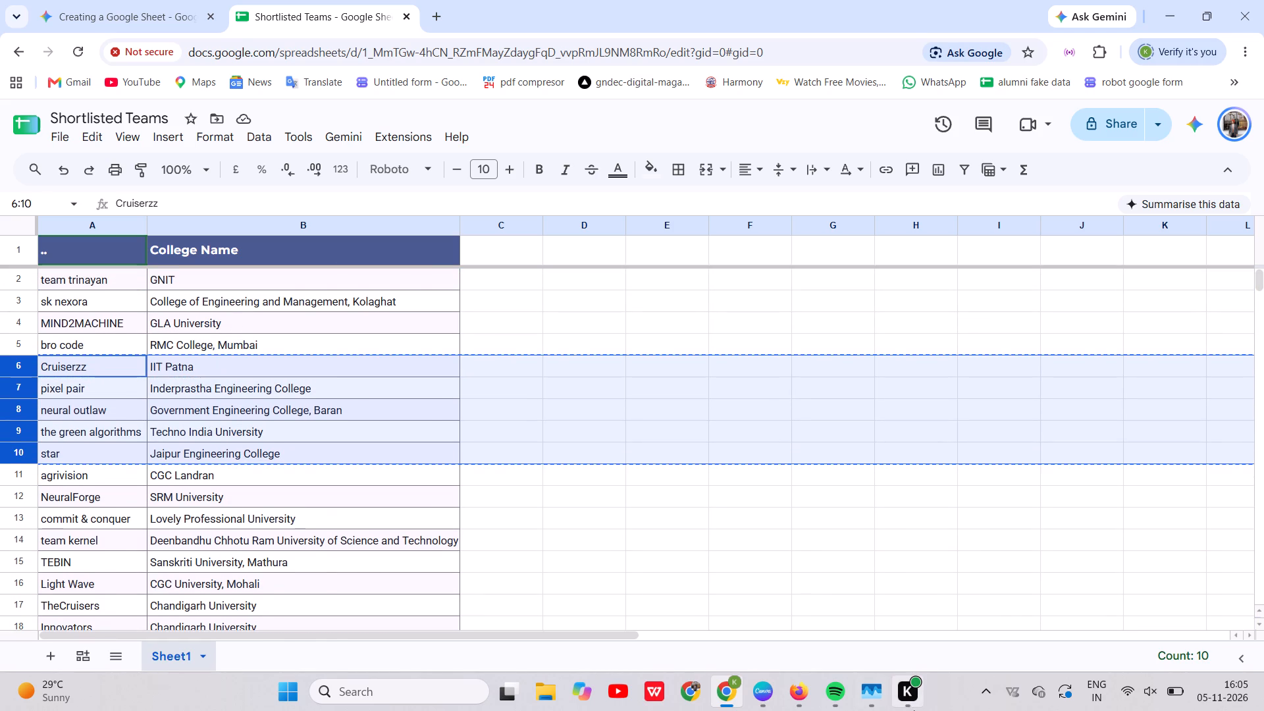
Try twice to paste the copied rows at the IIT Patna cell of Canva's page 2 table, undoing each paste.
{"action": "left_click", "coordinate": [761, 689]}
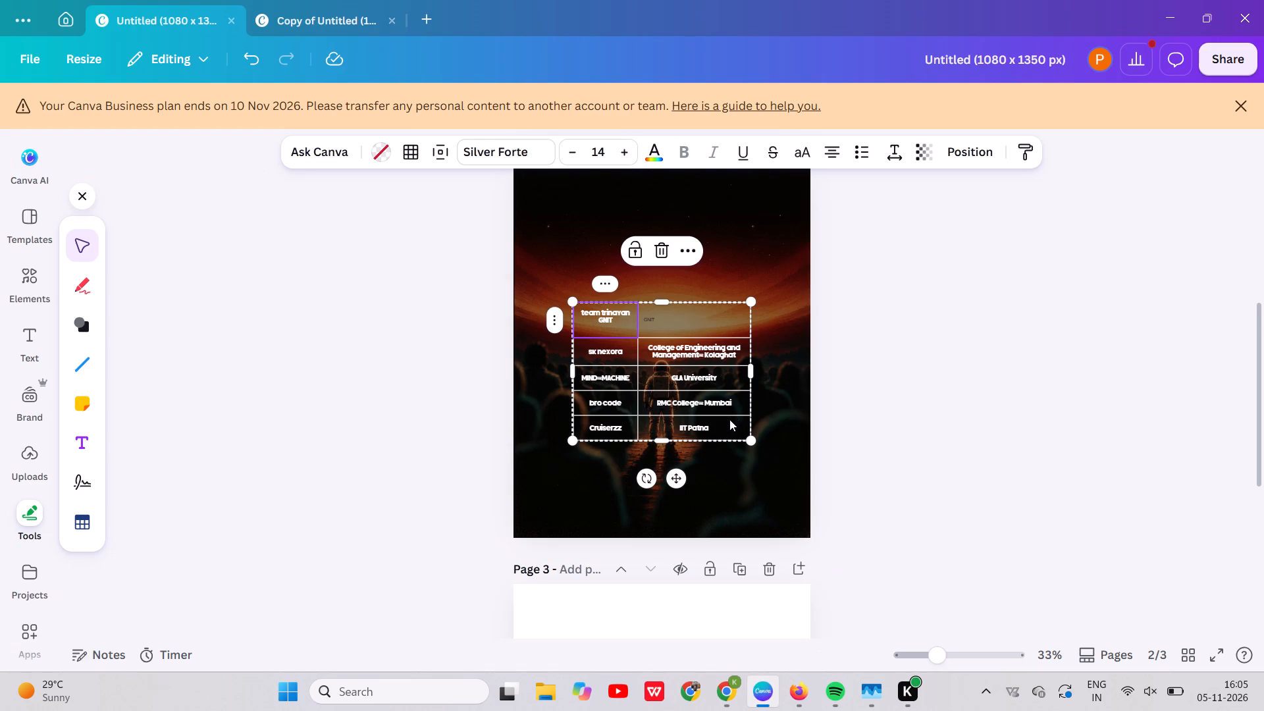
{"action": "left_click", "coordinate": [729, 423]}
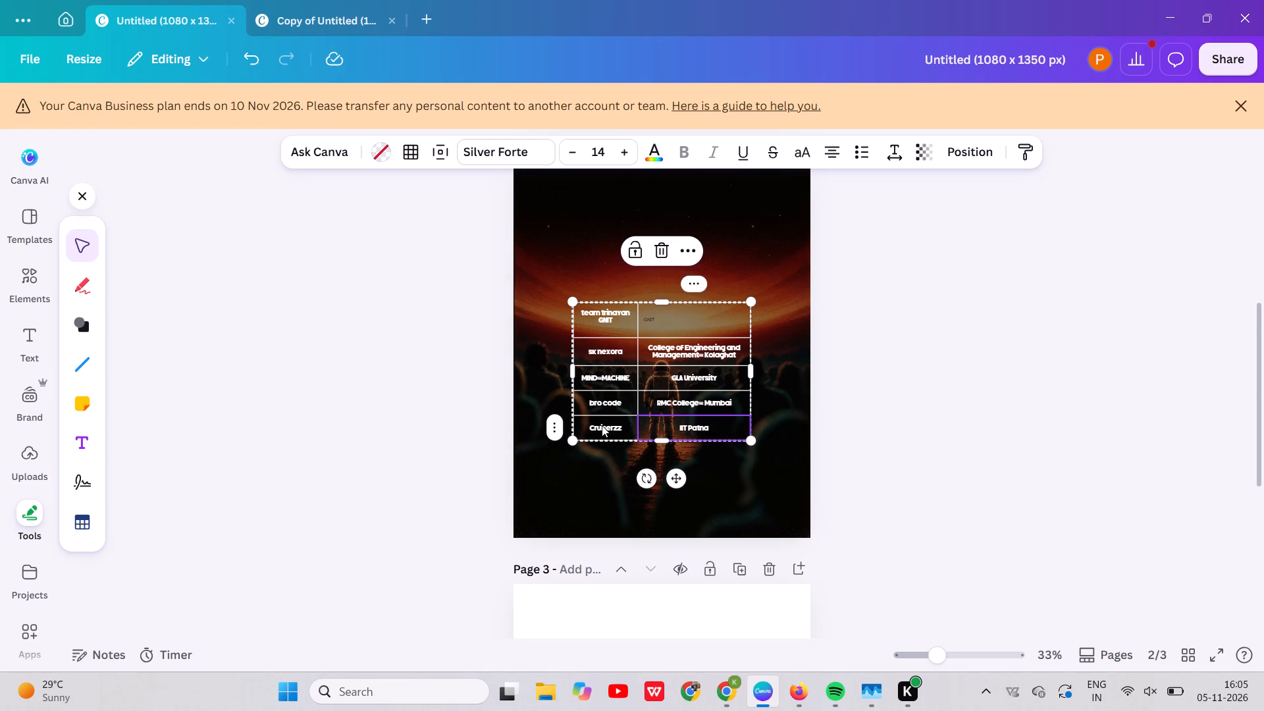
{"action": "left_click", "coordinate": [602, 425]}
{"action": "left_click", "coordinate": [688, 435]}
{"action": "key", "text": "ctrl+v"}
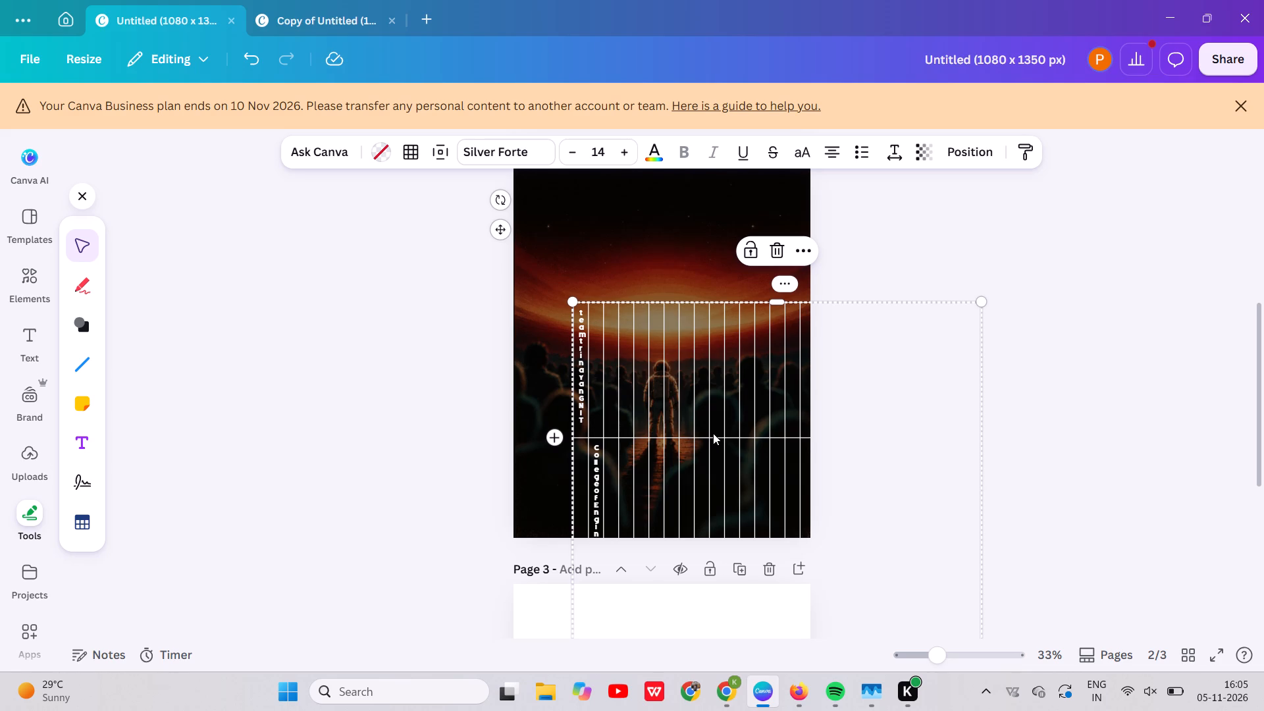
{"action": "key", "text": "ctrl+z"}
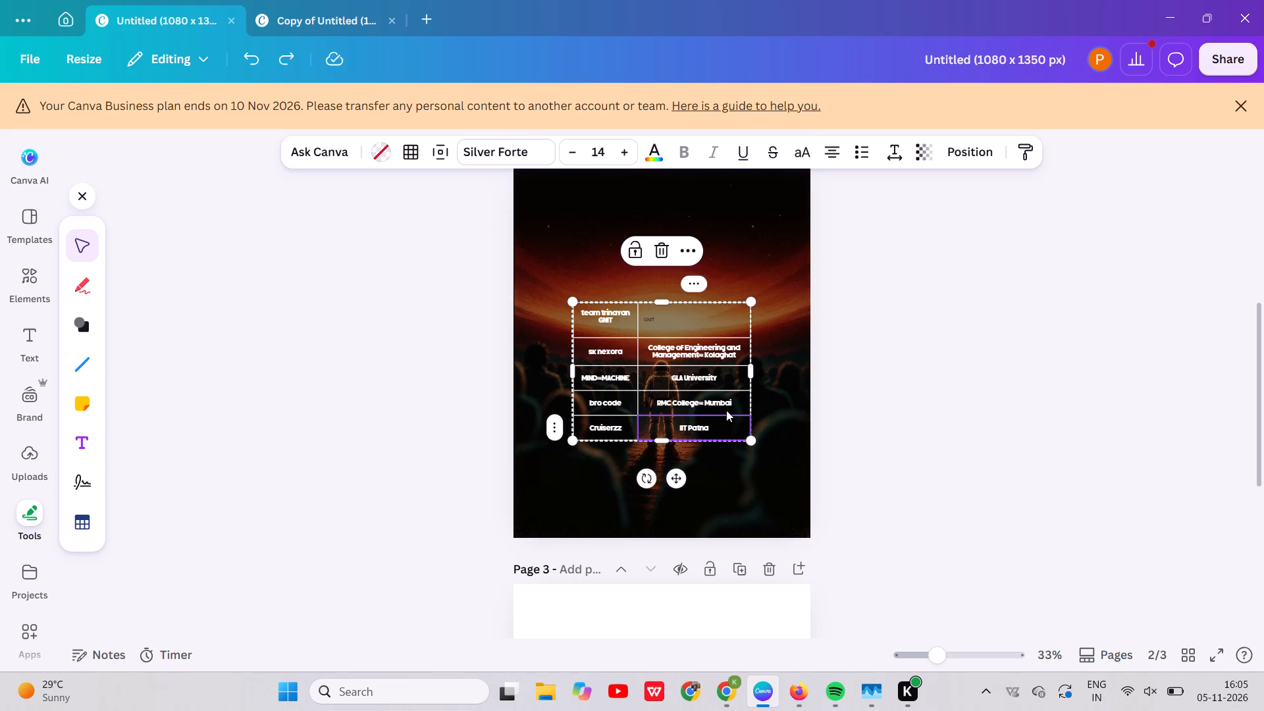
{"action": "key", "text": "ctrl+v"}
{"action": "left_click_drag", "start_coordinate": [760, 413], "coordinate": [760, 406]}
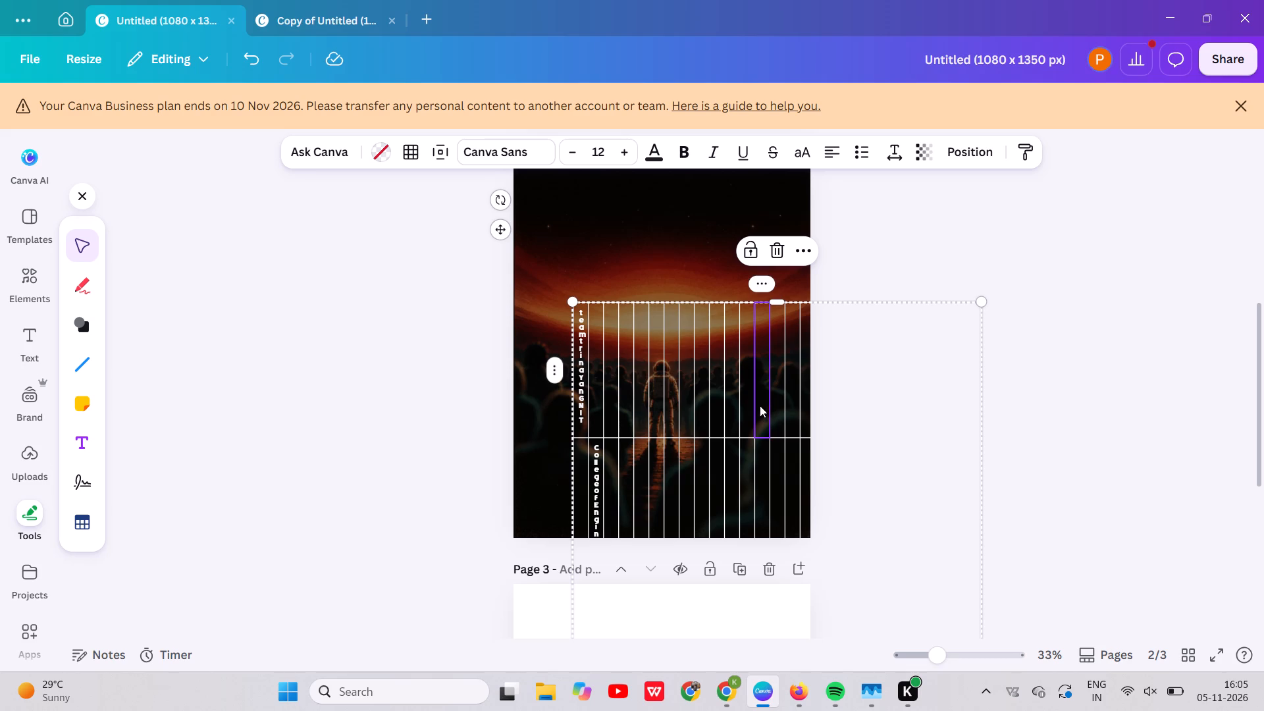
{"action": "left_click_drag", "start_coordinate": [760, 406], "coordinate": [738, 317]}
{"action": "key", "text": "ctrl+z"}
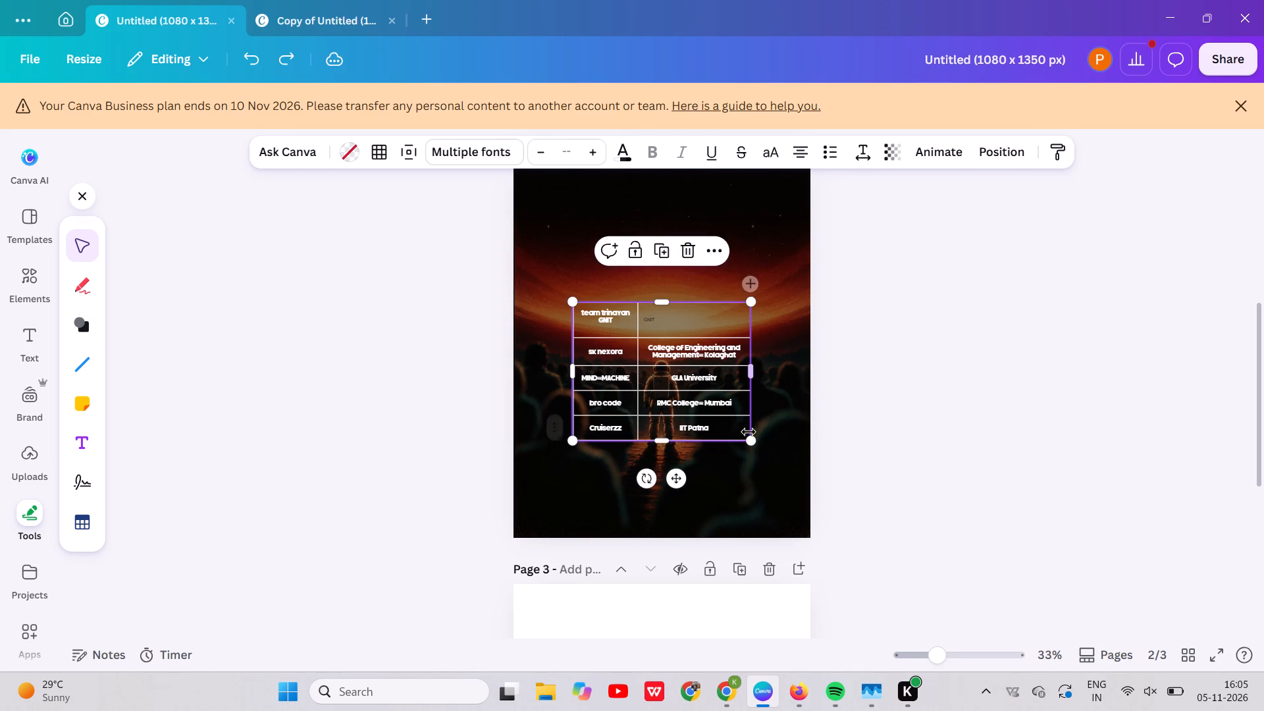
Add a row below the Cruiserzz row at the bottom of the page 2 table.
{"action": "right_click", "coordinate": [724, 433]}
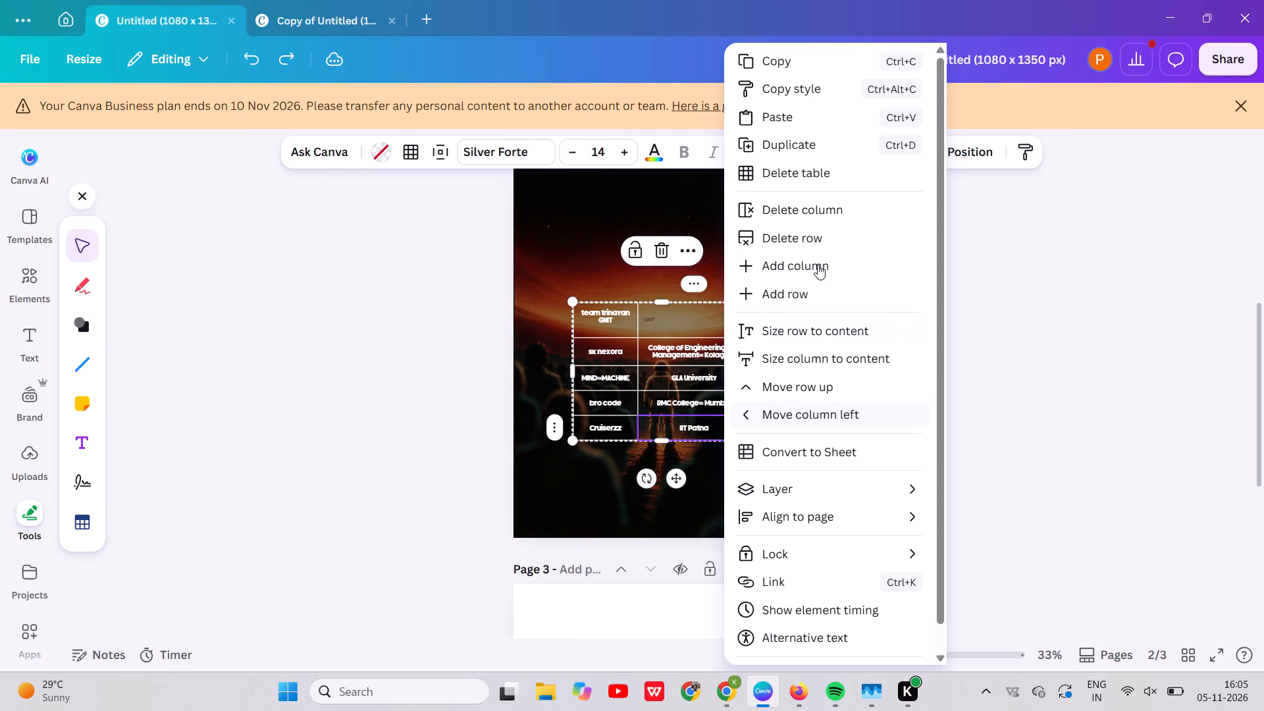
{"action": "left_click", "coordinate": [760, 297]}
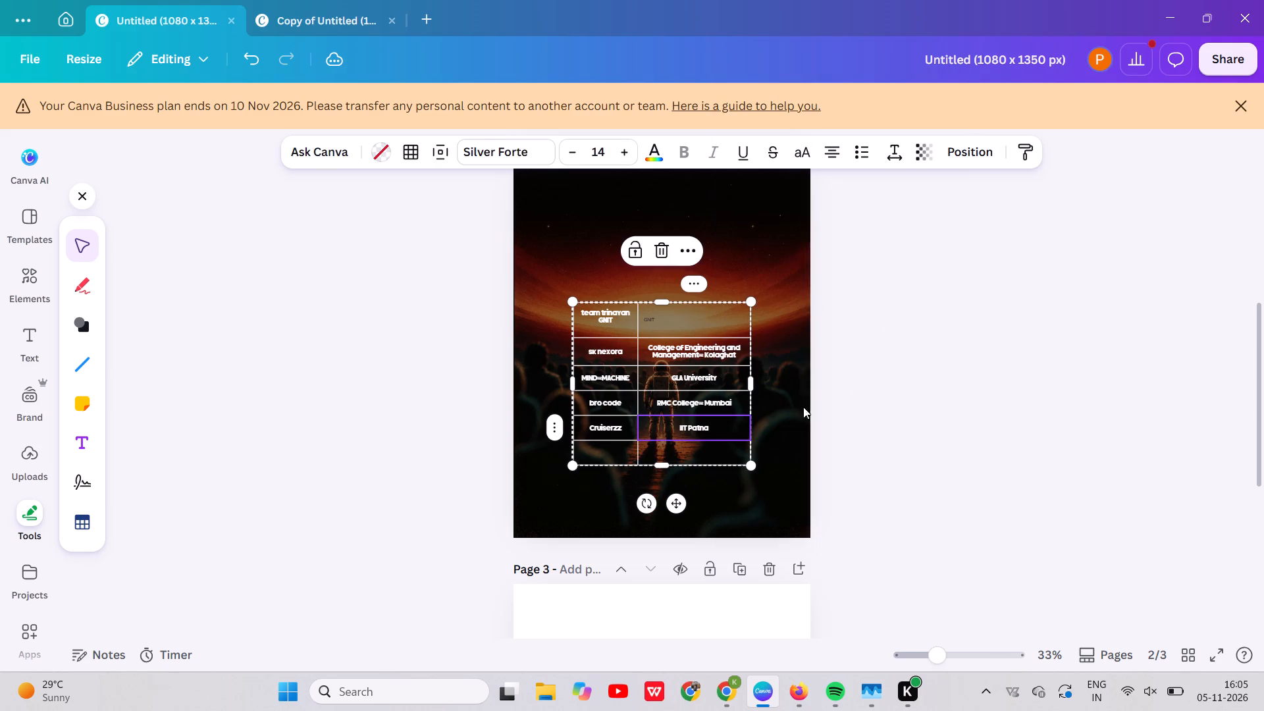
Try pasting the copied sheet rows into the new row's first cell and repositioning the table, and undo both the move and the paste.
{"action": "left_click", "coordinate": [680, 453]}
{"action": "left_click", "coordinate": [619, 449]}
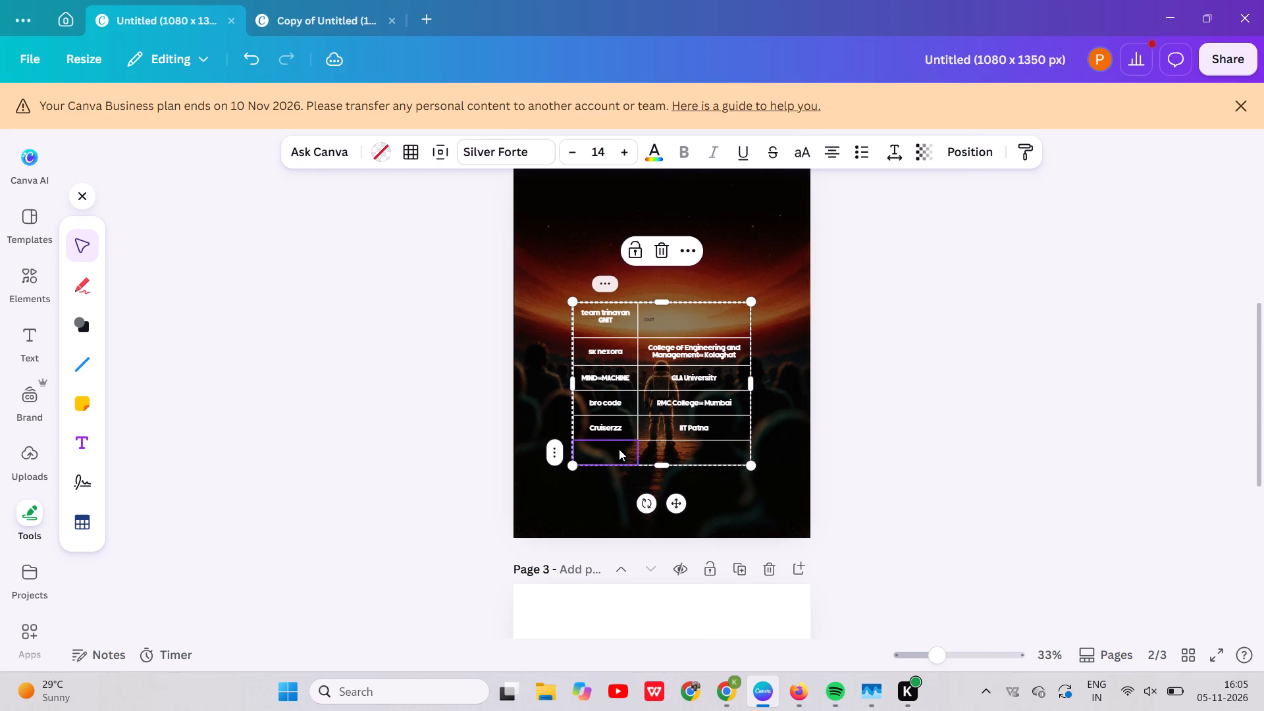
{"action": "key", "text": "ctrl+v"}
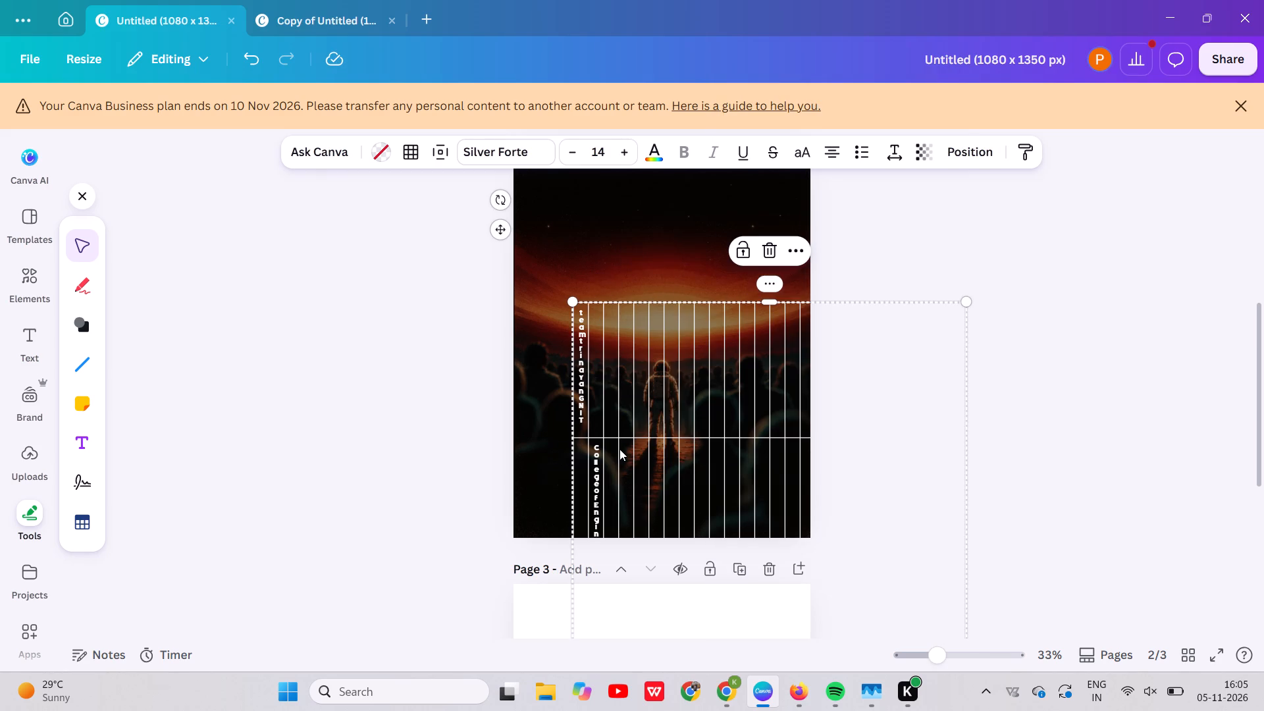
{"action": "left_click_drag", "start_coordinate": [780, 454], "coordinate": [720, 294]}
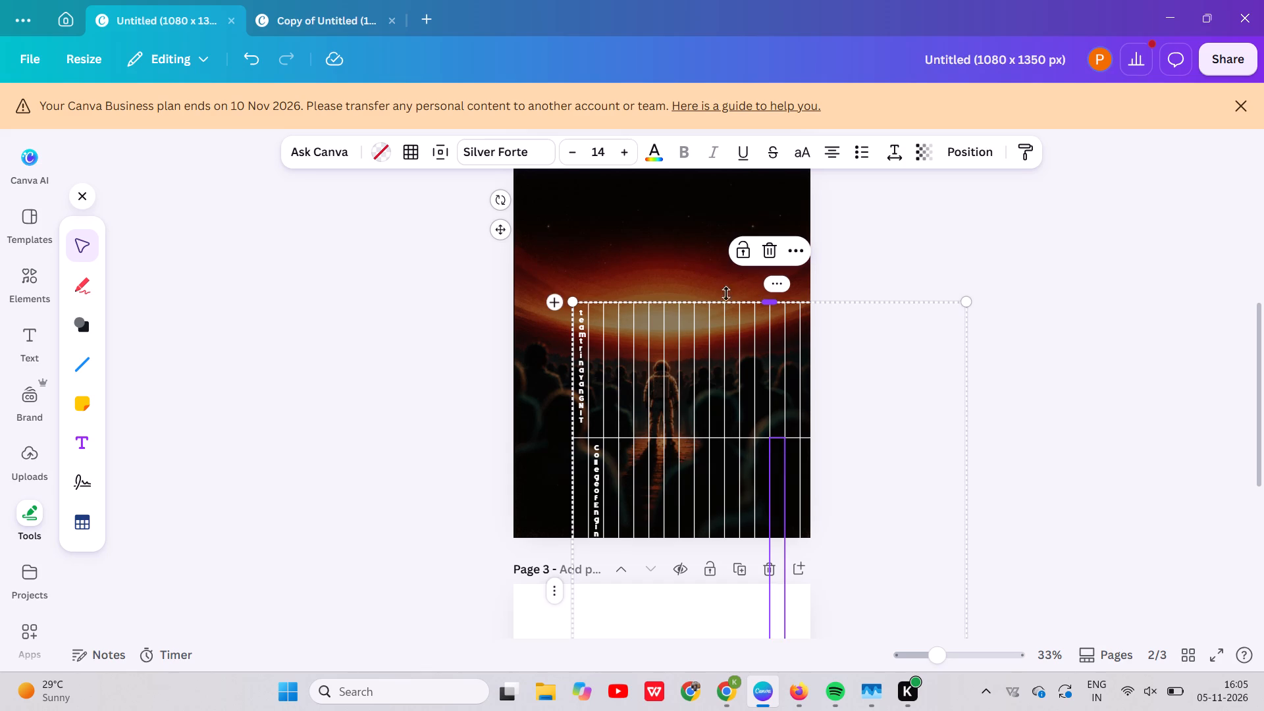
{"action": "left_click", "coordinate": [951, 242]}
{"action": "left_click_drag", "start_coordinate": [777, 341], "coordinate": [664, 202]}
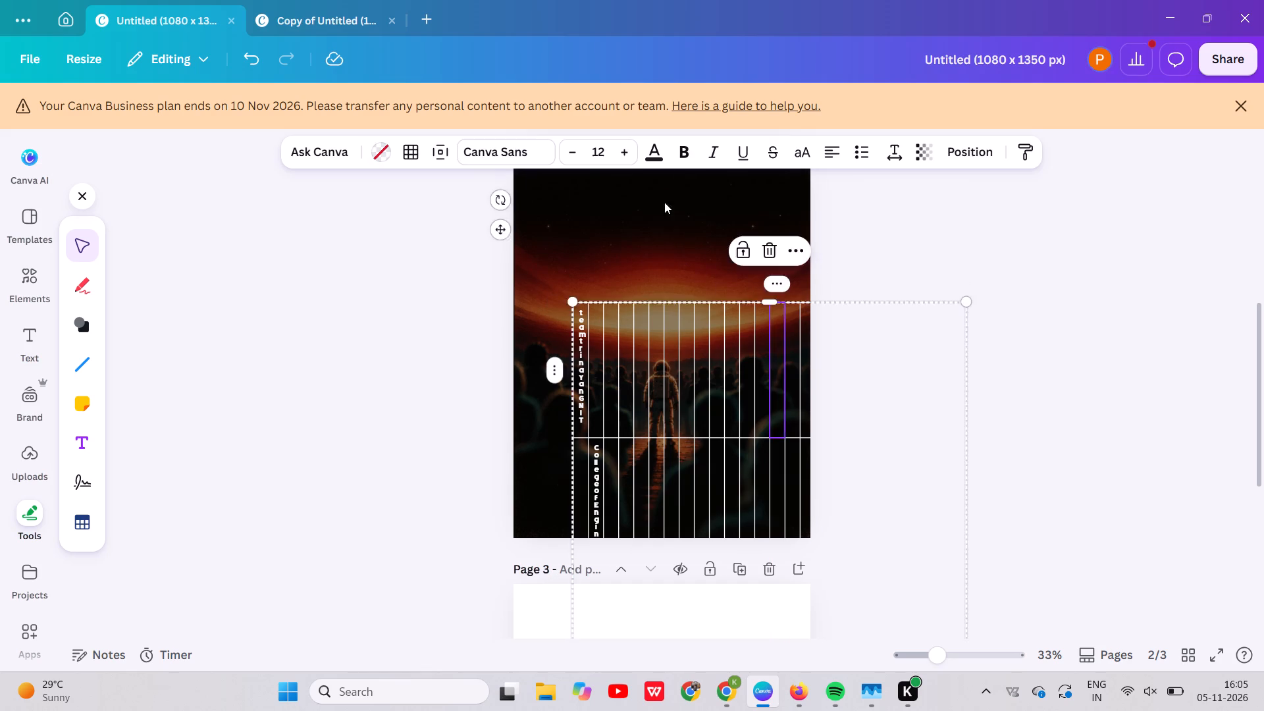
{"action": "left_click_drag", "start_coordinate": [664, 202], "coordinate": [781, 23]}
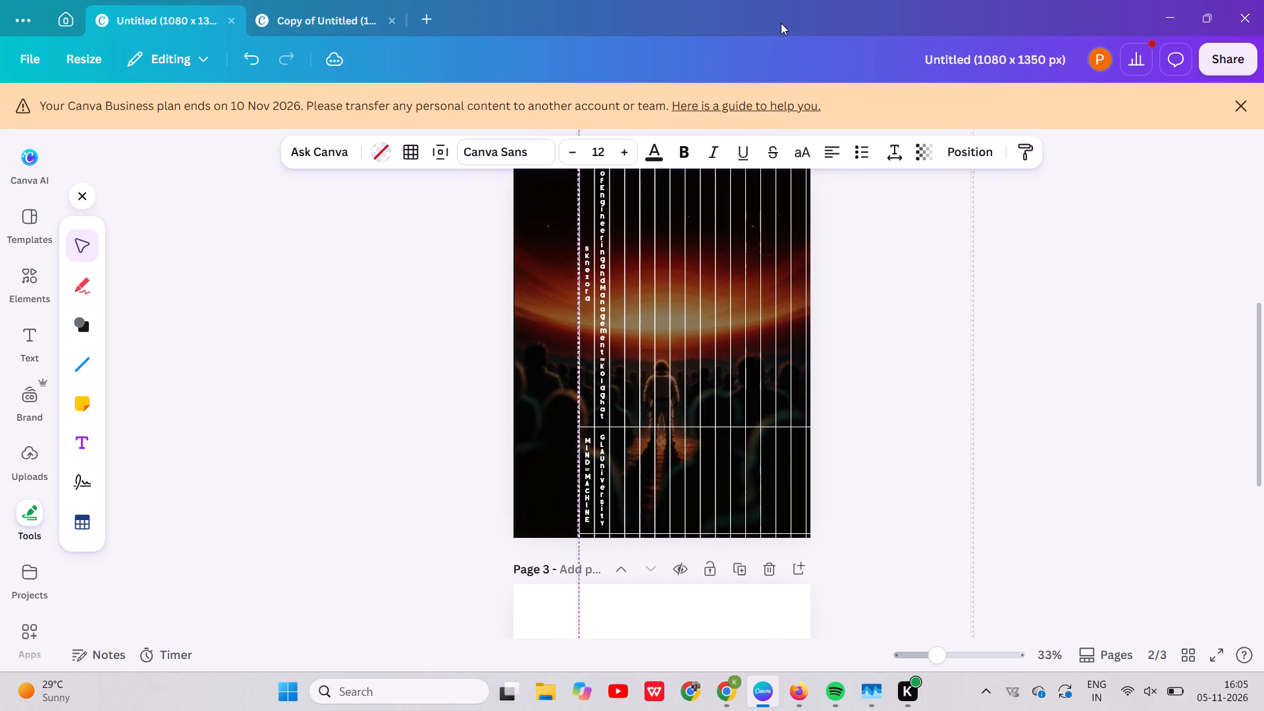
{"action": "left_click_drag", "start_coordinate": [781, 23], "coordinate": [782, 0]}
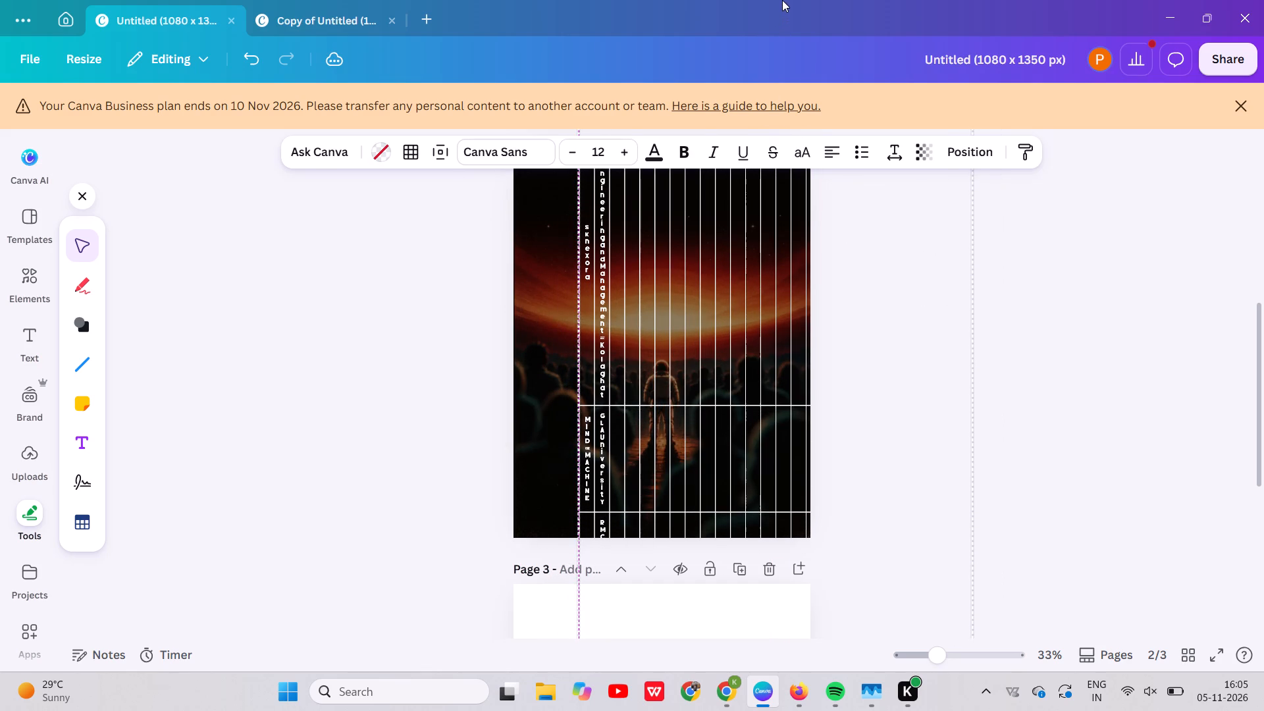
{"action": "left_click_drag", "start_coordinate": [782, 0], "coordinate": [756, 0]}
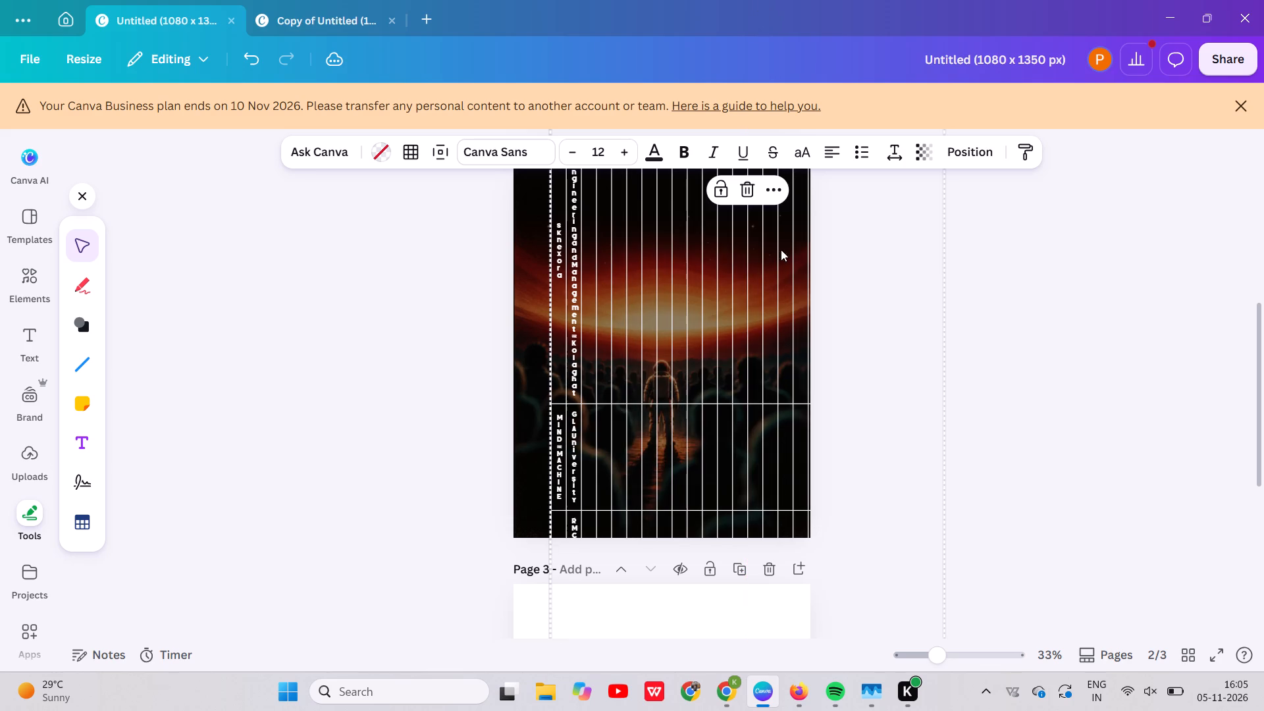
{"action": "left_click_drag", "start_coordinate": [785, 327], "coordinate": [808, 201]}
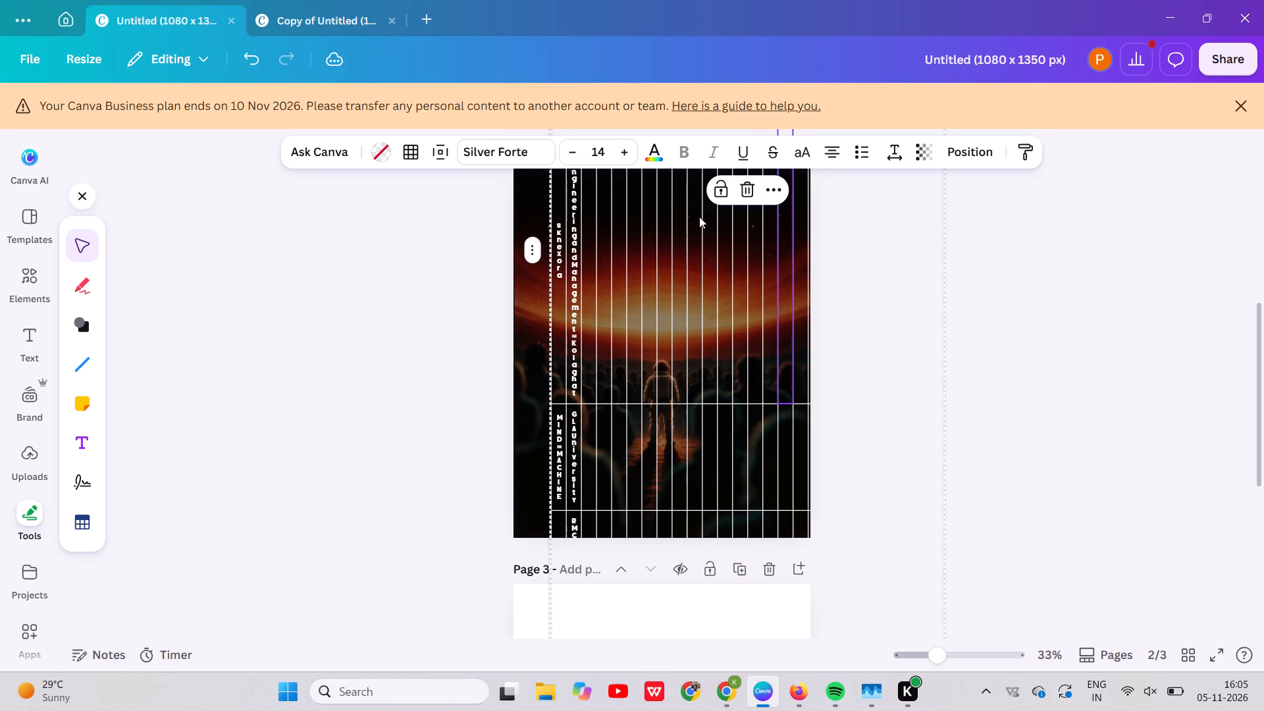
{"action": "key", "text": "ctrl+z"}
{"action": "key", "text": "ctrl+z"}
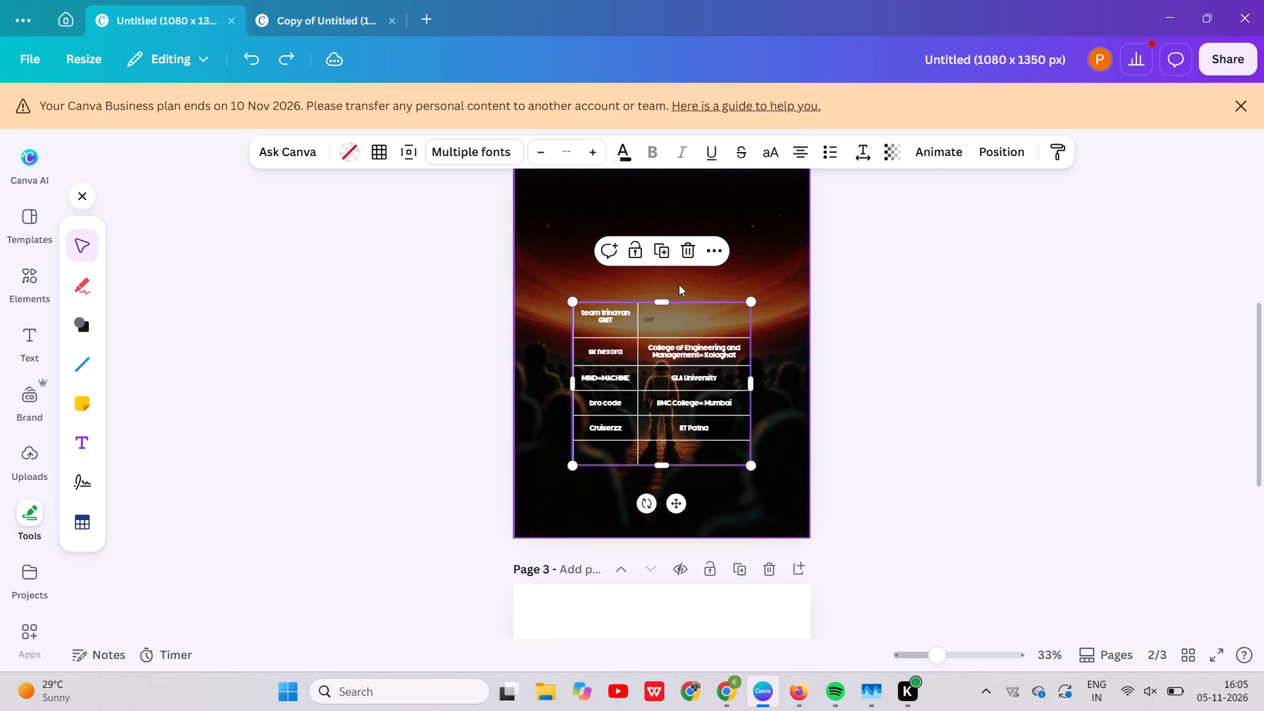
Target the empty first cell of the page 2 table's last row, and copy only cells A6:B10, Cruiserzz to star, from the sheet in Chrome.
{"action": "left_click", "coordinate": [1049, 360]}
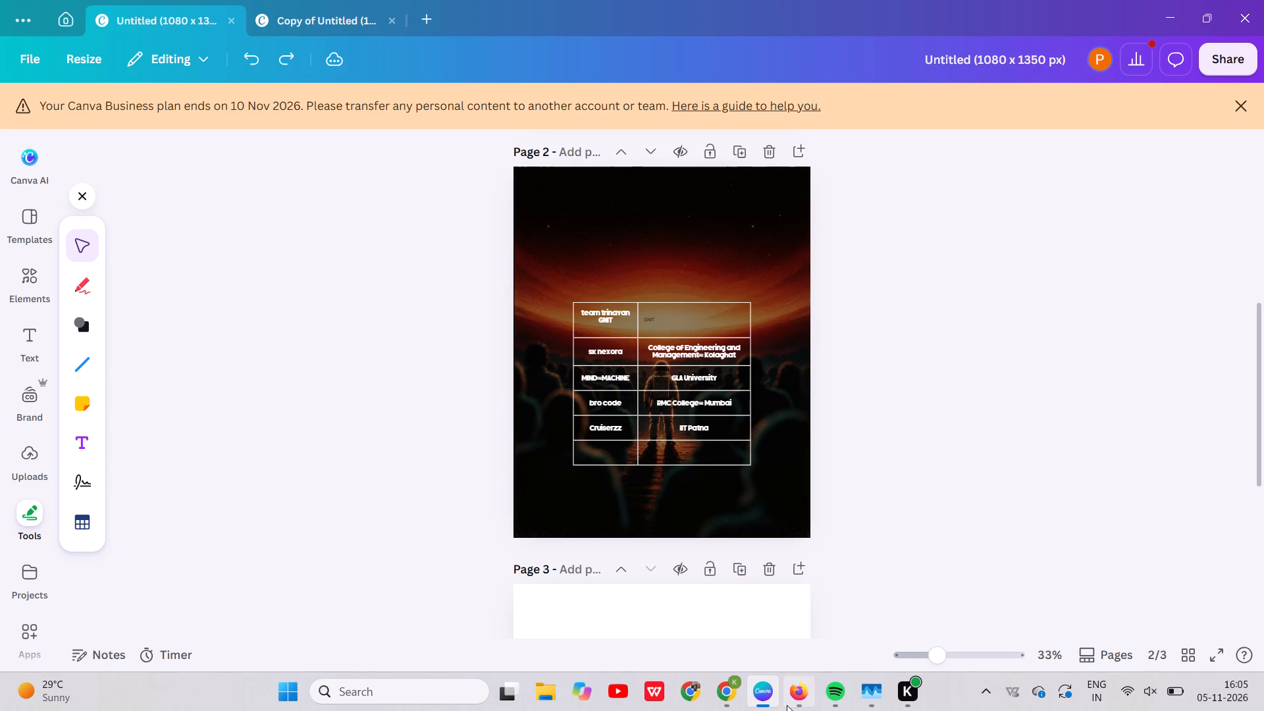
{"action": "left_click", "coordinate": [620, 457]}
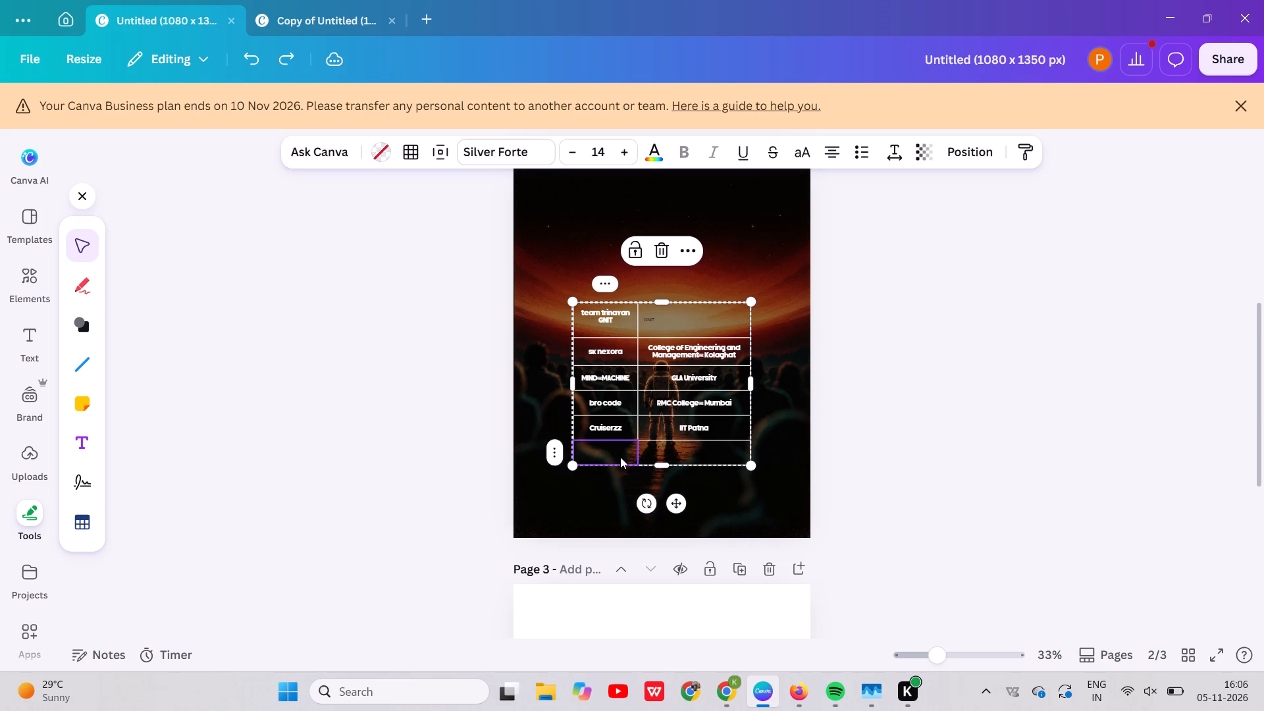
{"action": "left_click", "coordinate": [733, 686]}
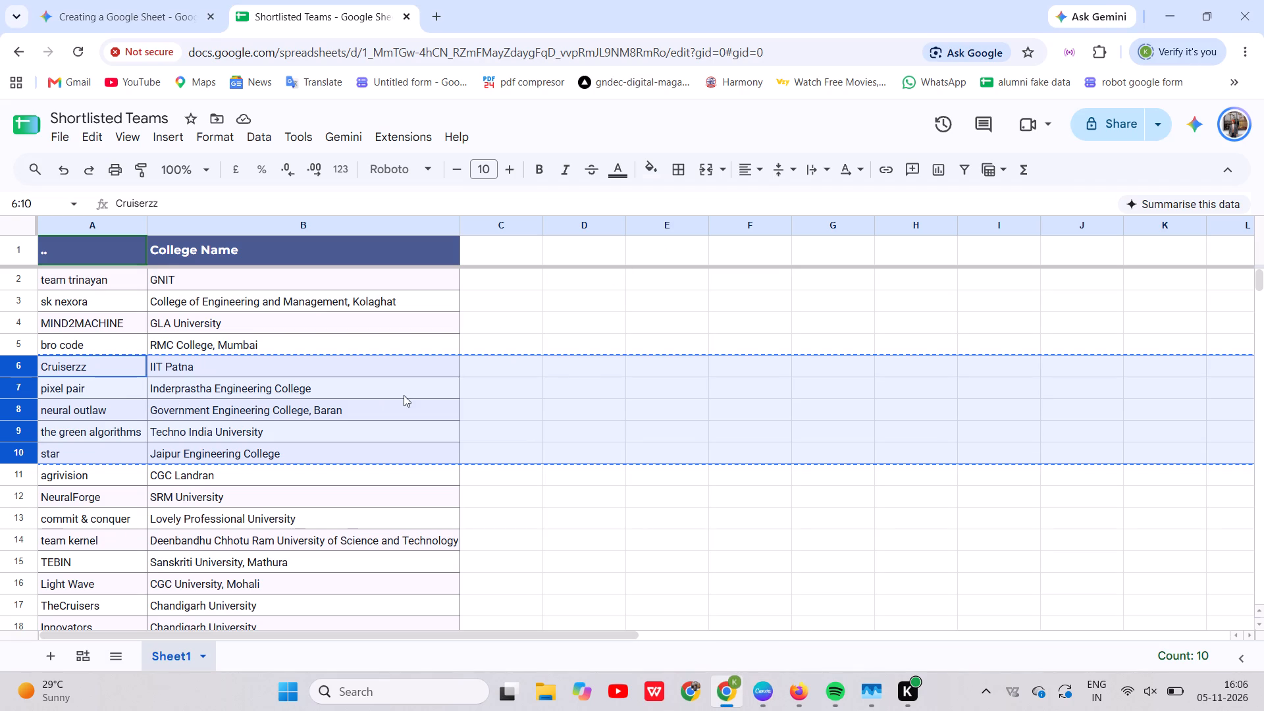
{"action": "left_click", "coordinate": [583, 380]}
{"action": "left_click_drag", "start_coordinate": [47, 366], "coordinate": [298, 448]}
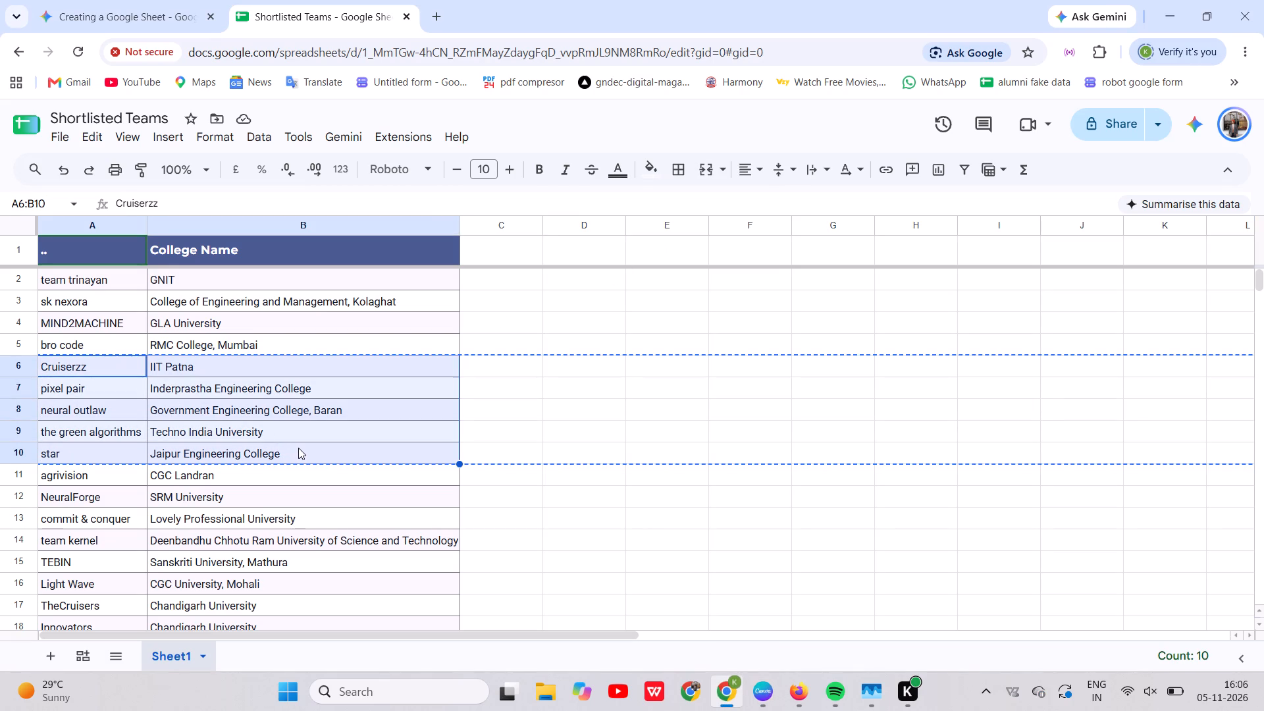
{"action": "key", "text": "ctrl+c"}
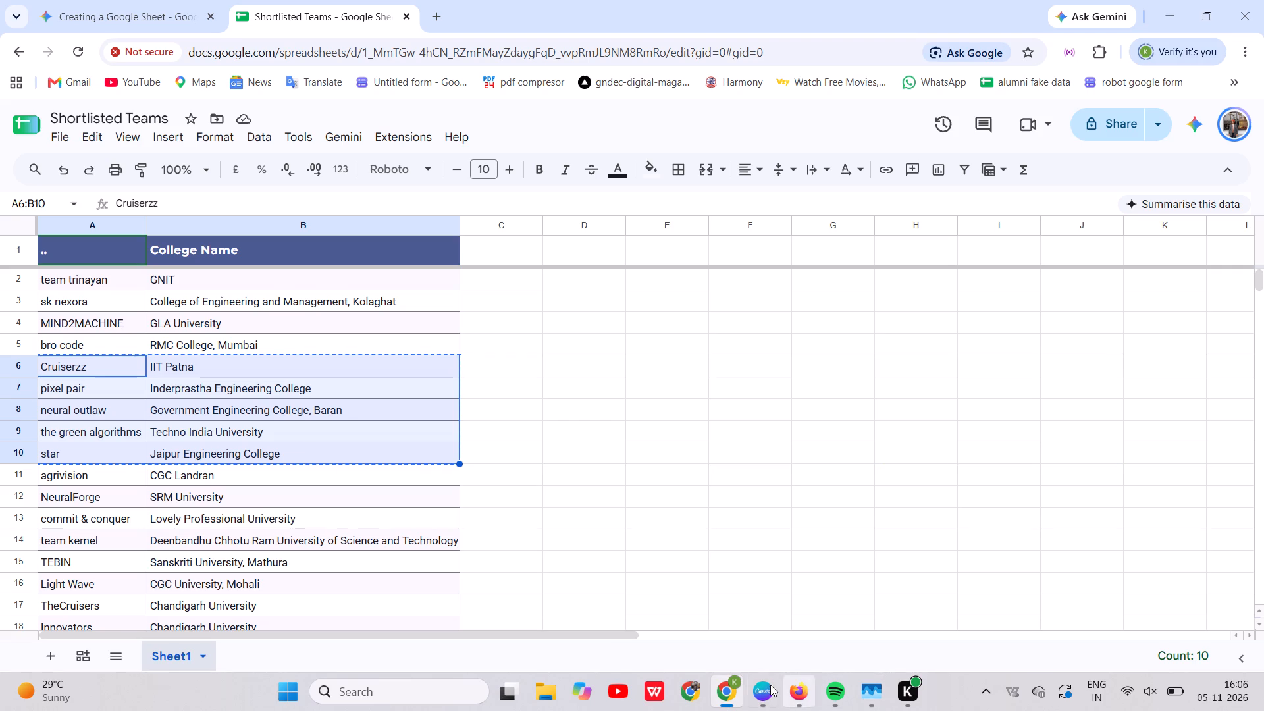
Back in Canva, paste the copied team and college cells into the empty last row of the page 2 table.
{"action": "left_click", "coordinate": [751, 687]}
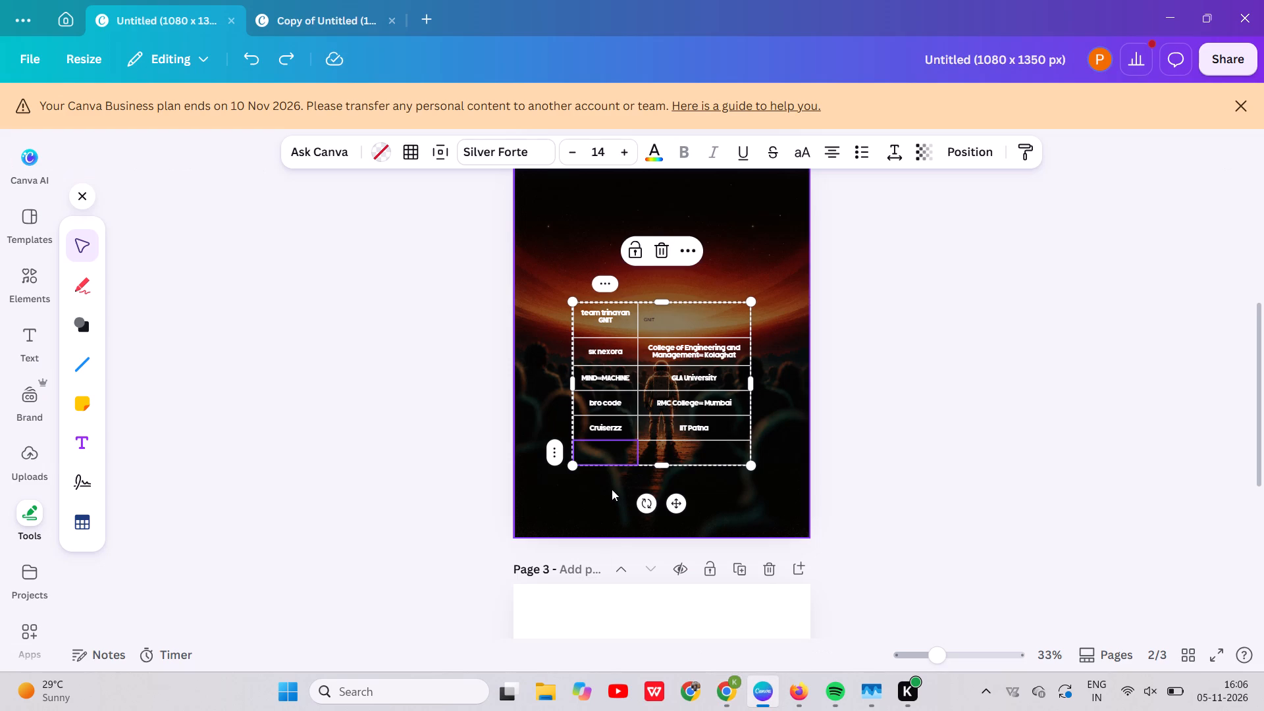
{"action": "key", "text": "ctrl+v"}
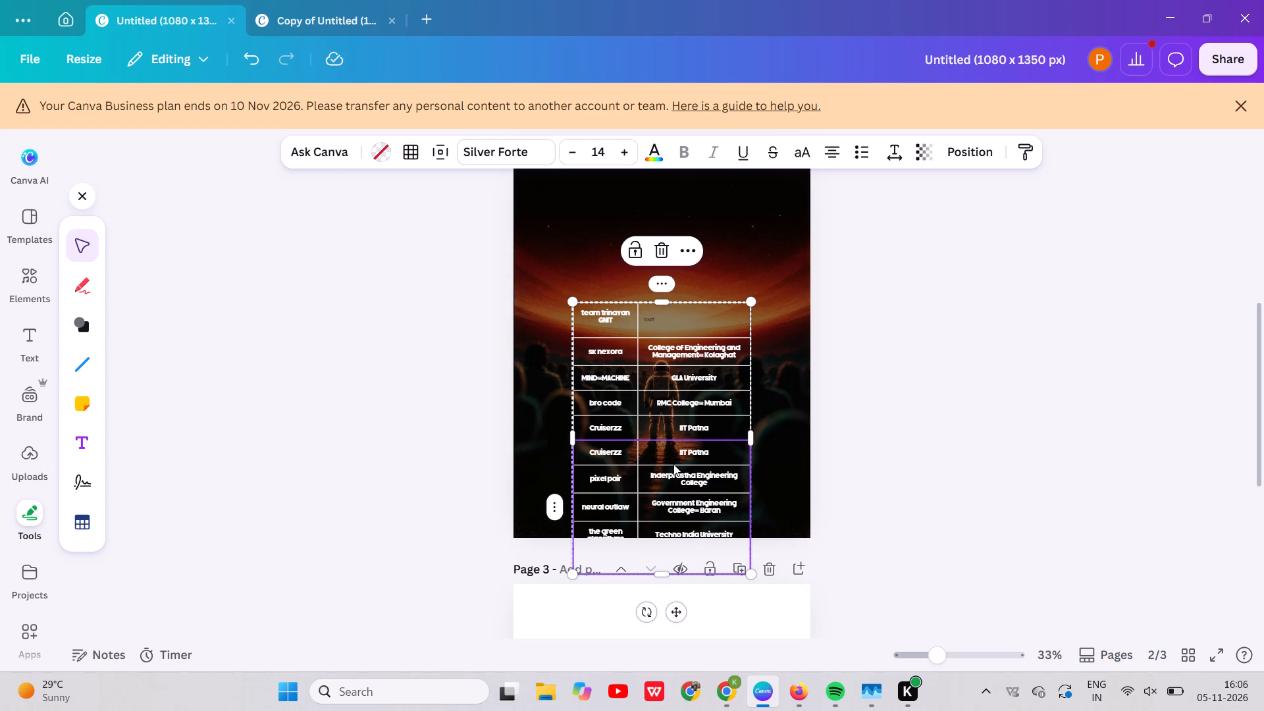
{"action": "left_click", "coordinate": [974, 342]}
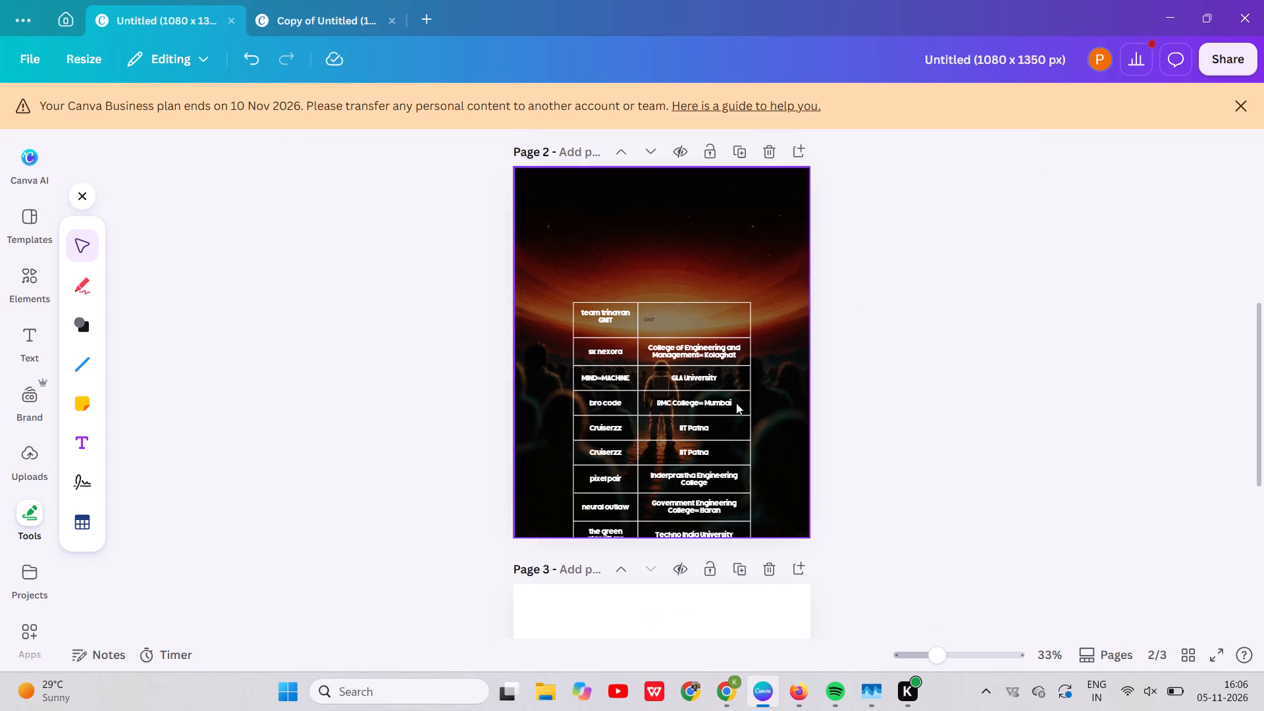
Move the page 2 table up so all its rows fit on the page, and widen it to nearly equal side margins.
{"action": "left_click_drag", "start_coordinate": [673, 390], "coordinate": [639, 309]}
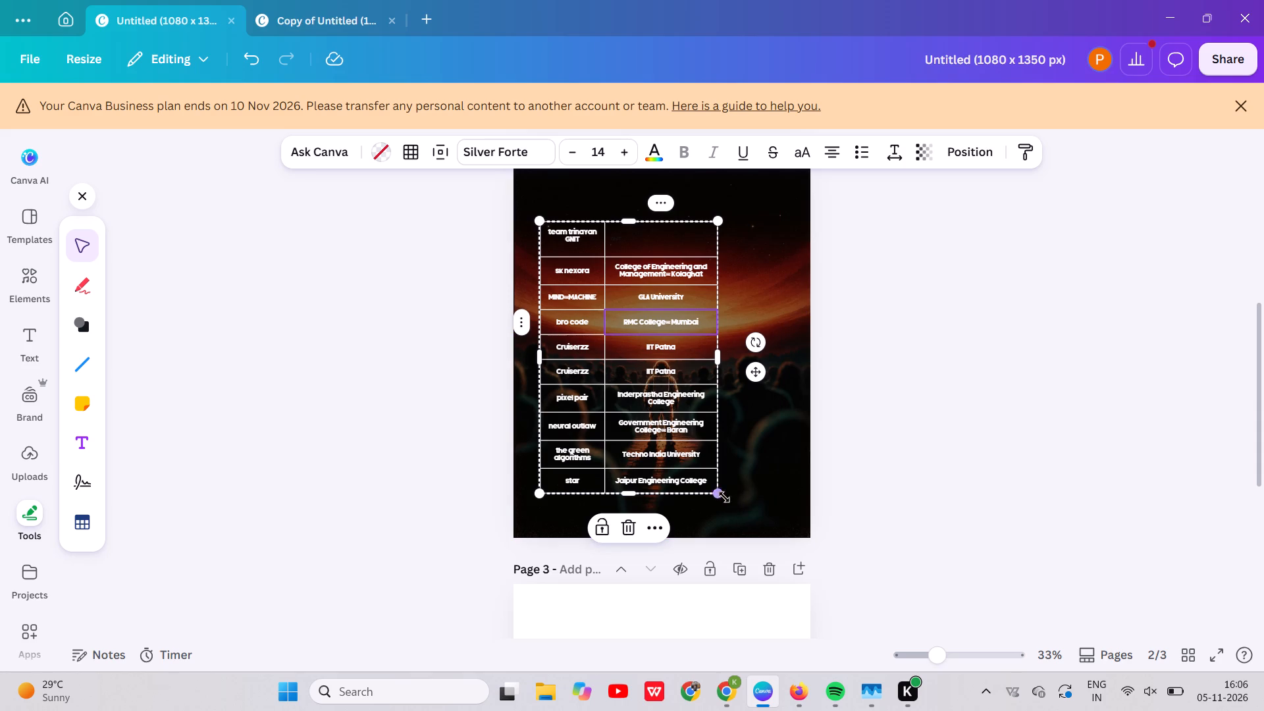
{"action": "left_click_drag", "start_coordinate": [718, 492], "coordinate": [782, 498]}
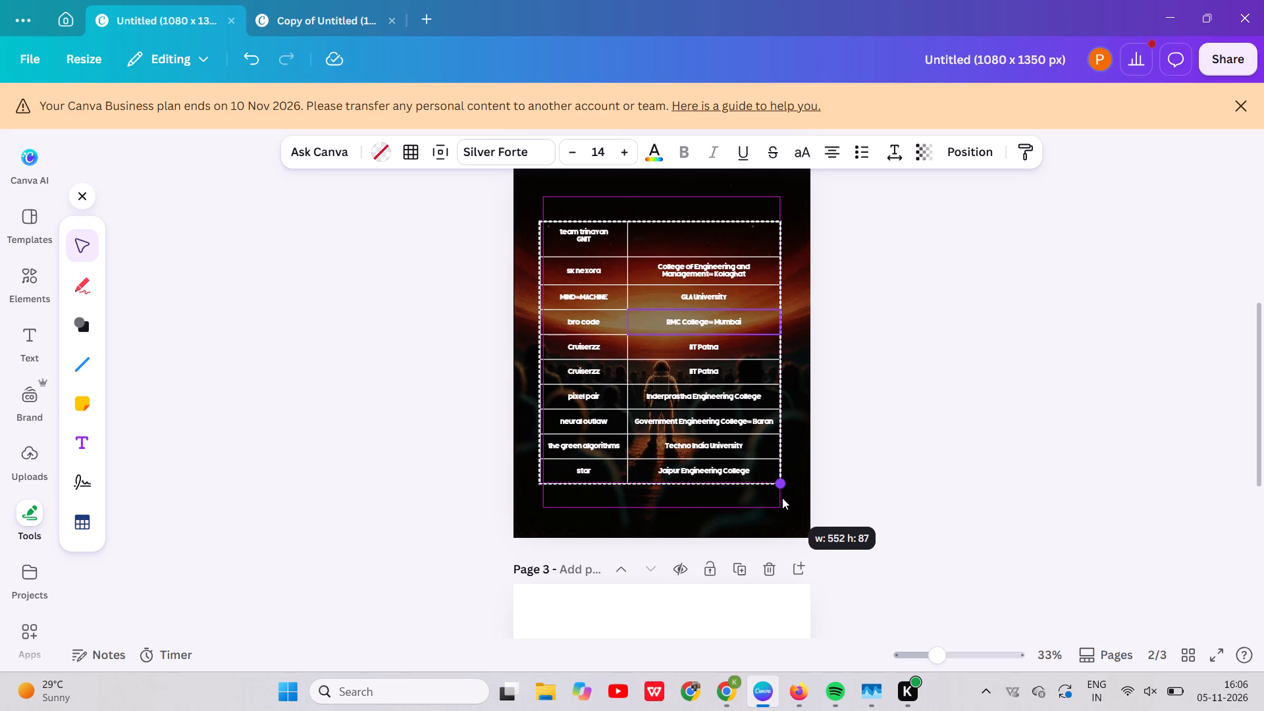
{"action": "left_click_drag", "start_coordinate": [782, 498], "coordinate": [784, 498]}
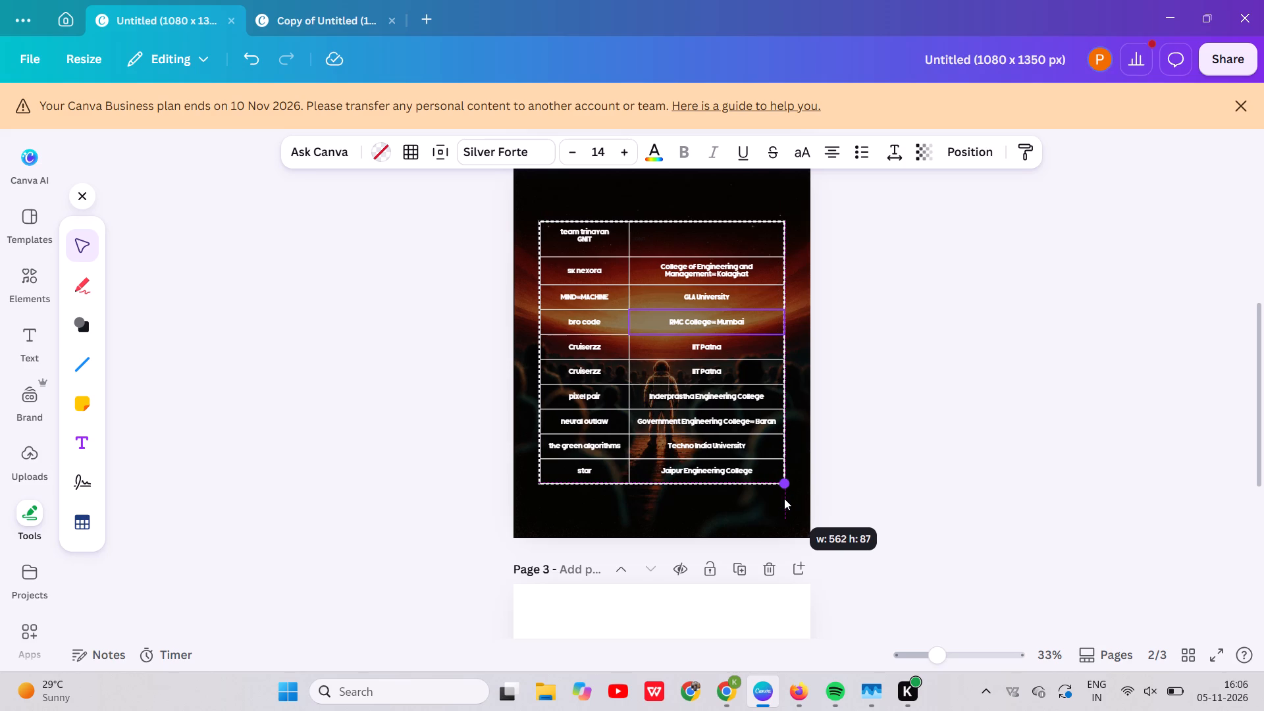
{"action": "left_click_drag", "start_coordinate": [784, 498], "coordinate": [788, 500]}
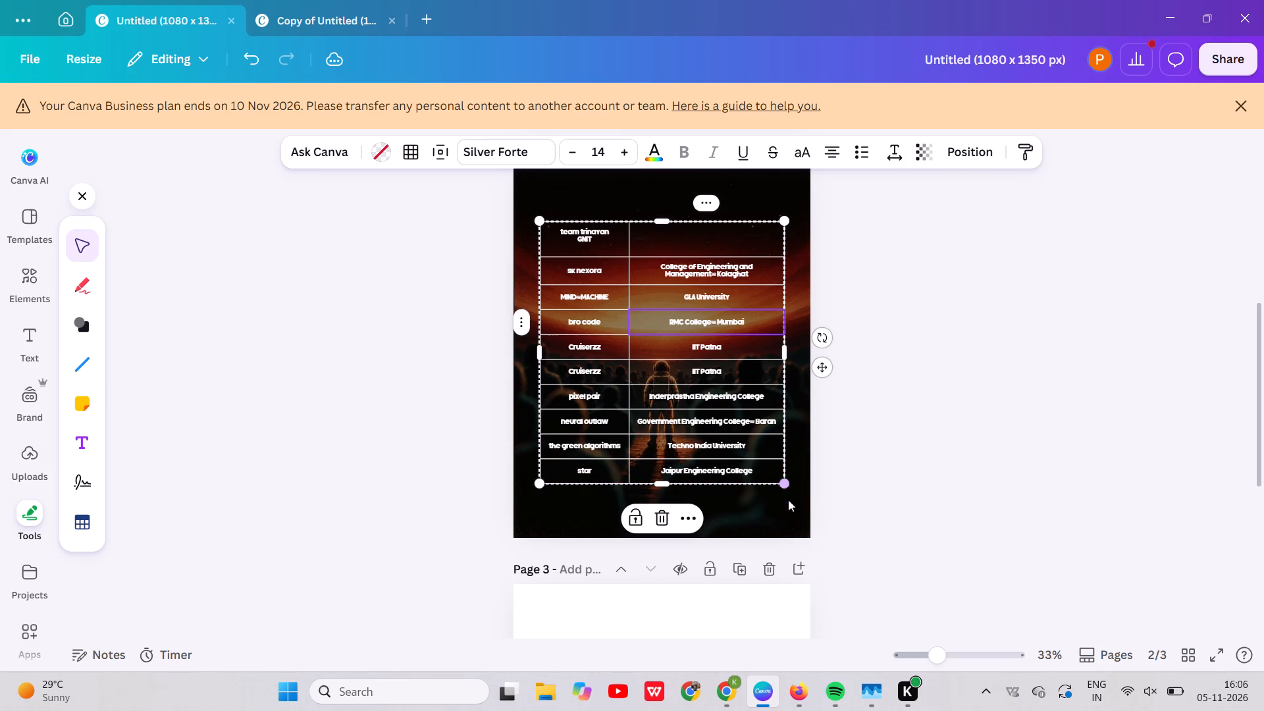
{"action": "left_click", "coordinate": [919, 439]}
Shift the widened page 2 table slightly down the page, keeping it horizontally centred.
{"action": "scroll", "coordinate": [919, 457], "scroll_direction": "up", "scroll_amount": 1}
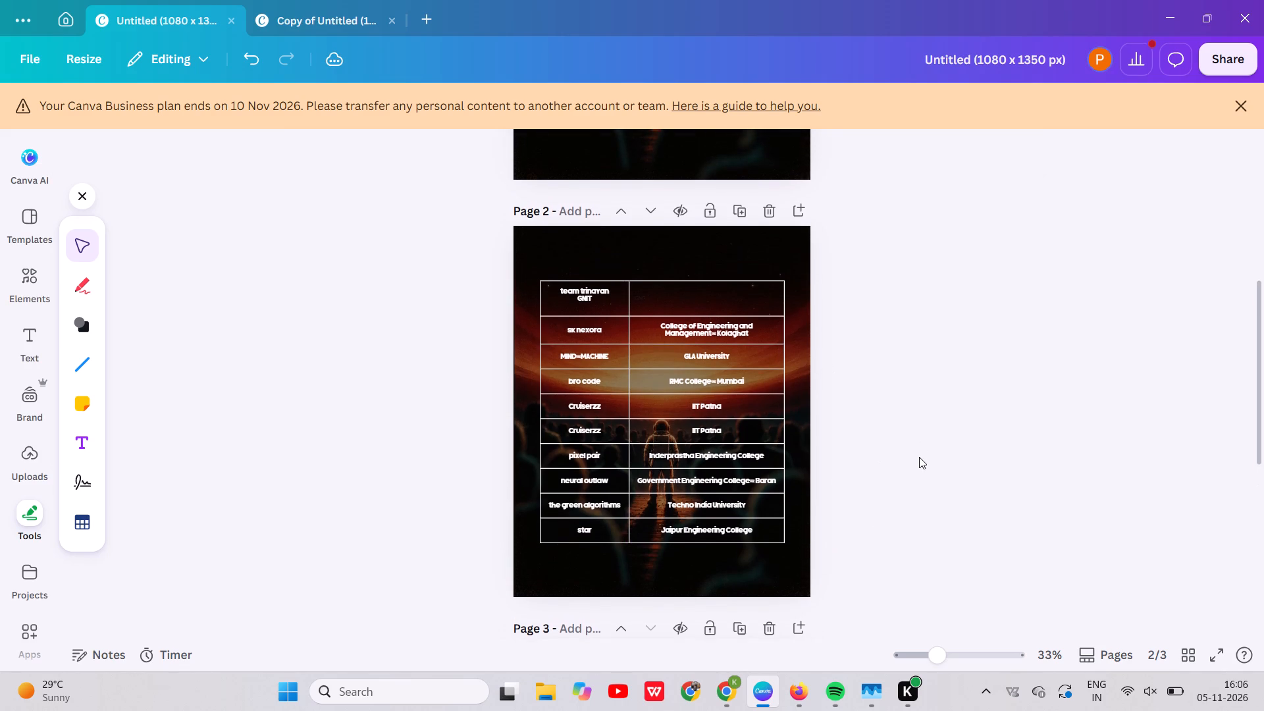
{"action": "left_click", "coordinate": [707, 464]}
{"action": "key", "text": "Left"}
{"action": "key", "text": "Right"}
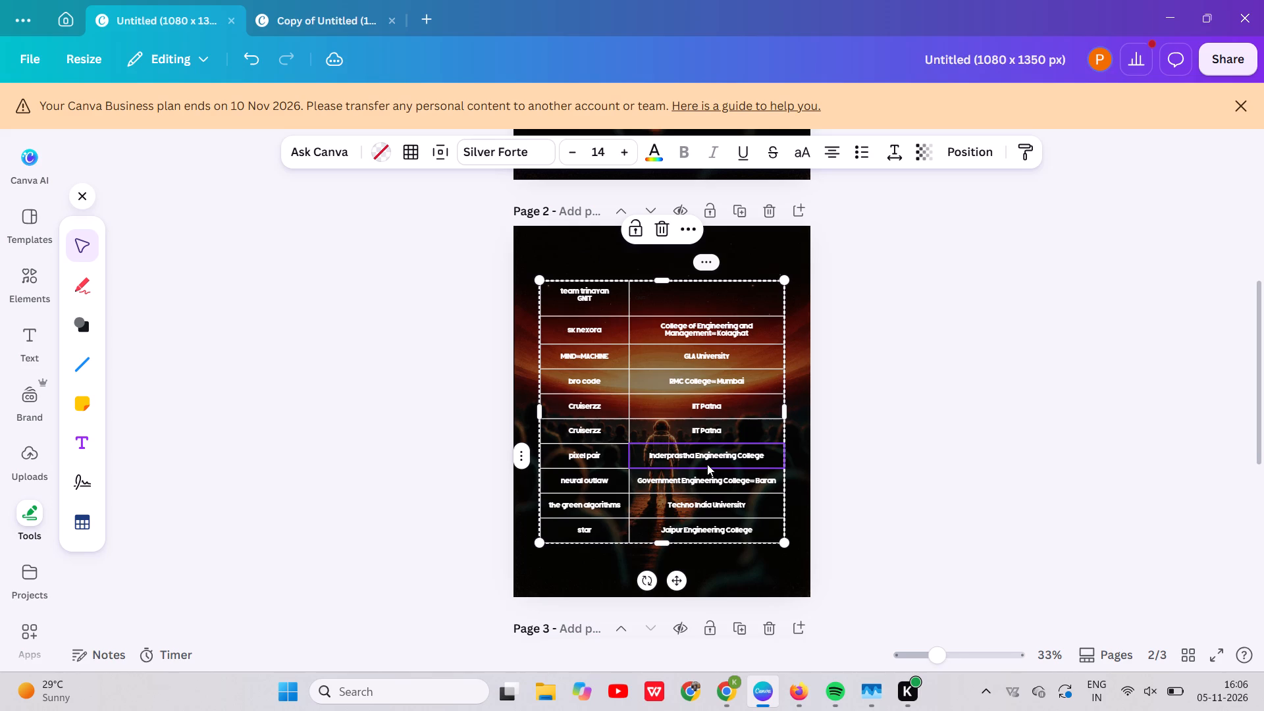
{"action": "left_click", "coordinate": [987, 375]}
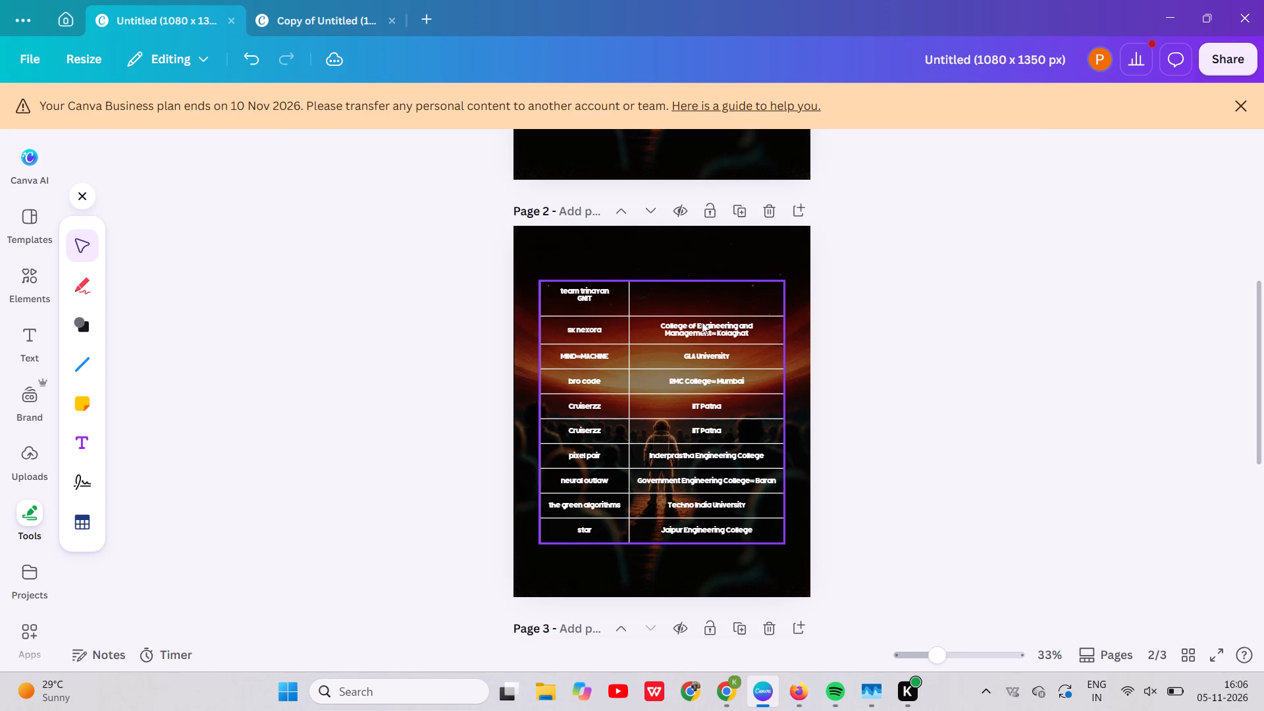
{"action": "left_click_drag", "start_coordinate": [691, 303], "coordinate": [691, 315]}
{"action": "left_click", "coordinate": [974, 251]}
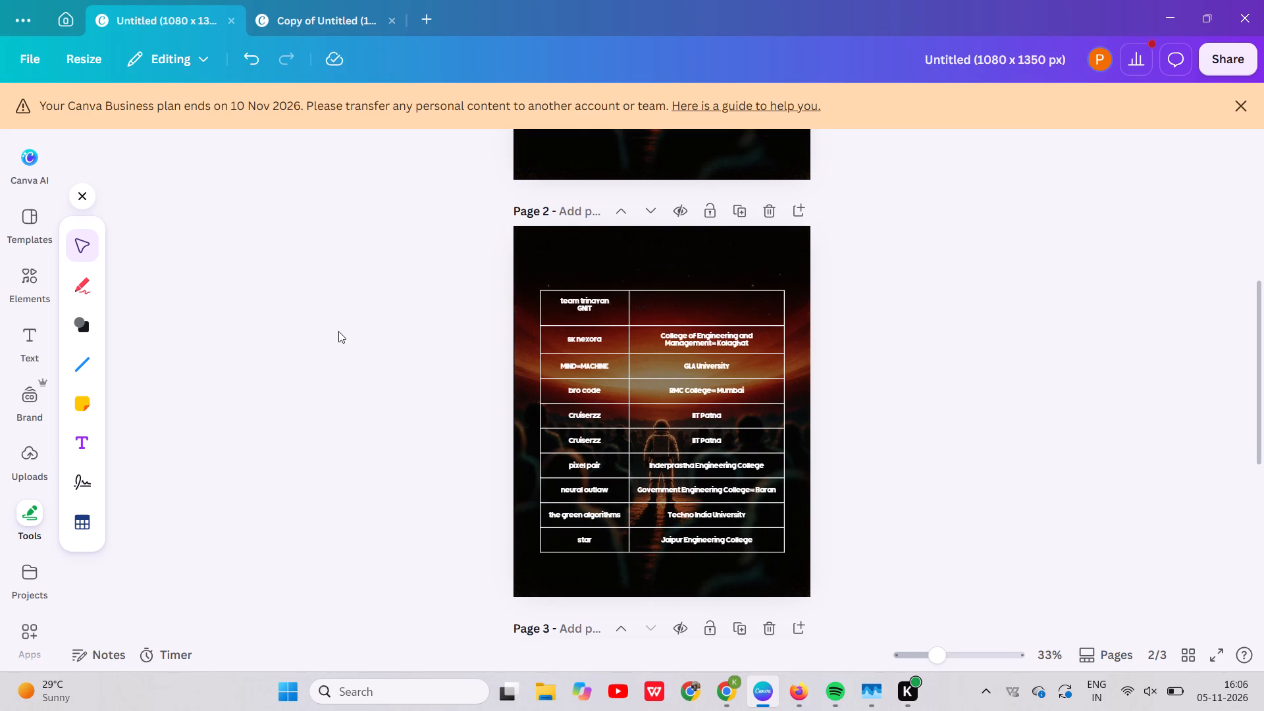
Duplicate page 2 with its filled team table.
{"action": "scroll", "coordinate": [338, 331], "scroll_direction": "up", "scroll_amount": 1}
{"action": "scroll", "coordinate": [673, 336], "scroll_direction": "down", "scroll_amount": 1}
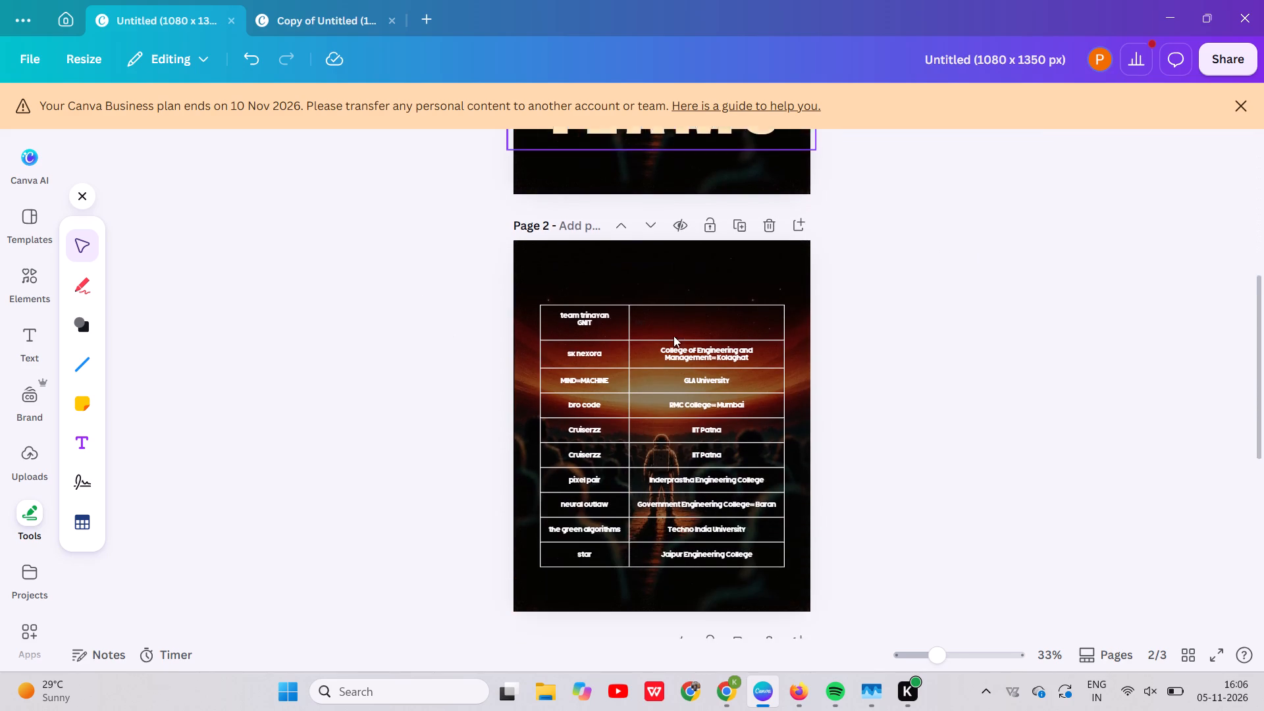
{"action": "scroll", "coordinate": [673, 336], "scroll_direction": "down", "scroll_amount": 1}
{"action": "left_click", "coordinate": [746, 192]}
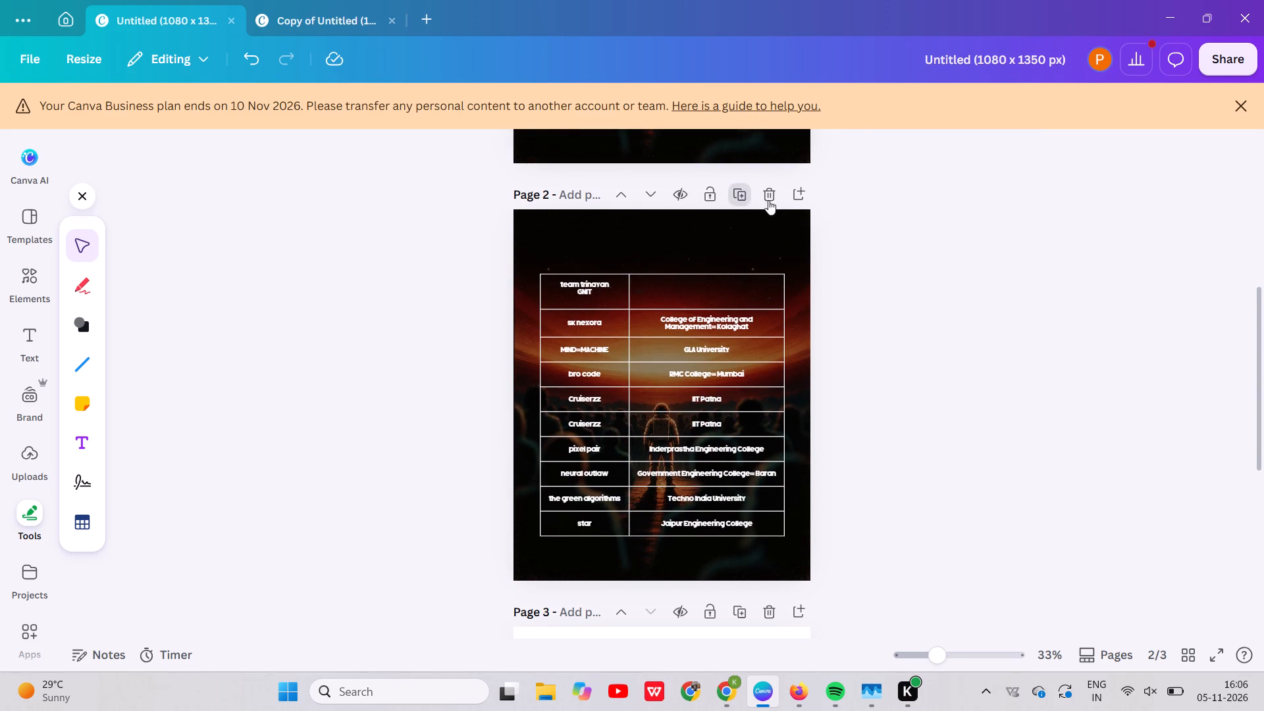
{"action": "scroll", "coordinate": [937, 367], "scroll_direction": "down", "scroll_amount": 1}
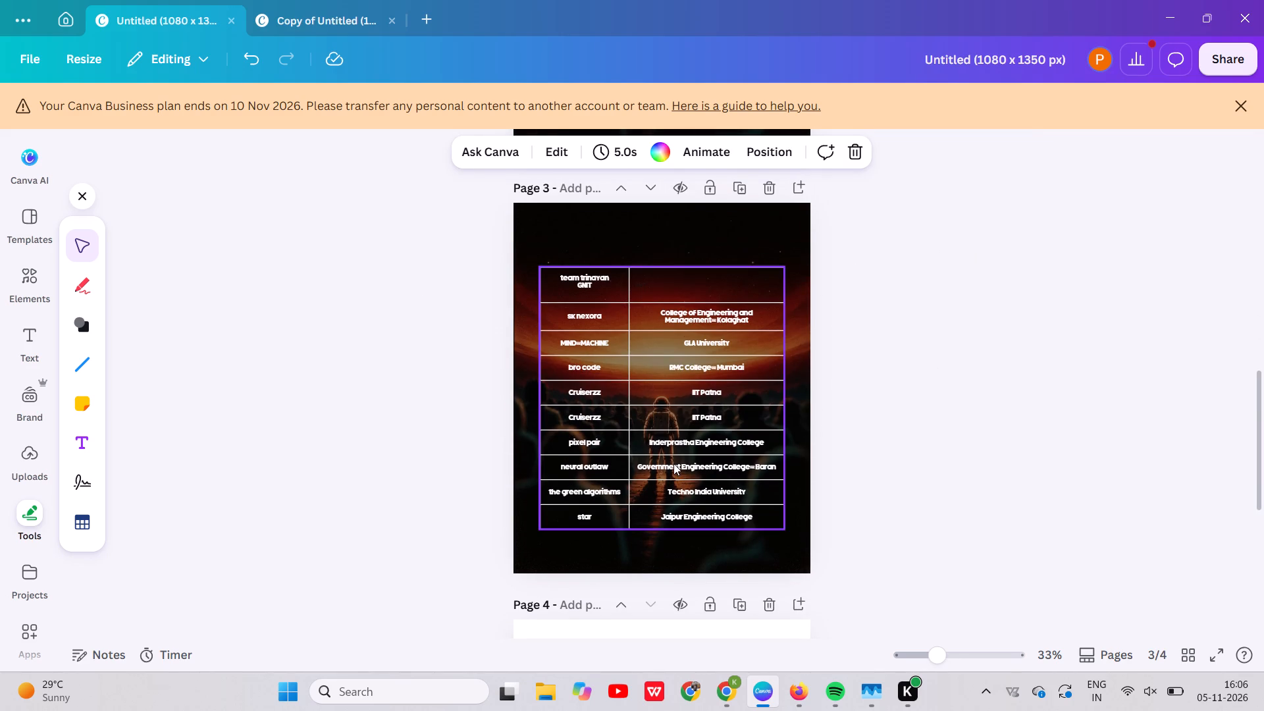
{"action": "left_click", "coordinate": [673, 463]}
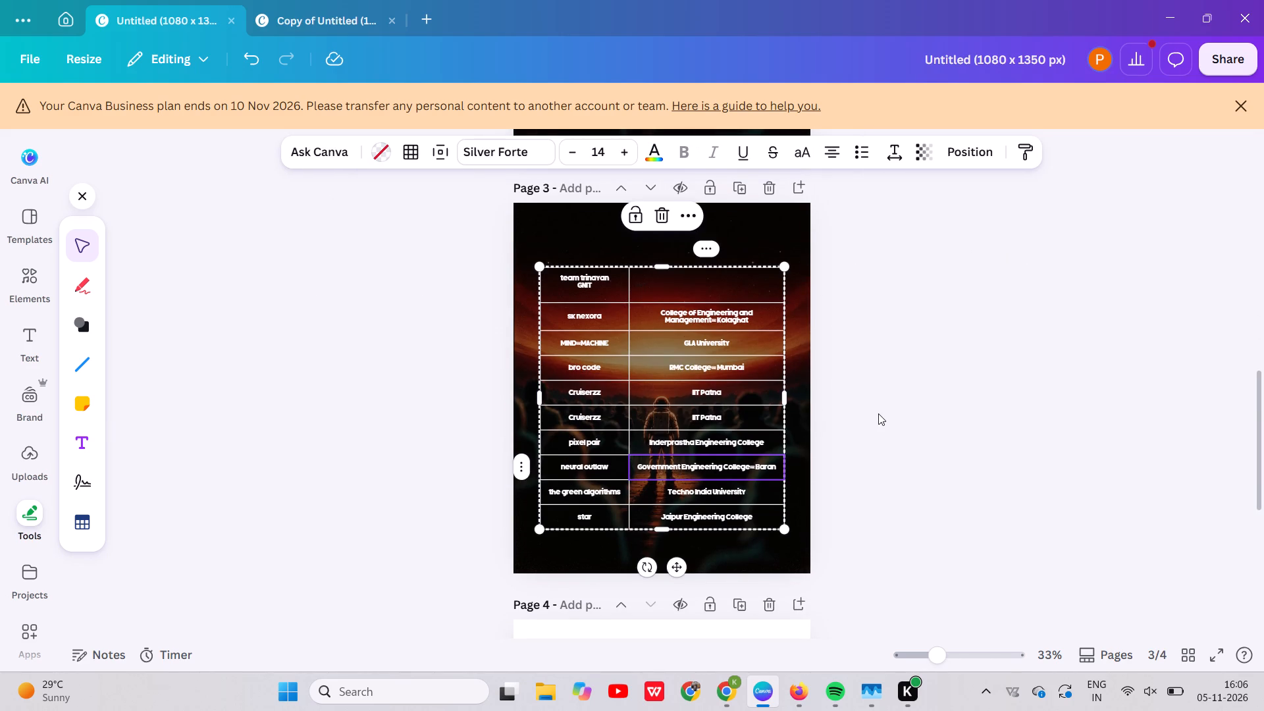
{"action": "key", "text": "Delete"}
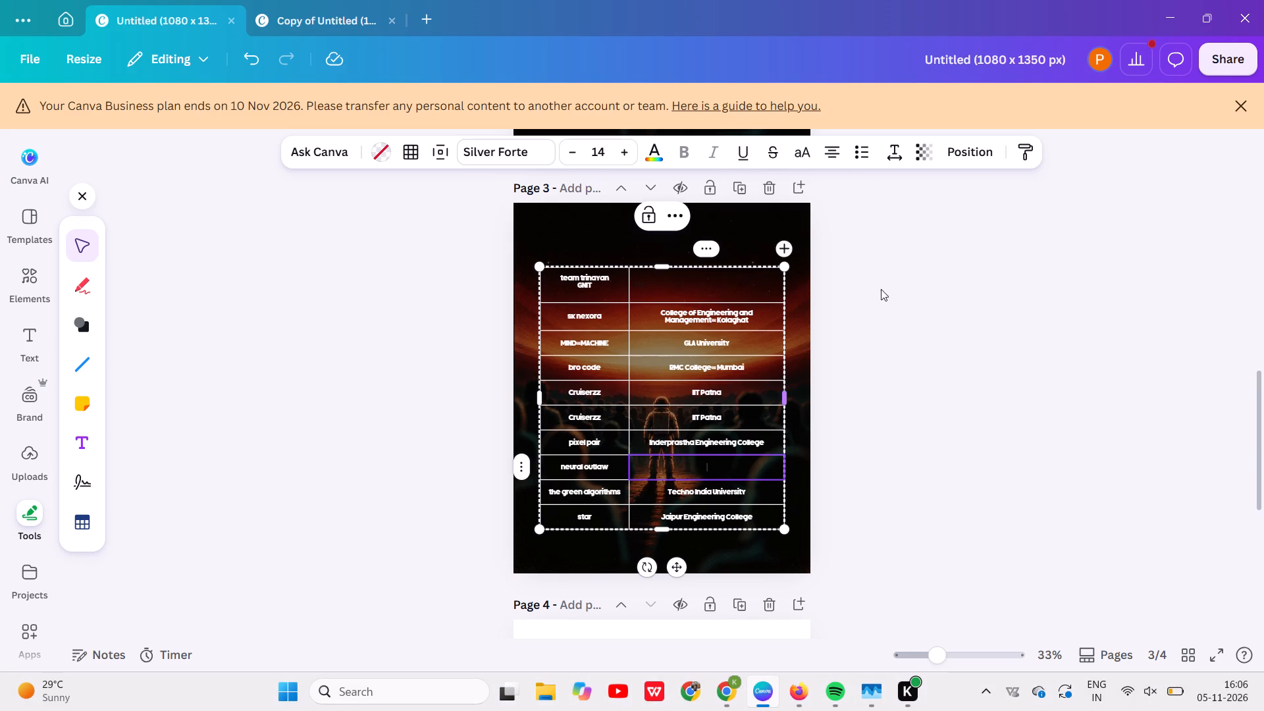
{"action": "left_click", "coordinate": [665, 218]}
{"action": "left_click", "coordinate": [1024, 479]}
{"action": "left_click", "coordinate": [686, 315]}
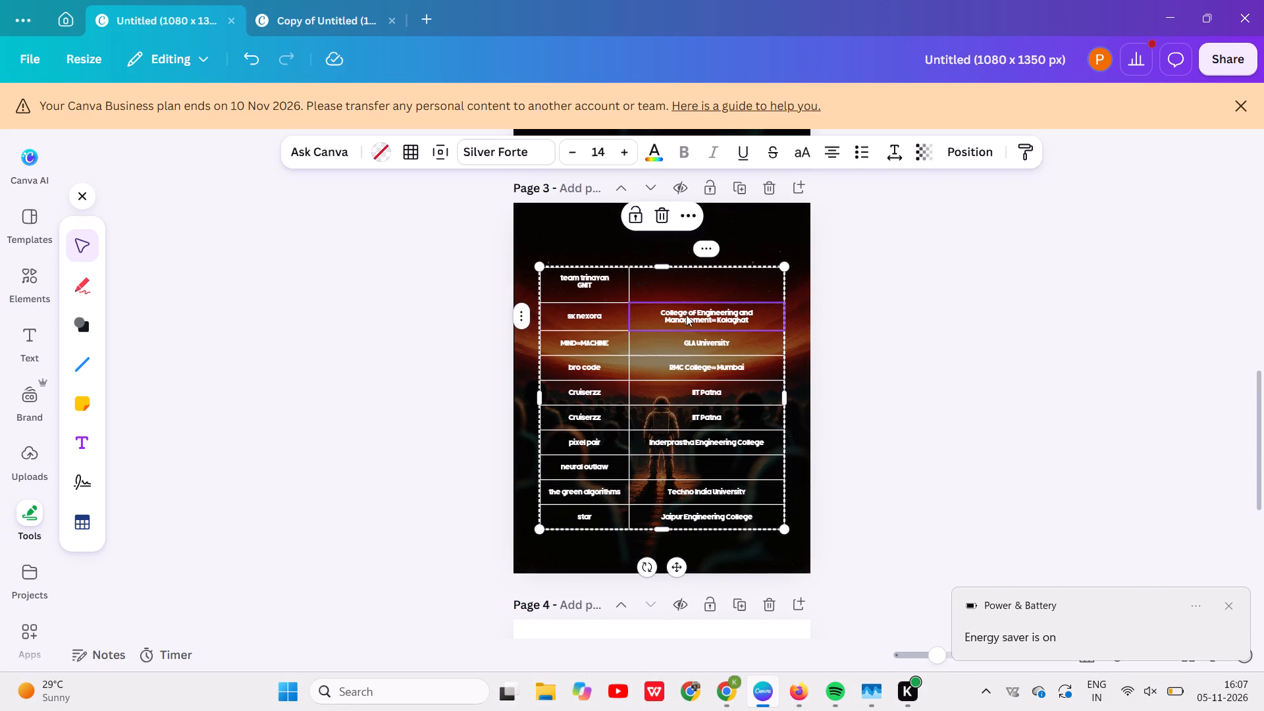
{"action": "key", "text": "Delete"}
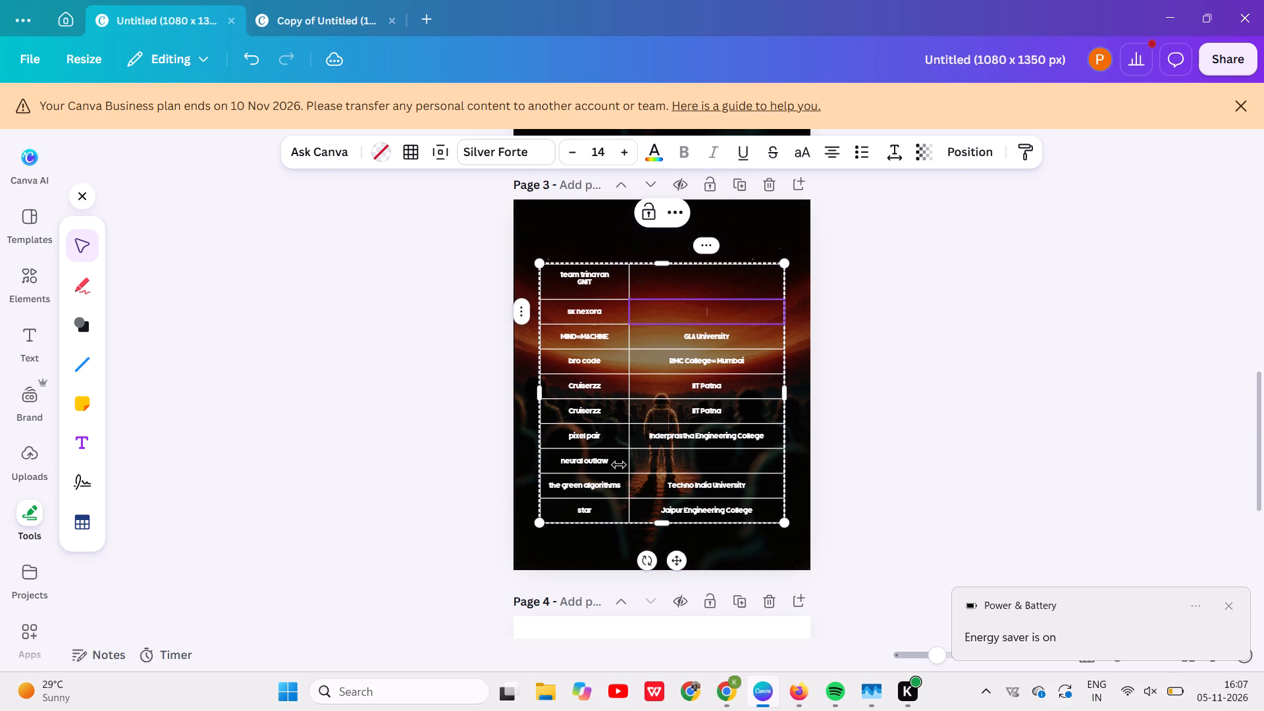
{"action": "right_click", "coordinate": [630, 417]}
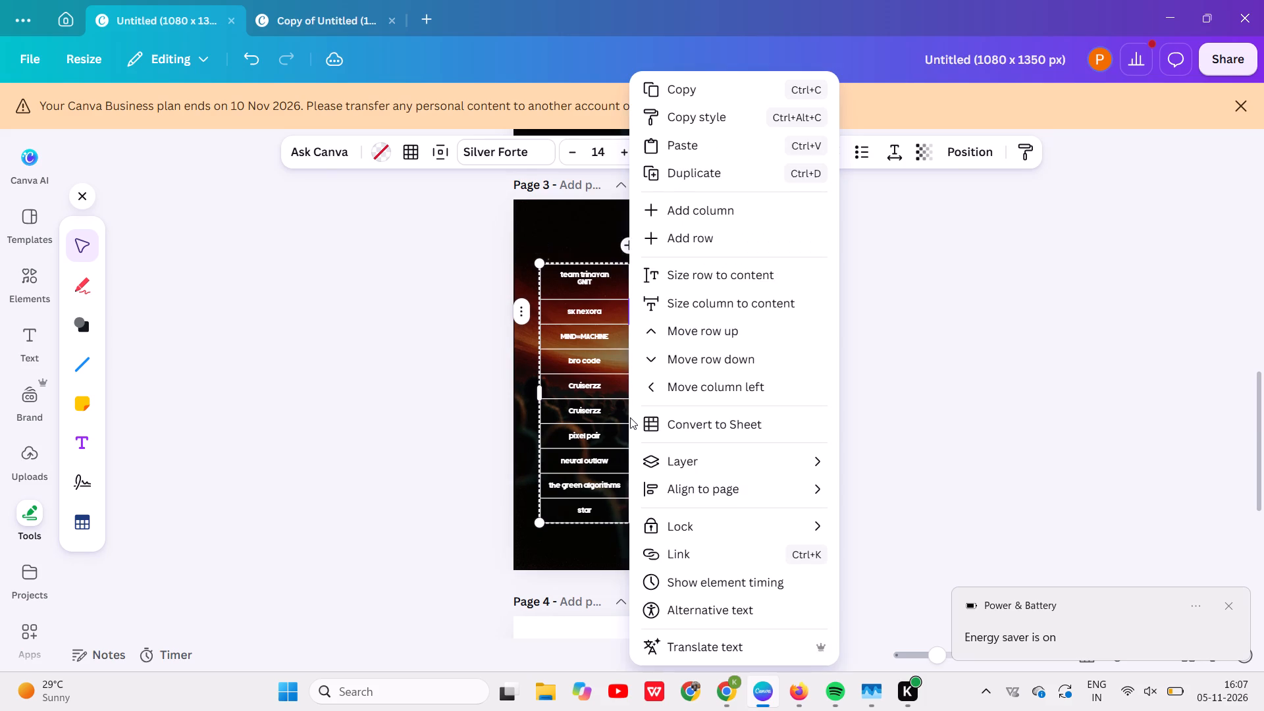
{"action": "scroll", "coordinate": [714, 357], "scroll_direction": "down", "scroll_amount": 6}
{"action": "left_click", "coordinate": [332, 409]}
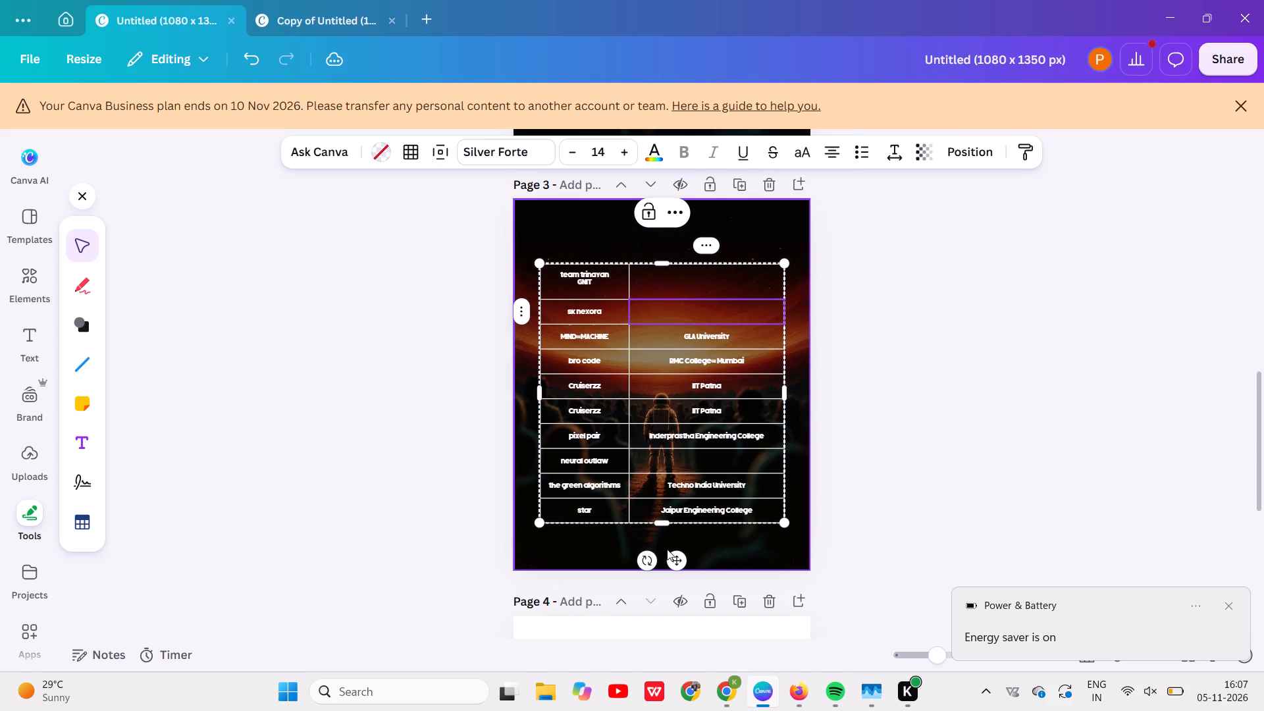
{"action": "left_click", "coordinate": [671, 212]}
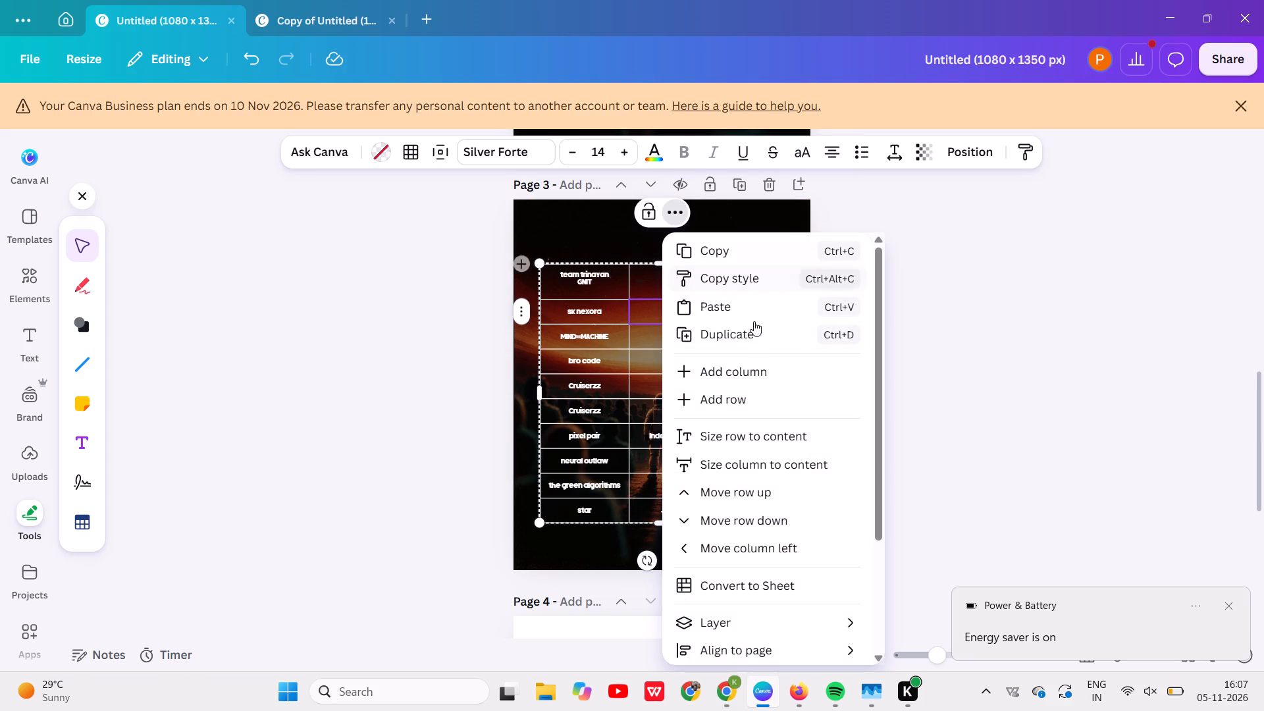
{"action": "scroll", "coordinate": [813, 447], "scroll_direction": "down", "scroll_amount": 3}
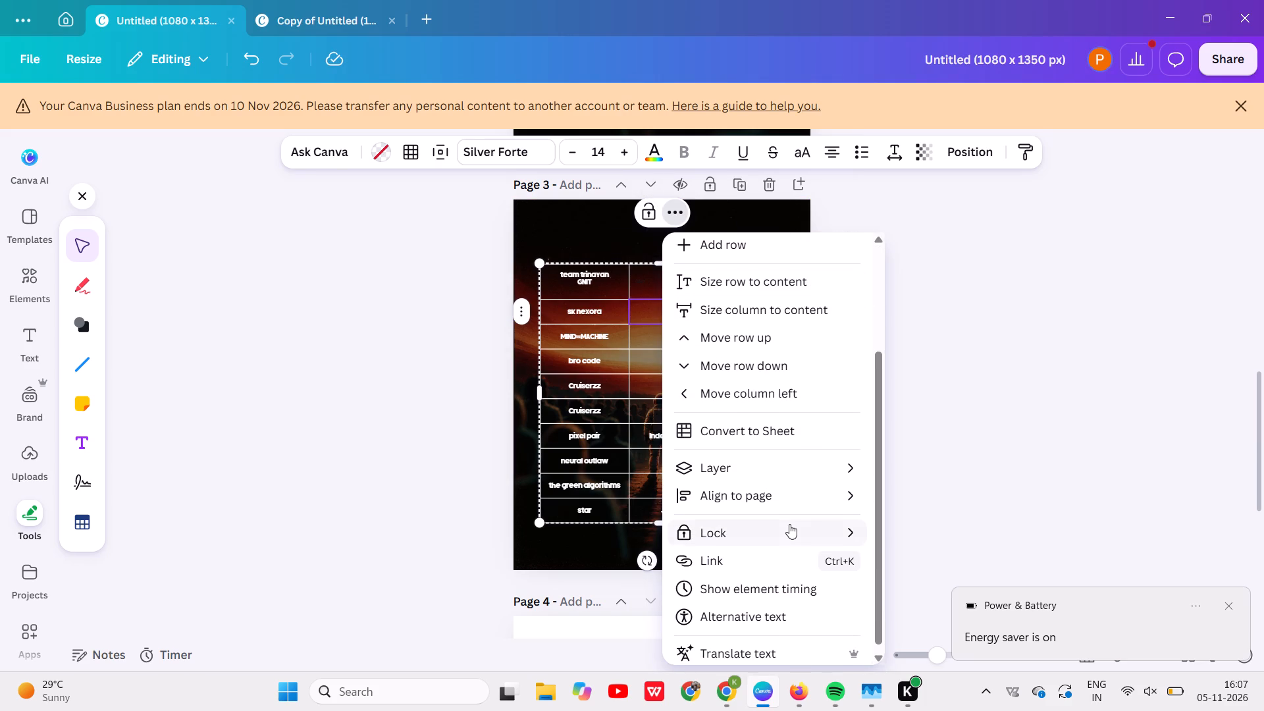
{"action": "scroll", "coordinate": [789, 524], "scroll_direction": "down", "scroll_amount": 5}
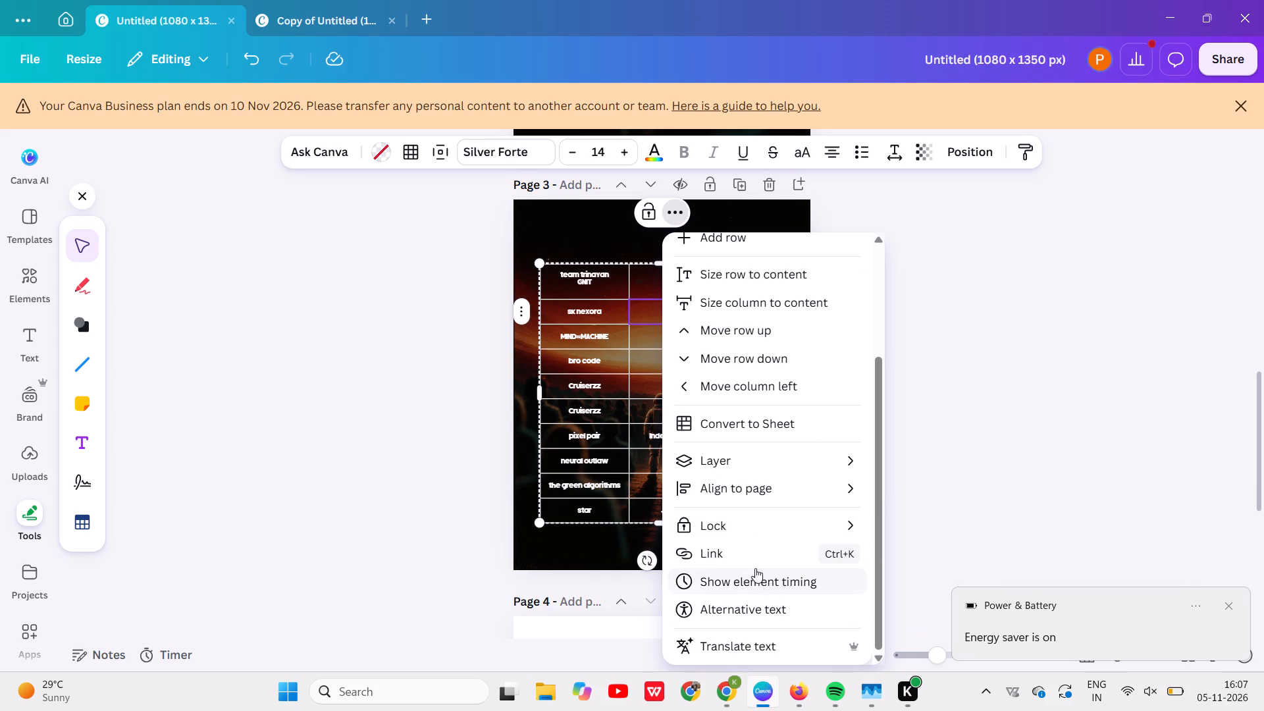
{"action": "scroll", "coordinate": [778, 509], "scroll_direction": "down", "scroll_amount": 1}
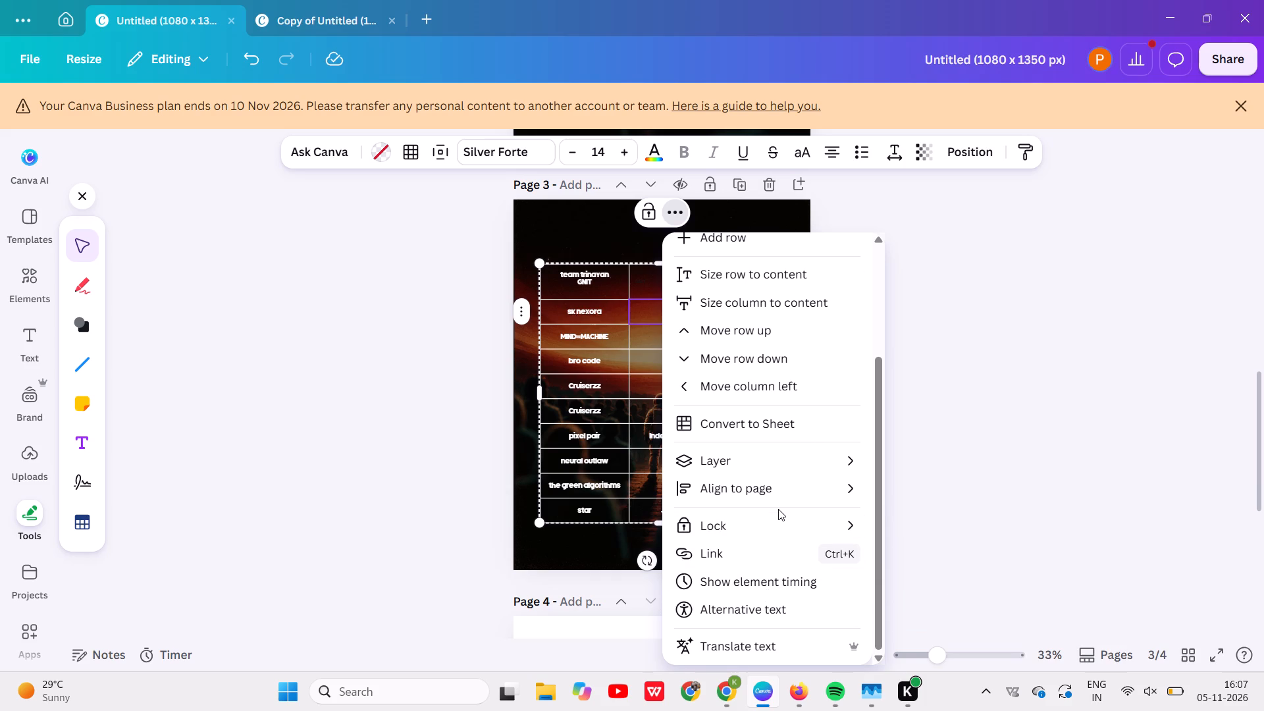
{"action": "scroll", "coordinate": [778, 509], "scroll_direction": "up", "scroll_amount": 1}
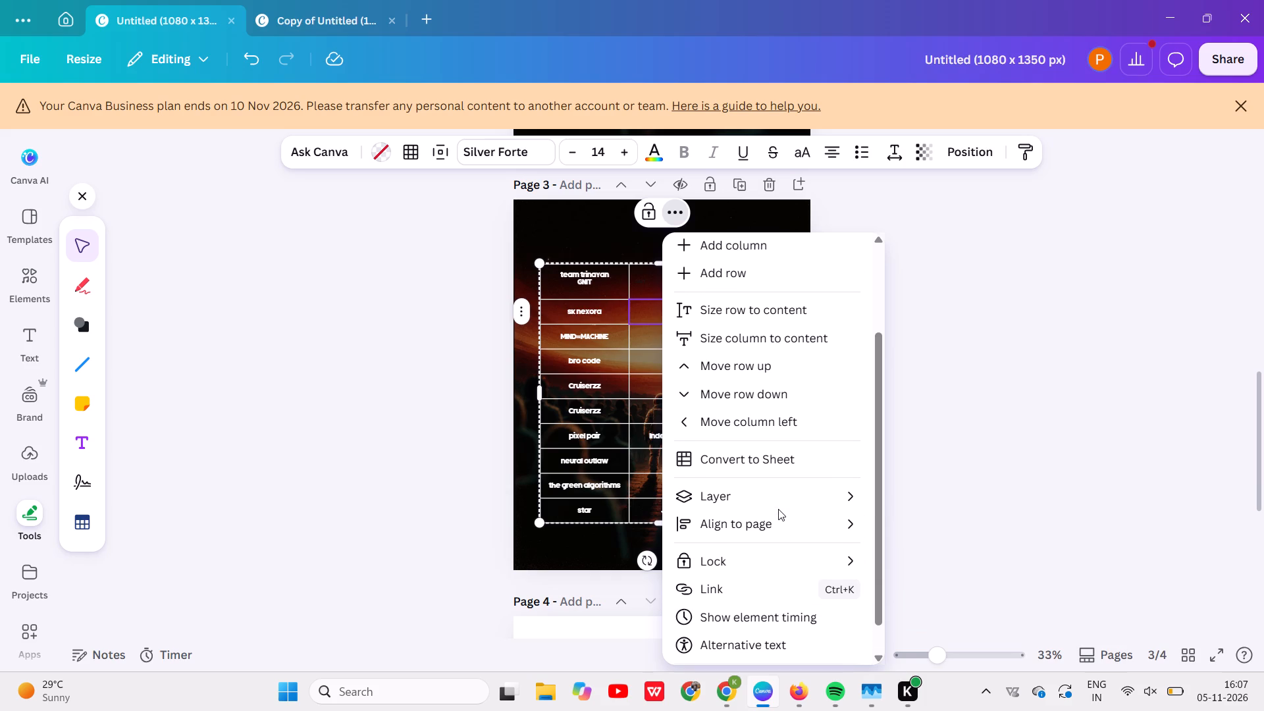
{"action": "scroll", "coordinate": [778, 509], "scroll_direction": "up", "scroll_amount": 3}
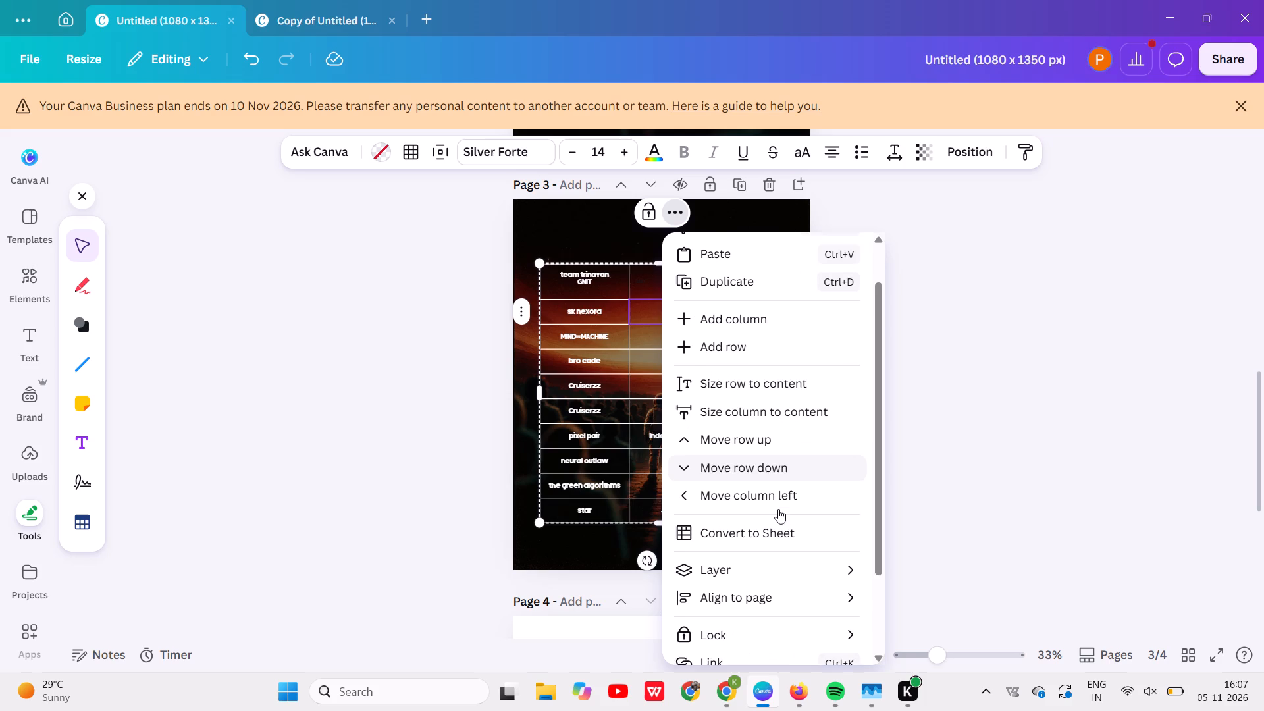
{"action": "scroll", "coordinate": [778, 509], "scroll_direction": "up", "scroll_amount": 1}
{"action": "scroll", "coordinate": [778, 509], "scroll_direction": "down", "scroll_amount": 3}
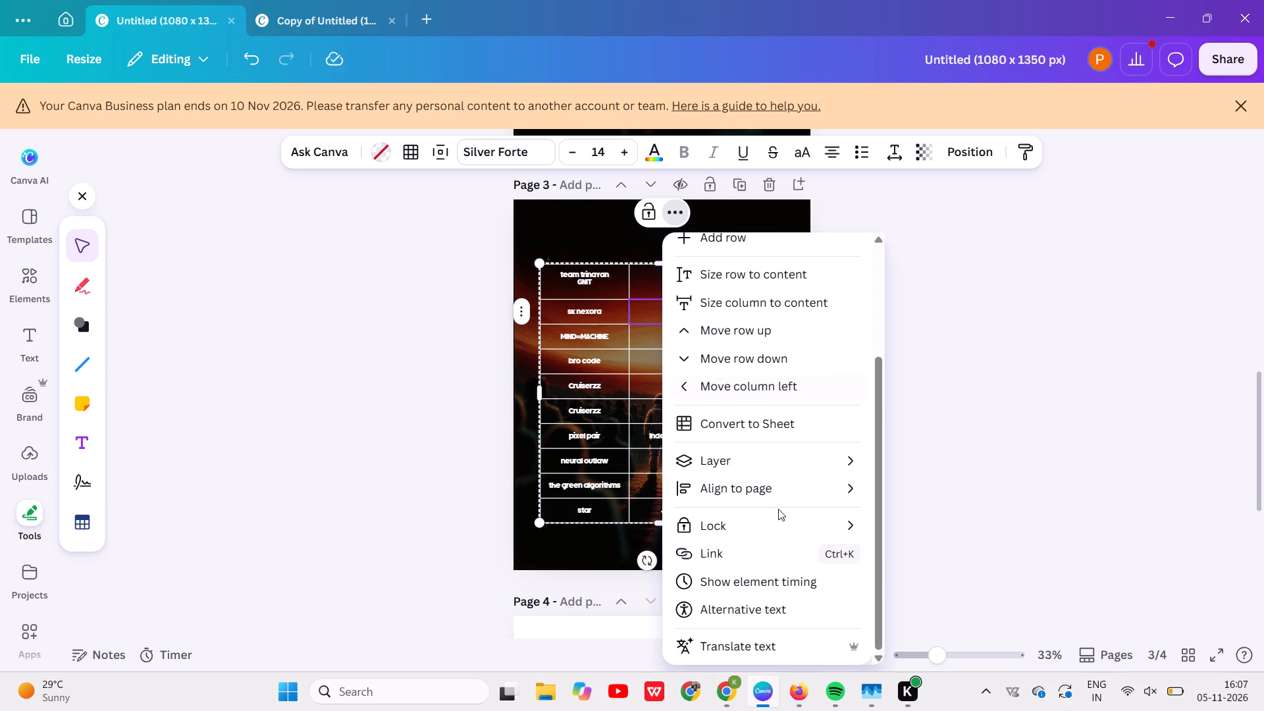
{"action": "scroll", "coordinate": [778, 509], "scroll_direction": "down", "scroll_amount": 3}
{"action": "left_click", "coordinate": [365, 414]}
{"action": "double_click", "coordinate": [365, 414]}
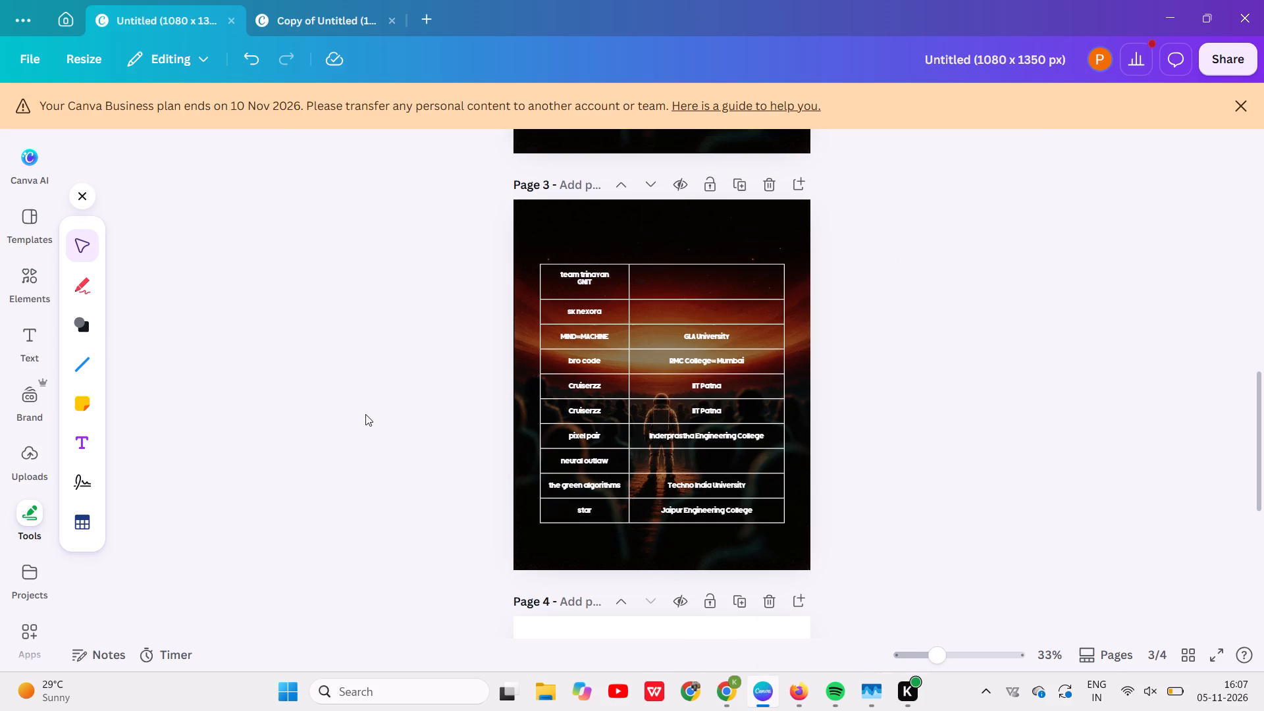
Delete the duplicated team table from page 3, keeping the page background.
{"action": "right_click", "coordinate": [558, 389]}
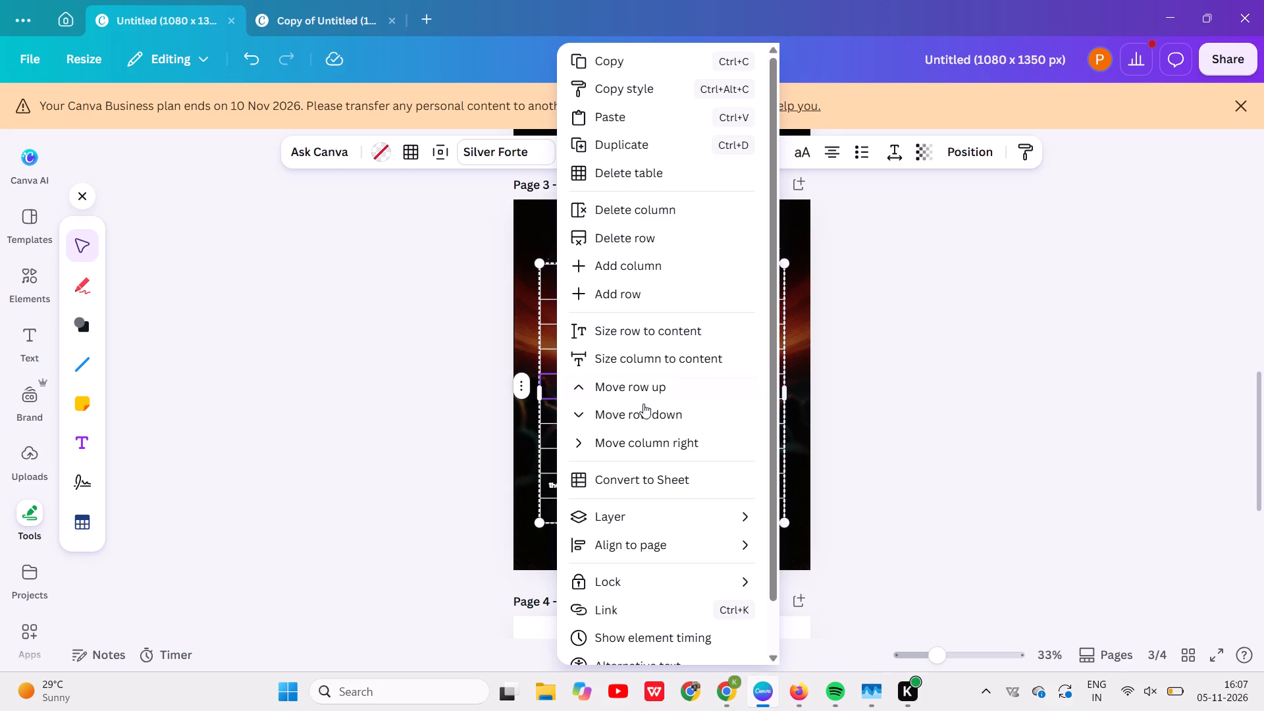
{"action": "scroll", "coordinate": [683, 438], "scroll_direction": "down", "scroll_amount": 3}
{"action": "scroll", "coordinate": [683, 438], "scroll_direction": "up", "scroll_amount": 3}
{"action": "left_click", "coordinate": [678, 182]}
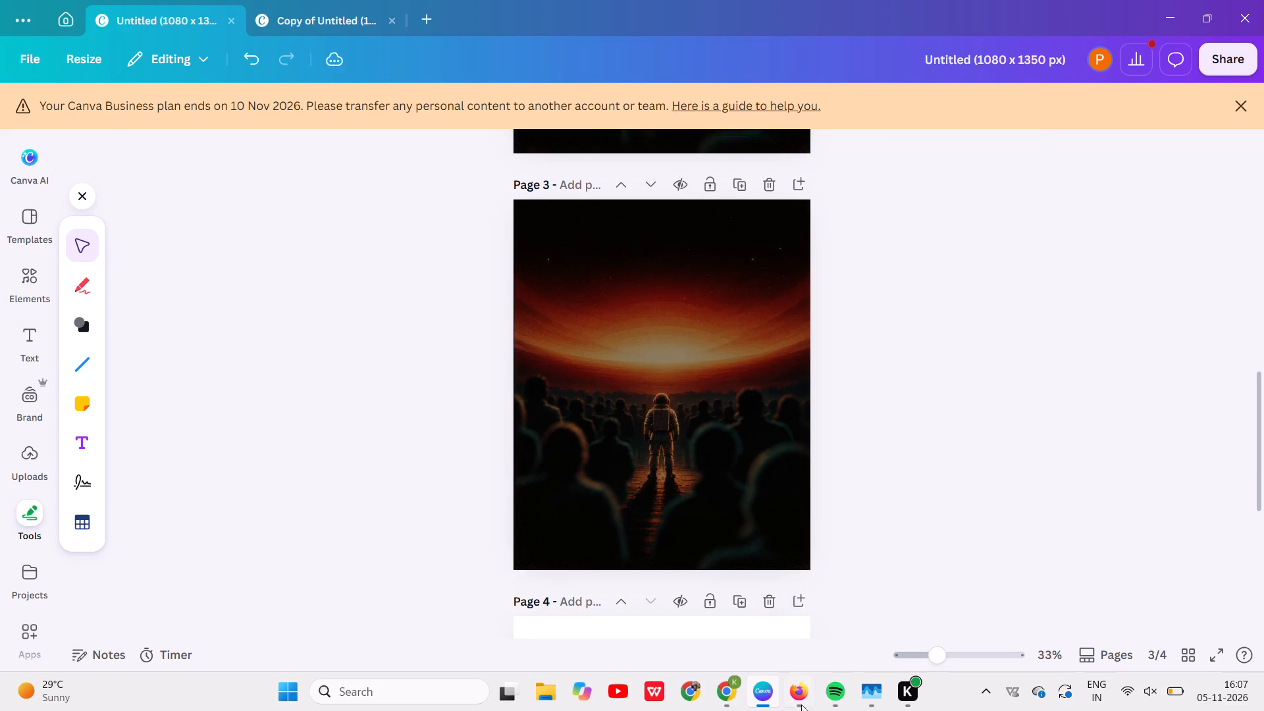
In the Shortlisted Teams Google Sheet, copy the team and college cells of rows 11 to 20, from agrivision to Team Apex.
{"action": "left_click", "coordinate": [731, 684]}
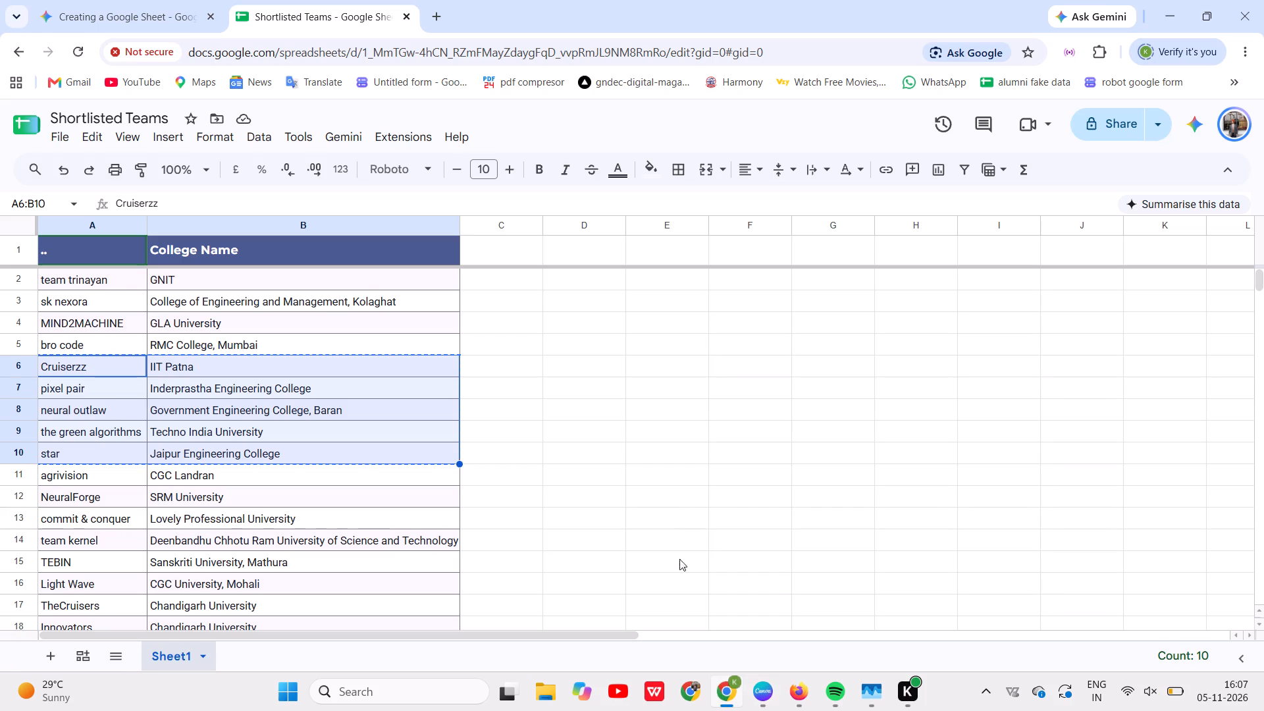
{"action": "left_click", "coordinate": [60, 471]}
{"action": "scroll", "coordinate": [65, 466], "scroll_direction": "down", "scroll_amount": 1}
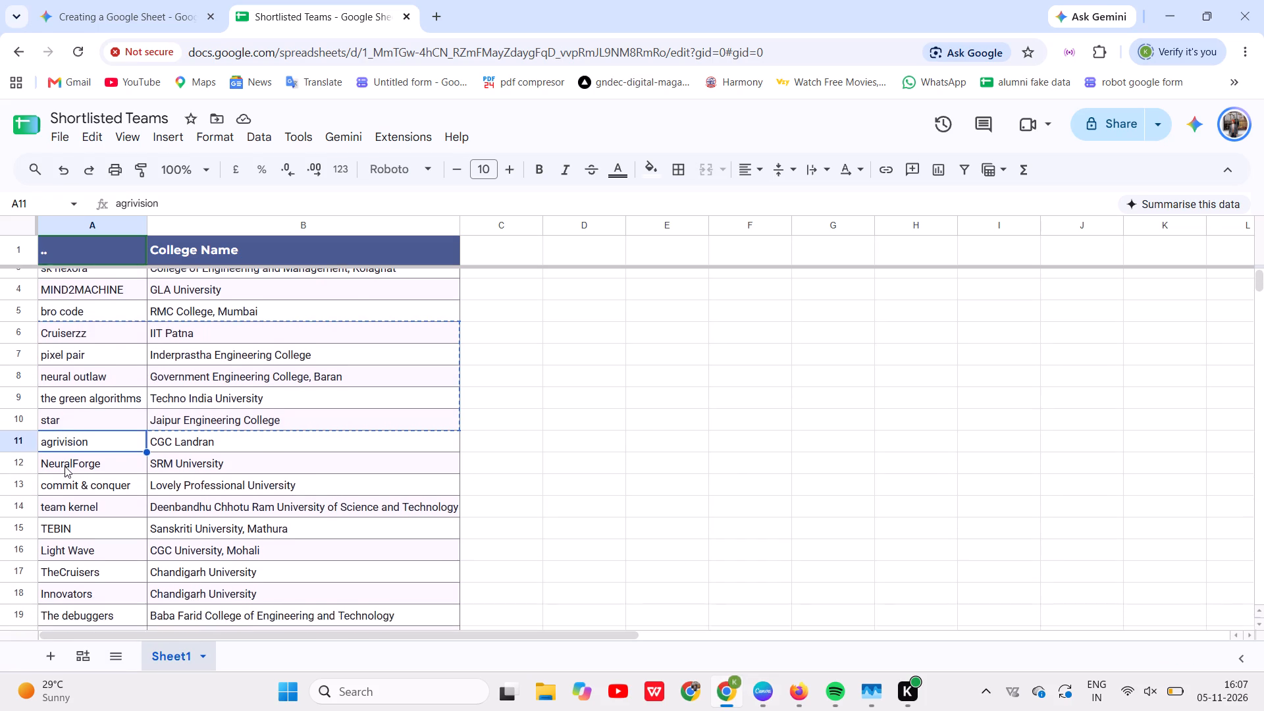
{"action": "scroll", "coordinate": [65, 466], "scroll_direction": "down", "scroll_amount": 2}
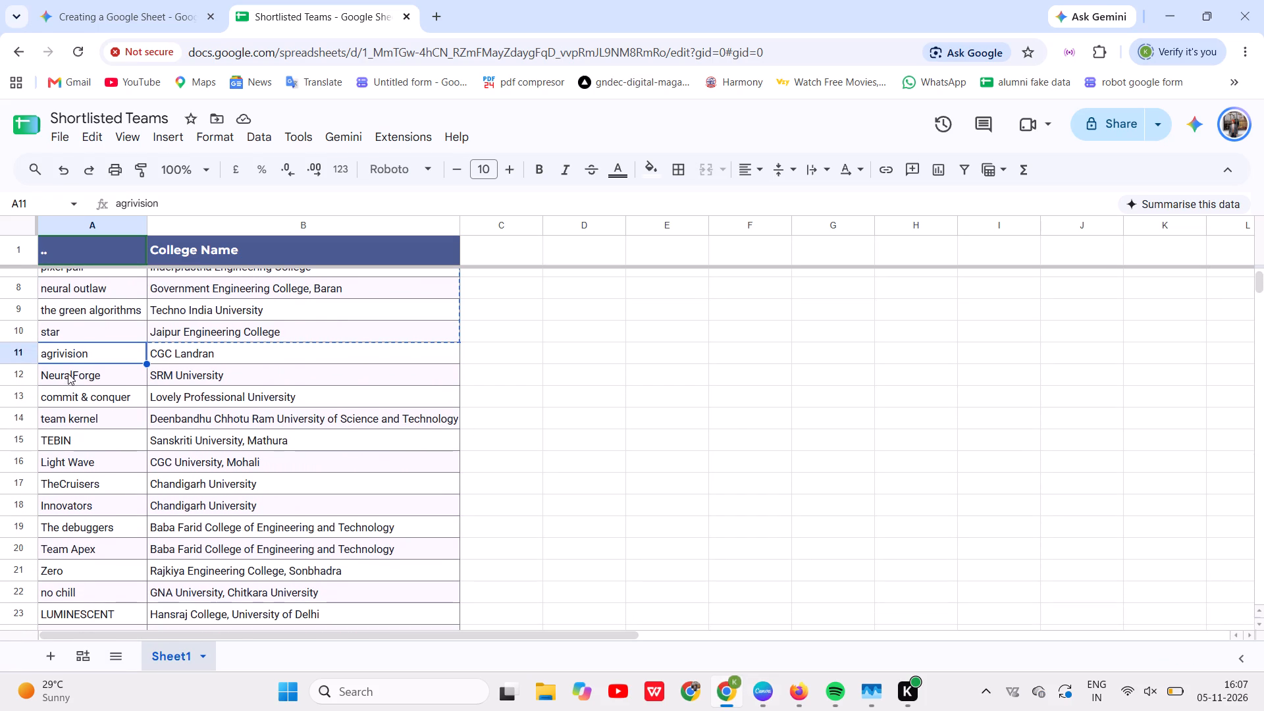
{"action": "left_click_drag", "start_coordinate": [73, 355], "coordinate": [361, 552]}
{"action": "key", "text": "ctrl+c"}
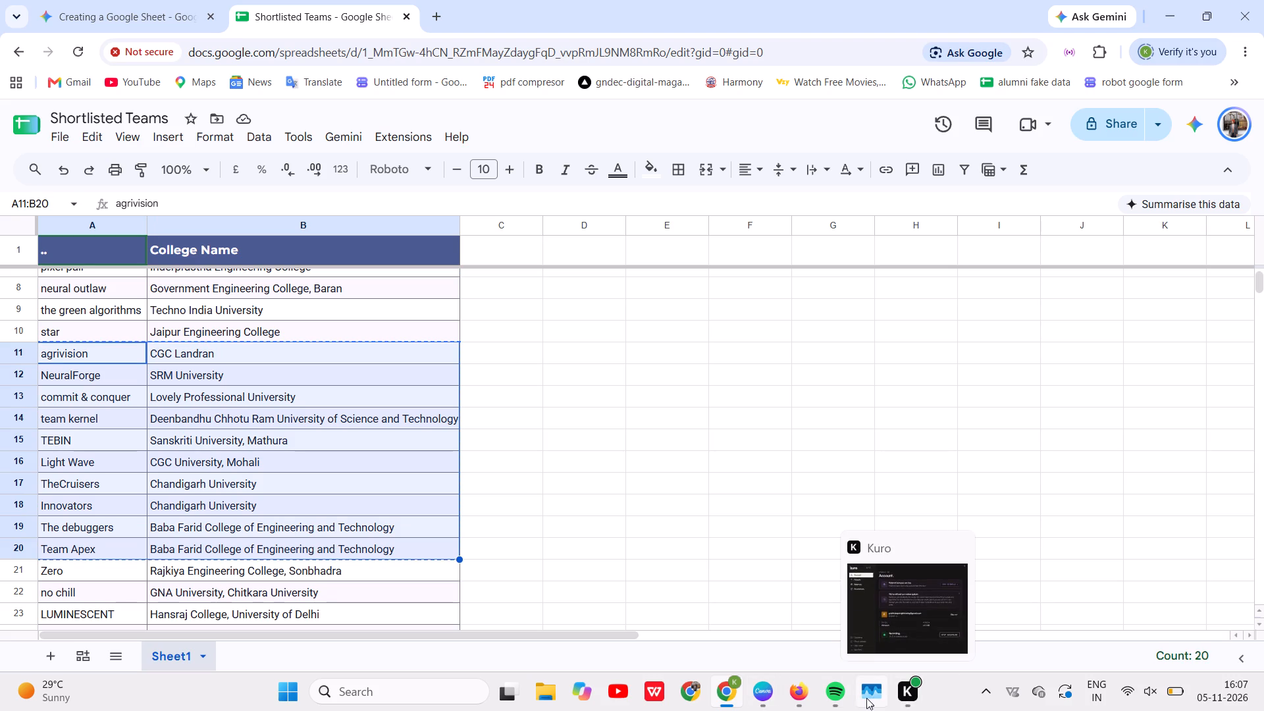
Back in Canva, insert a new table on page 3 and delete its third column to leave two columns.
{"action": "left_click", "coordinate": [761, 695]}
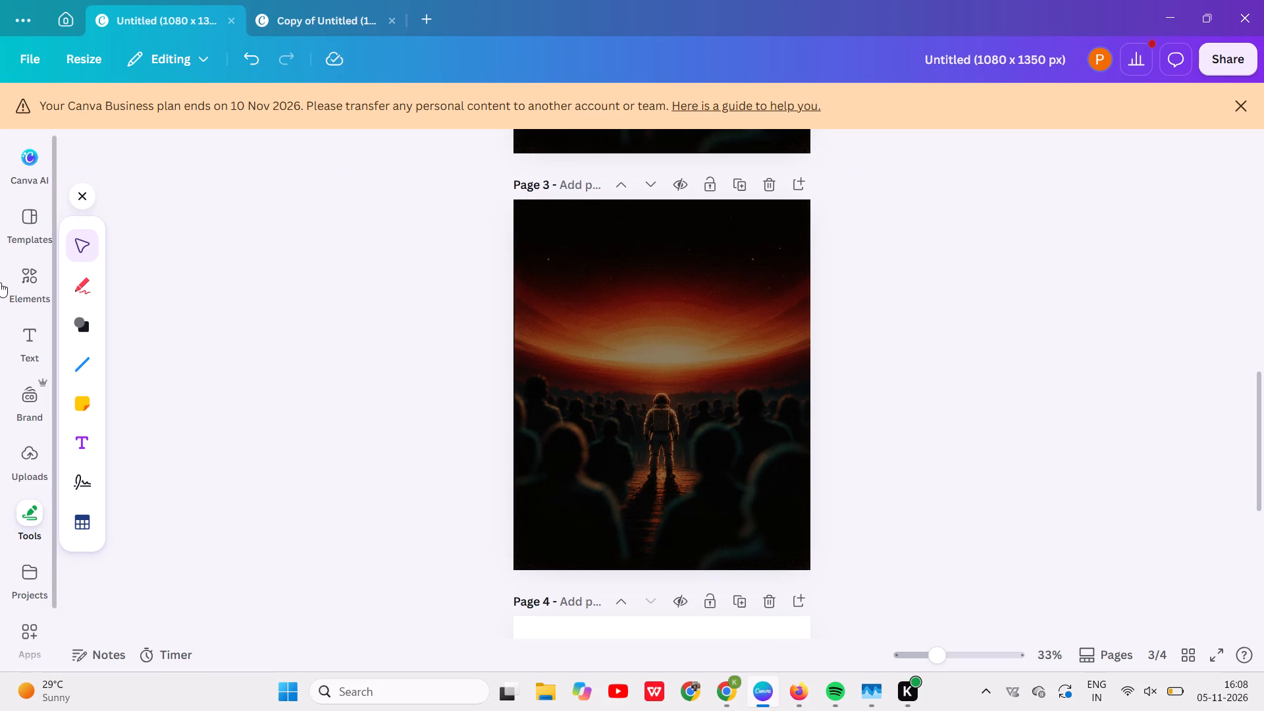
{"action": "left_click", "coordinate": [75, 514]}
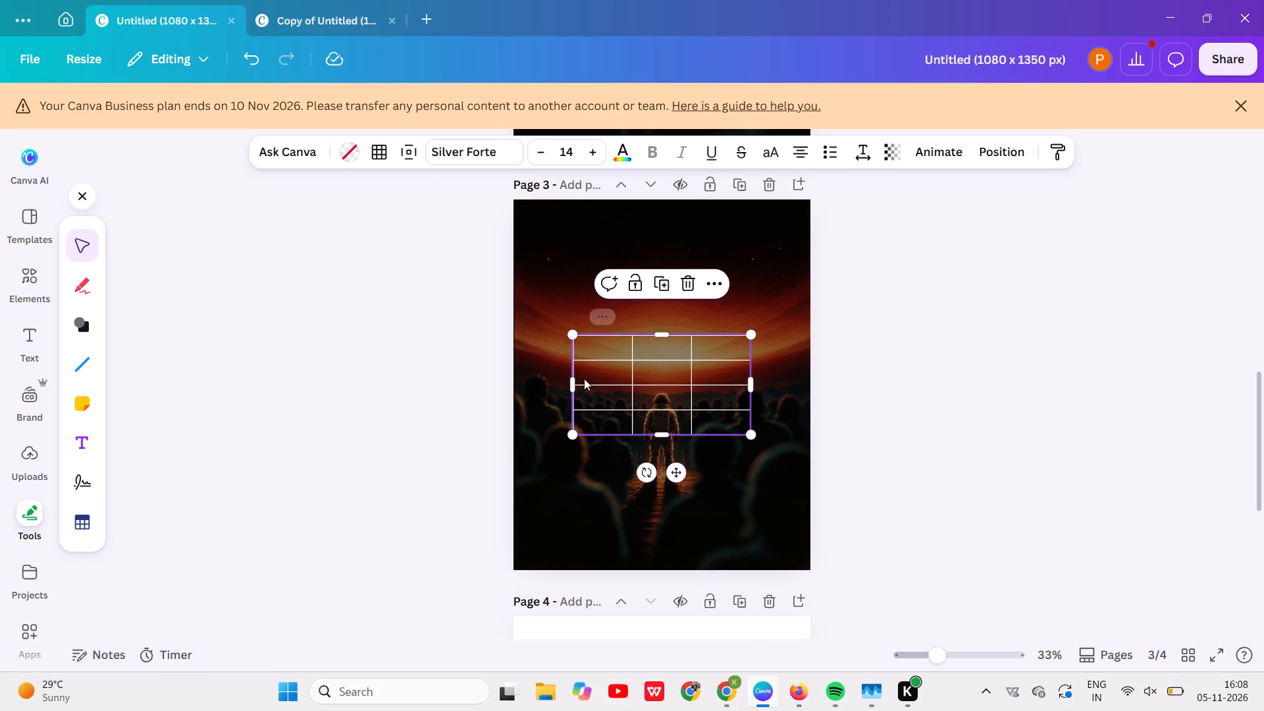
{"action": "left_click", "coordinate": [596, 346]}
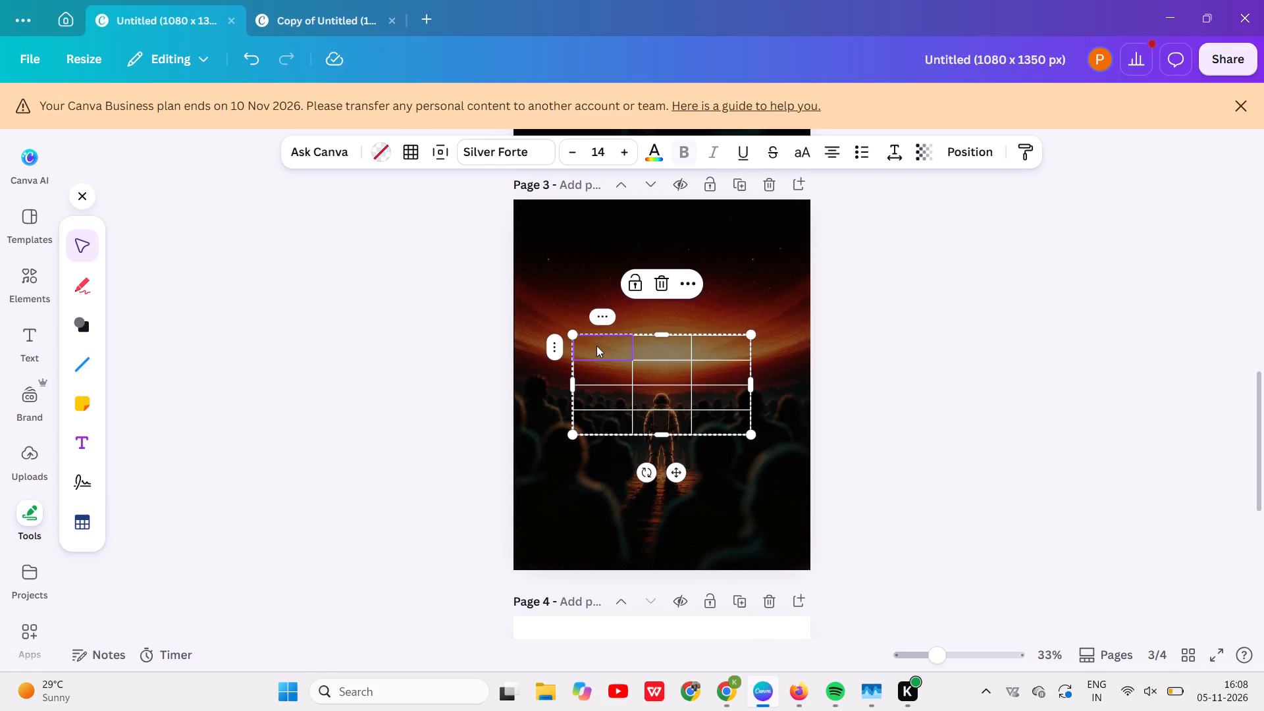
{"action": "left_click", "coordinate": [712, 352]}
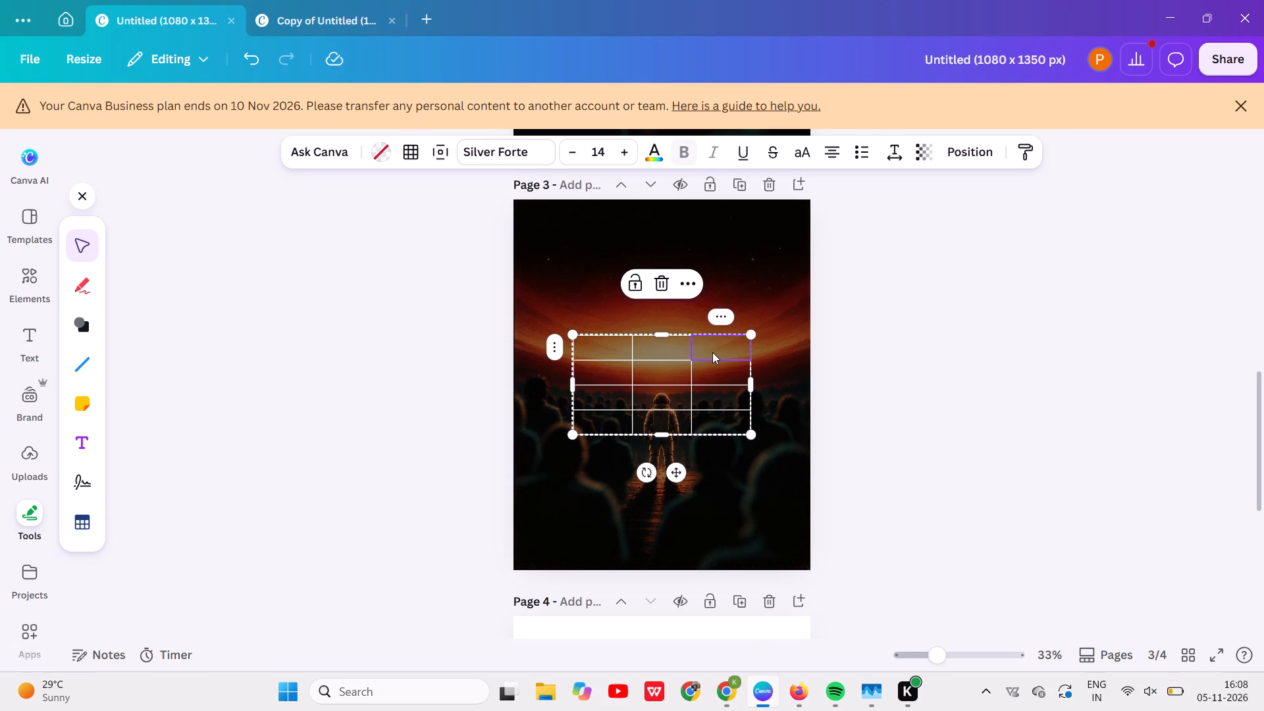
{"action": "right_click", "coordinate": [712, 352]}
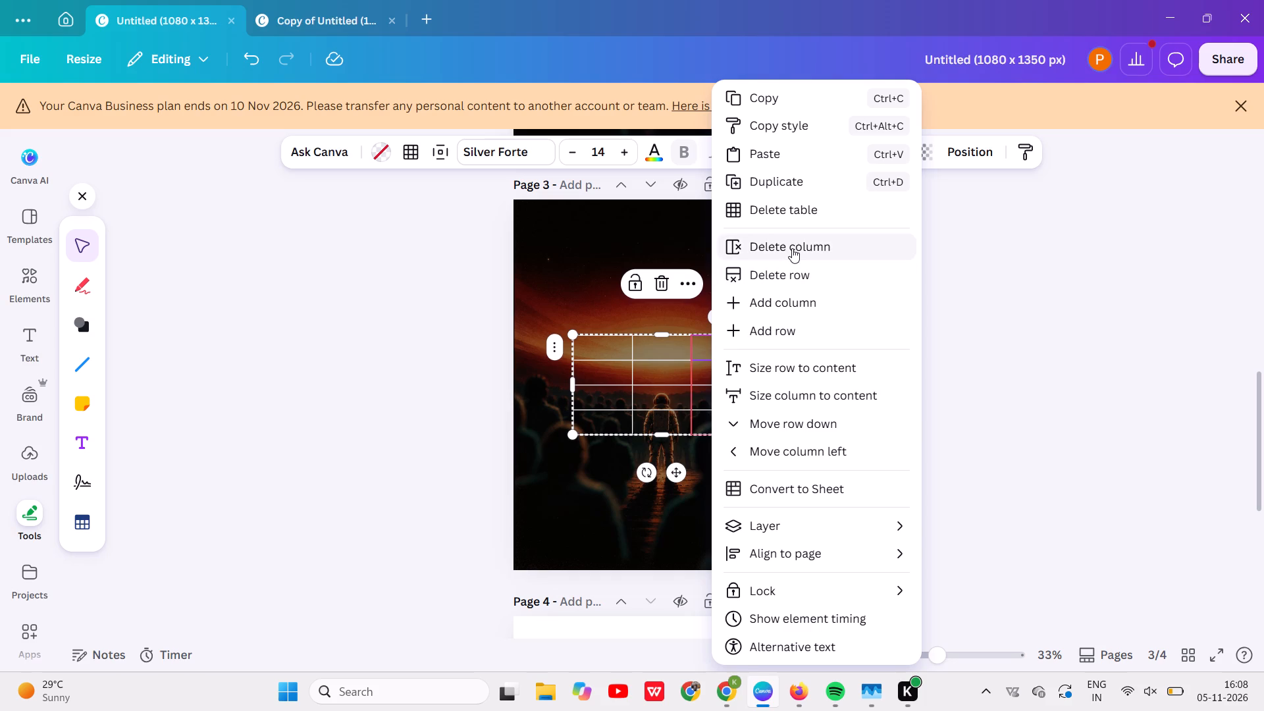
{"action": "left_click", "coordinate": [792, 248]}
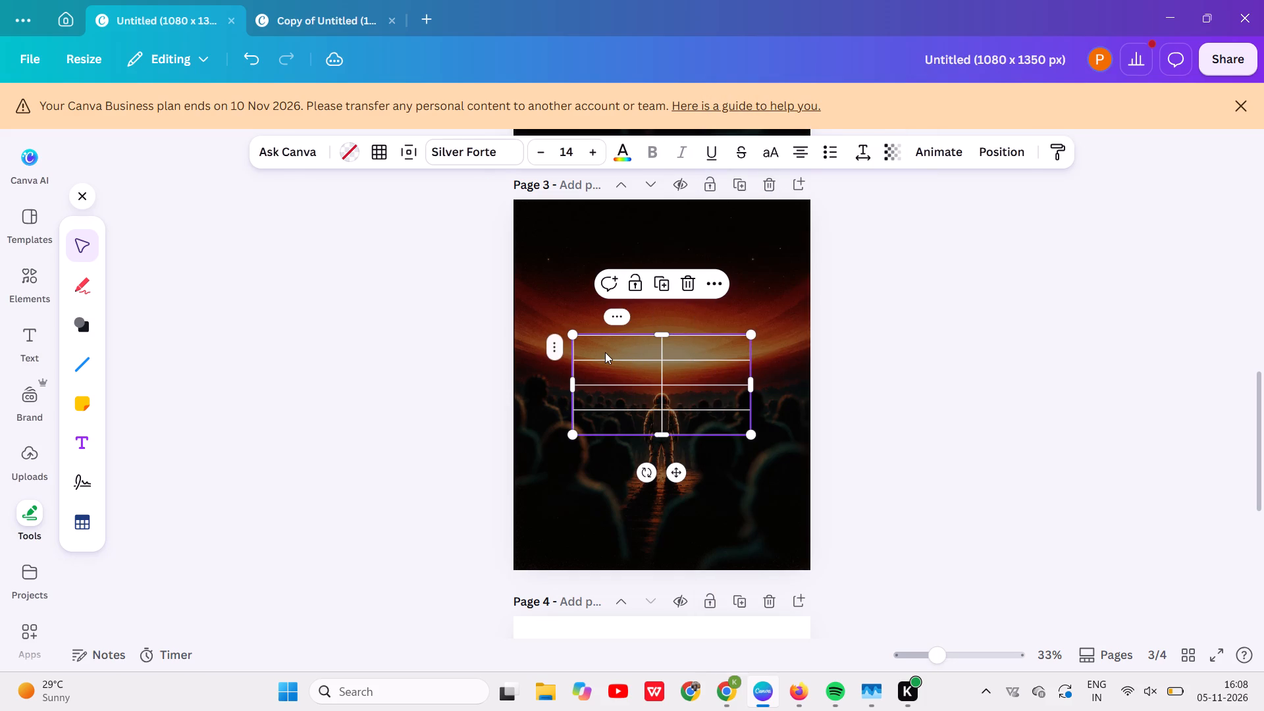
Paste the copied teams and colleges into the page 3 table, starting at its first cell.
{"action": "left_click", "coordinate": [605, 352]}
{"action": "key", "text": "ctrl+v"}
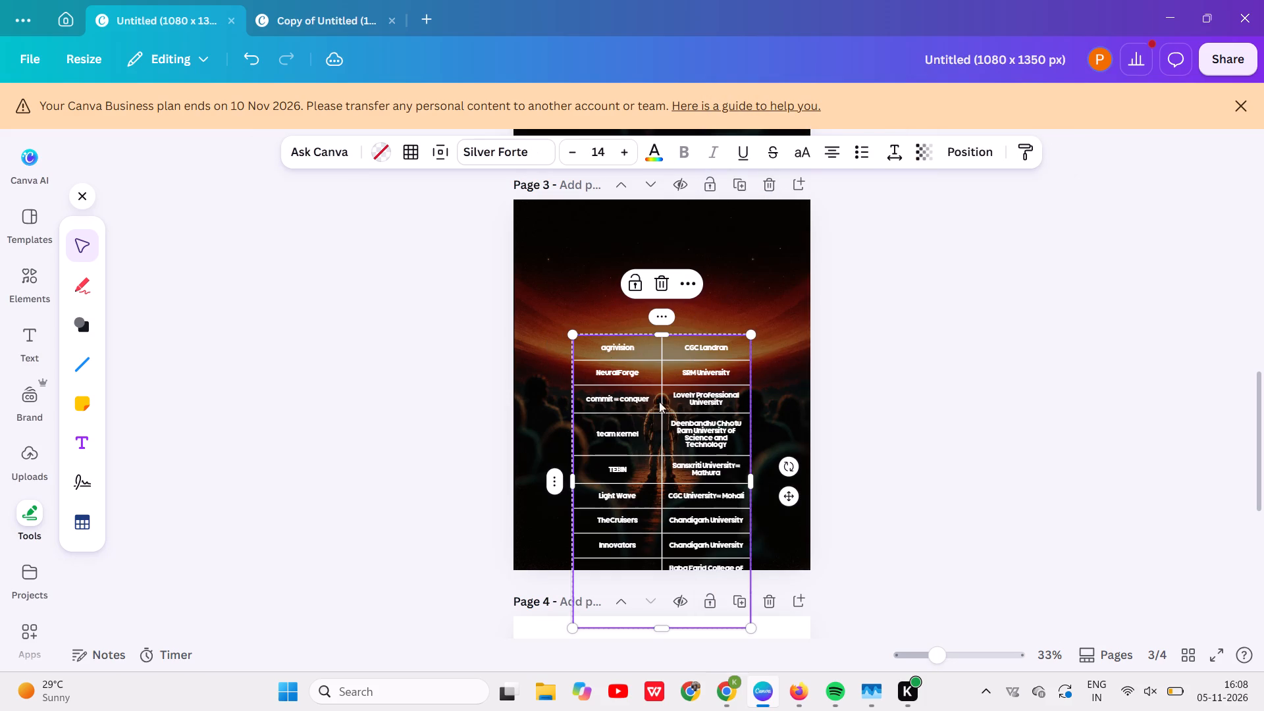
{"action": "left_click", "coordinate": [989, 246]}
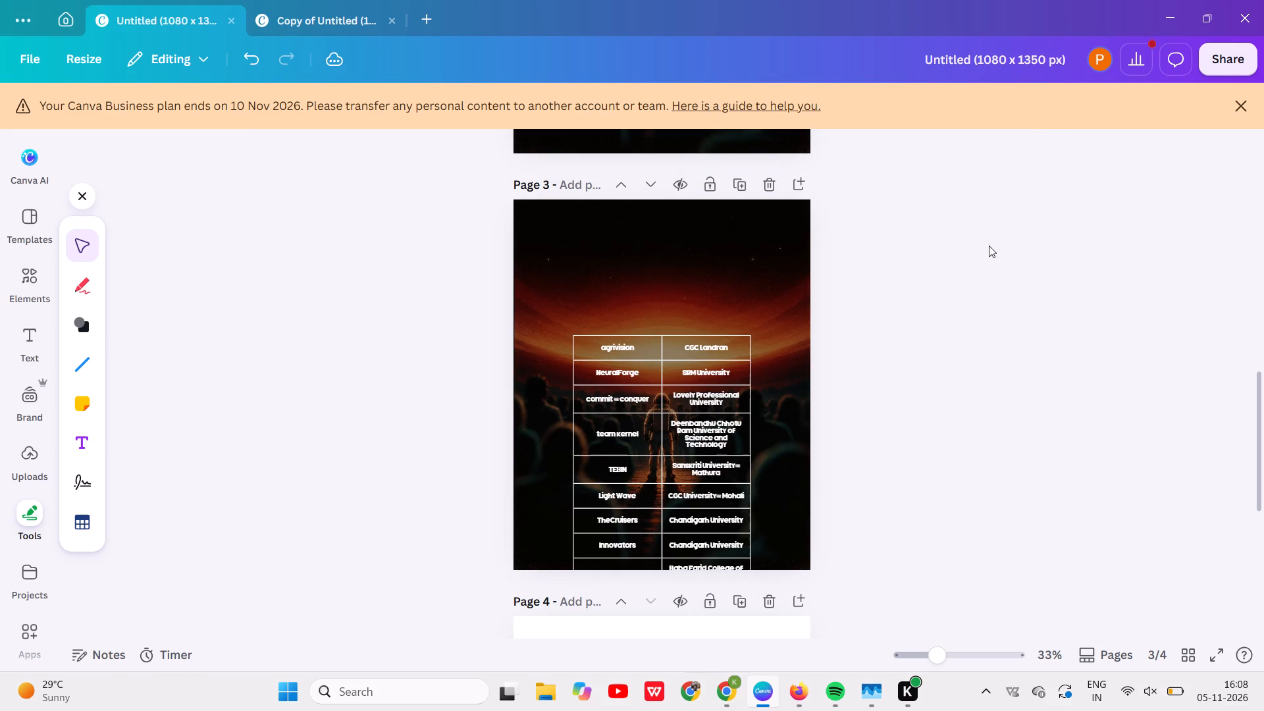
Move the page 3 table up near the page's top and left margins and enlarge it to span most of the page width.
{"action": "left_click_drag", "start_coordinate": [702, 450], "coordinate": [689, 359]}
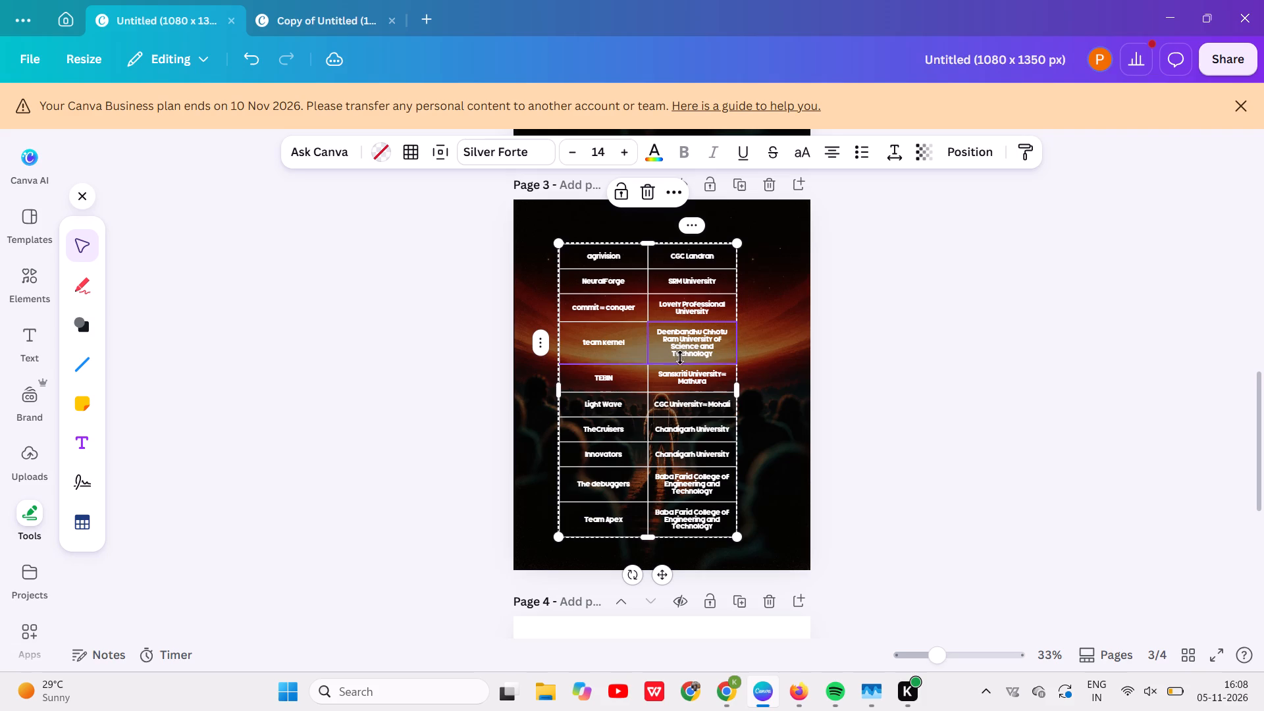
{"action": "left_click", "coordinate": [989, 352]}
{"action": "left_click_drag", "start_coordinate": [637, 363], "coordinate": [610, 347]}
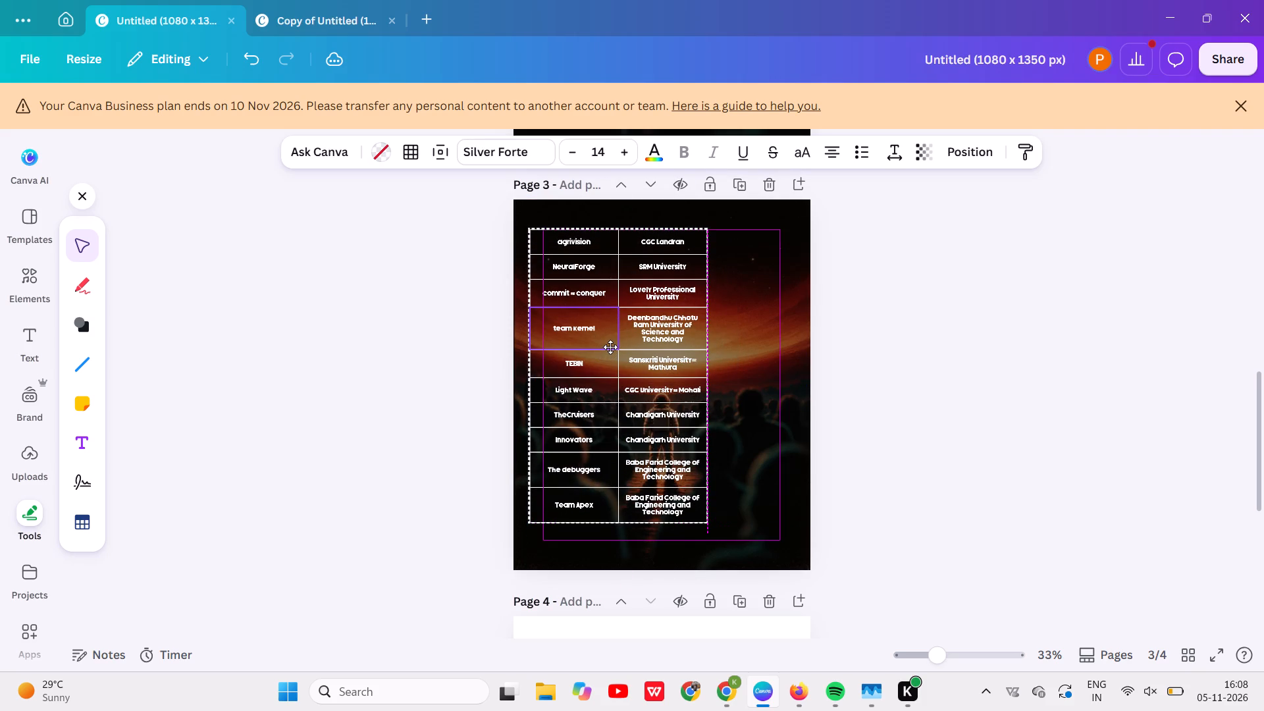
{"action": "left_click_drag", "start_coordinate": [610, 347], "coordinate": [614, 346]}
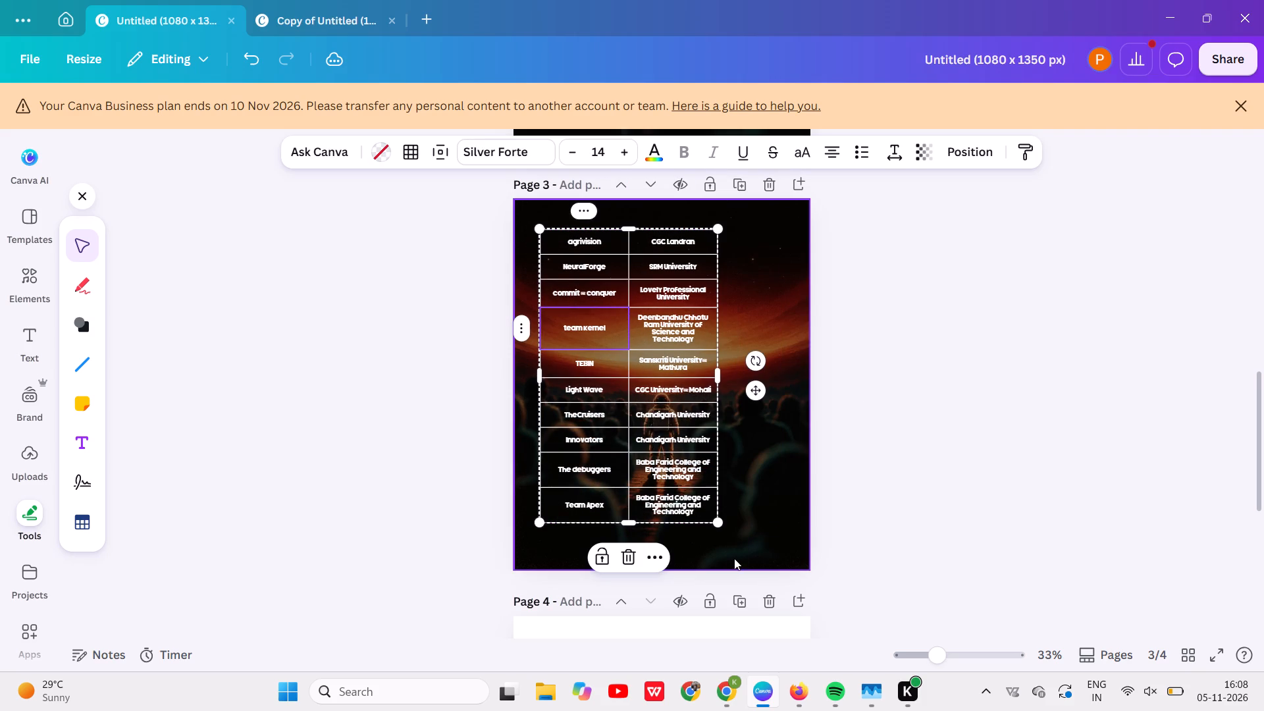
{"action": "left_click_drag", "start_coordinate": [718, 528], "coordinate": [759, 537]}
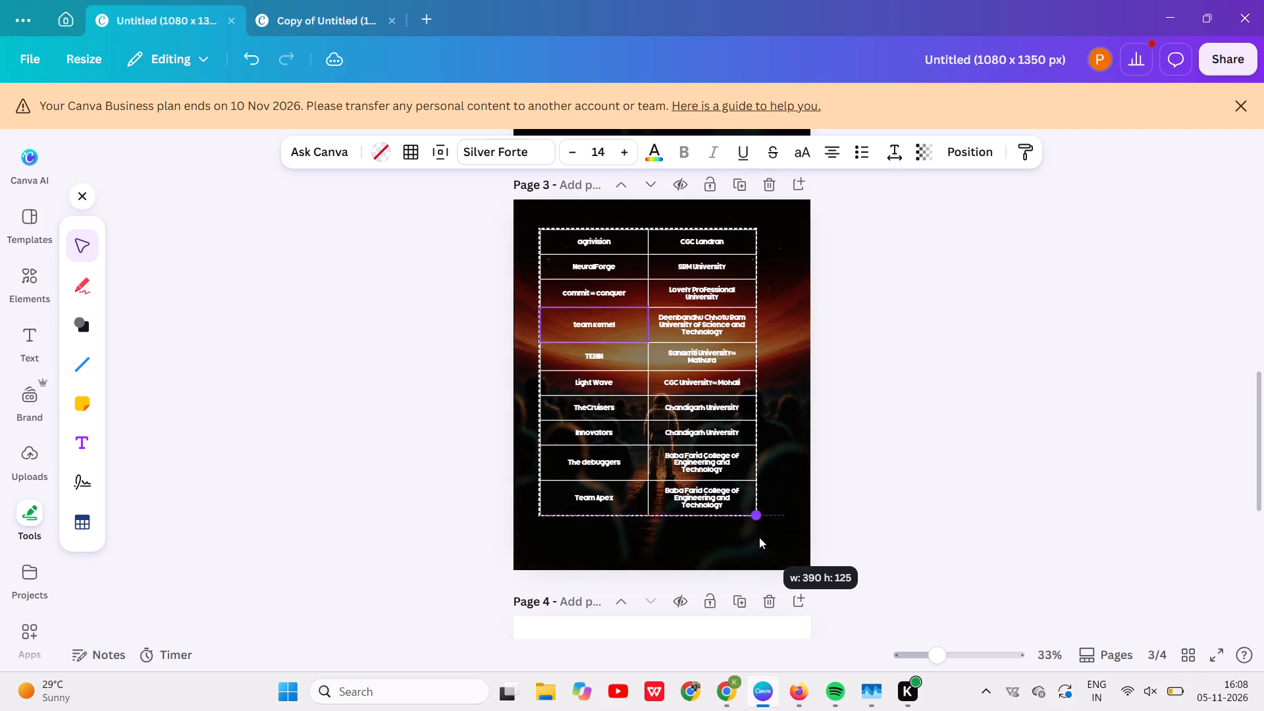
{"action": "left_click_drag", "start_coordinate": [759, 537], "coordinate": [789, 544]}
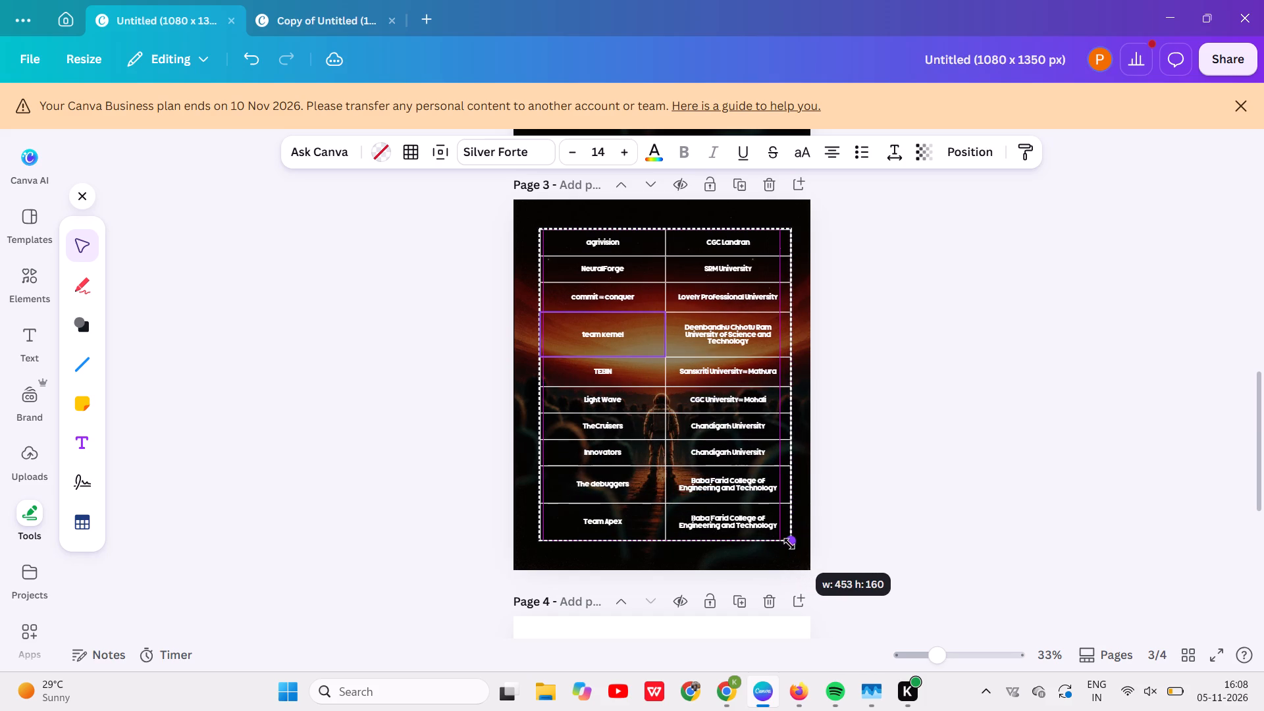
{"action": "left_click", "coordinate": [1022, 442]}
Duplicate page 3 with its filled team table twice.
{"action": "scroll", "coordinate": [1022, 442], "scroll_direction": "up", "scroll_amount": 4}
{"action": "scroll", "coordinate": [1022, 442], "scroll_direction": "down", "scroll_amount": 1}
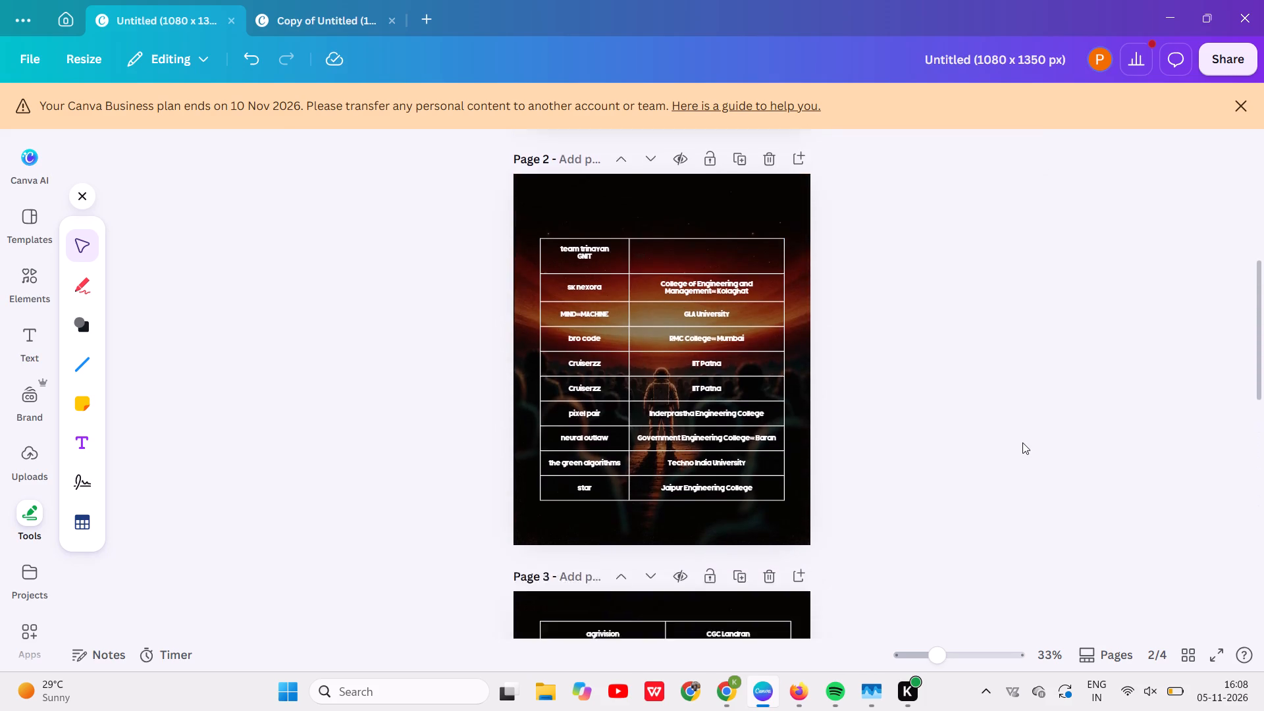
{"action": "scroll", "coordinate": [1022, 442], "scroll_direction": "down", "scroll_amount": 1}
{"action": "scroll", "coordinate": [1022, 442], "scroll_direction": "up", "scroll_amount": 4}
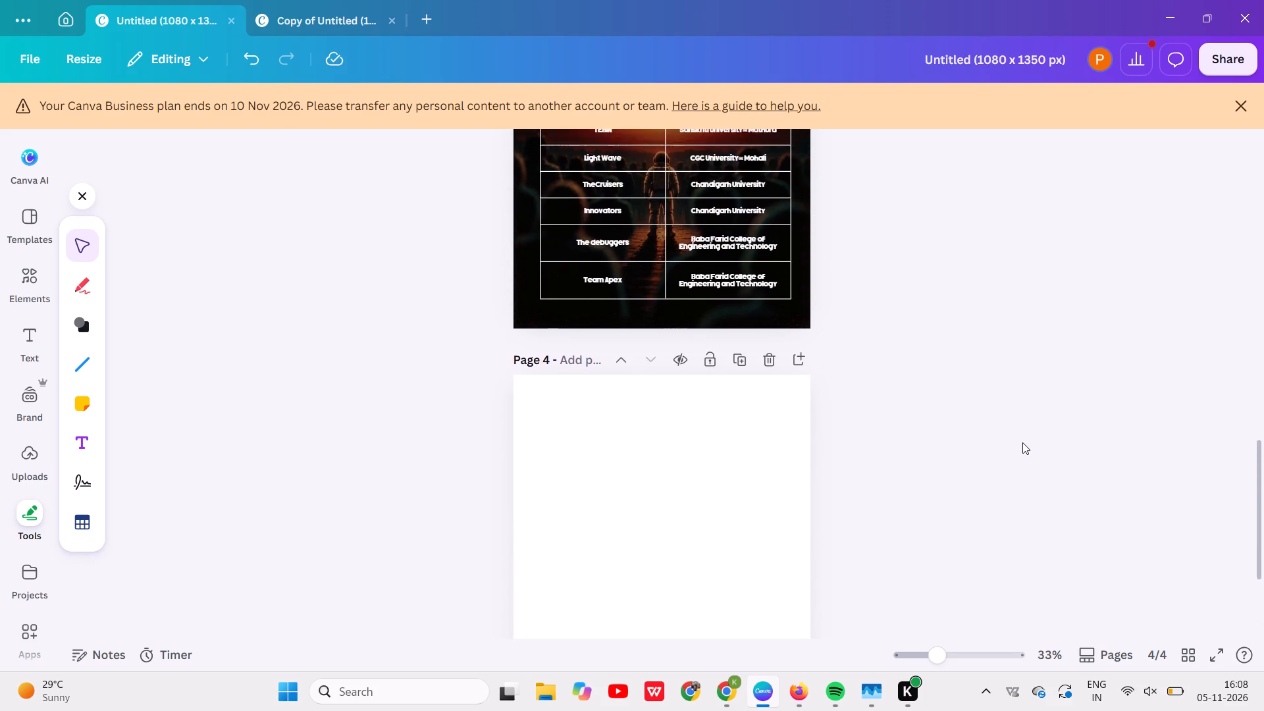
{"action": "scroll", "coordinate": [1022, 442], "scroll_direction": "up", "scroll_amount": 3}
{"action": "double_click", "coordinate": [741, 225]}
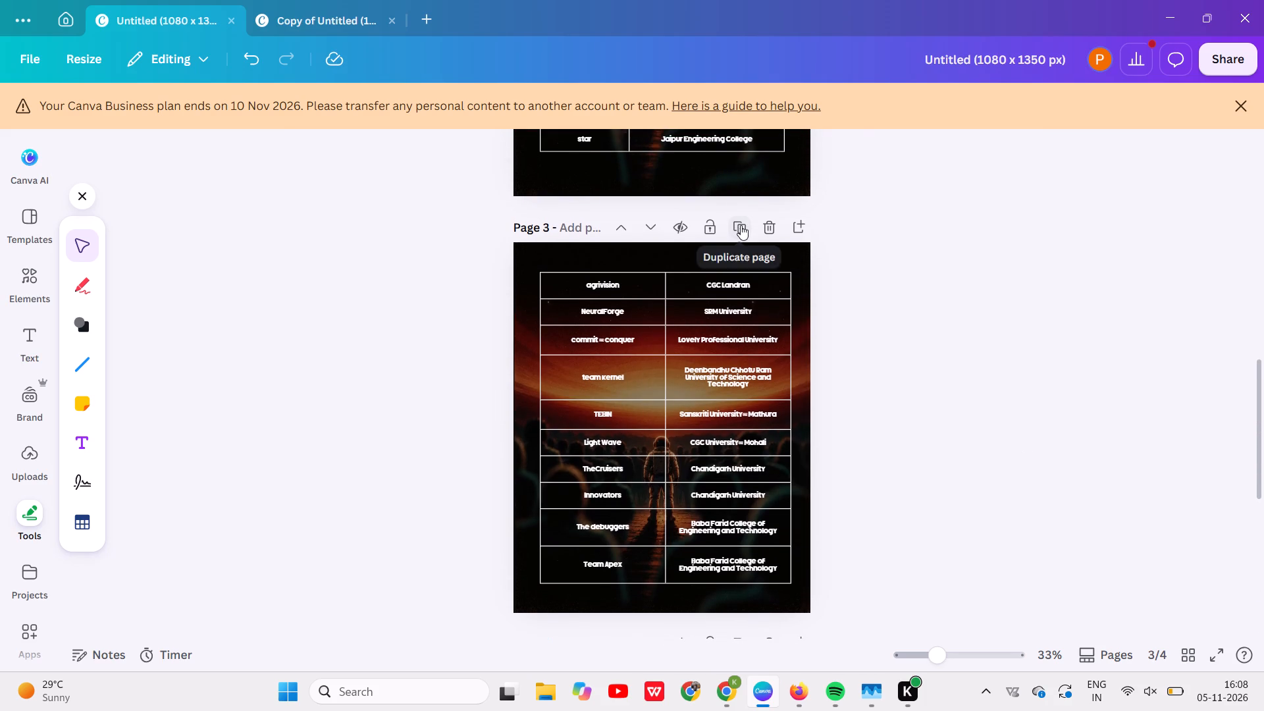
Delete the duplicated team table from page 4, keeping only the background image.
{"action": "scroll", "coordinate": [862, 354], "scroll_direction": "down", "scroll_amount": 1}
{"action": "left_click", "coordinate": [706, 371]}
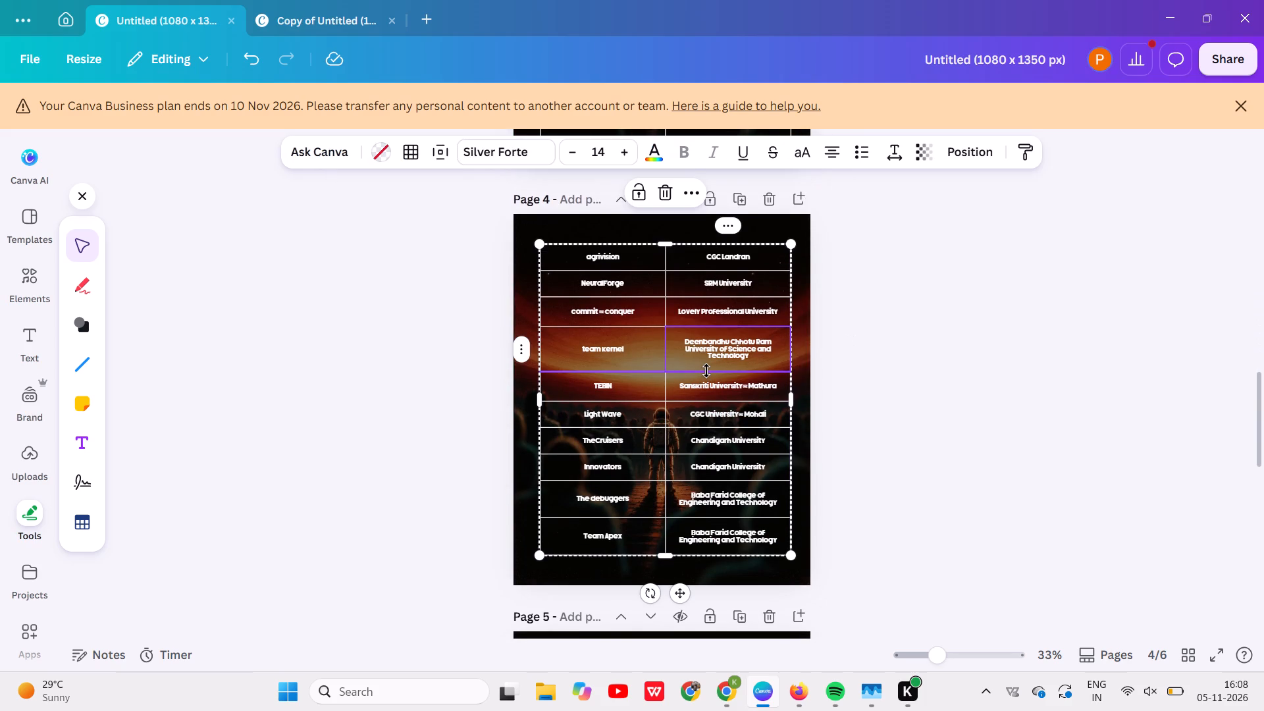
{"action": "key", "text": "Delete"}
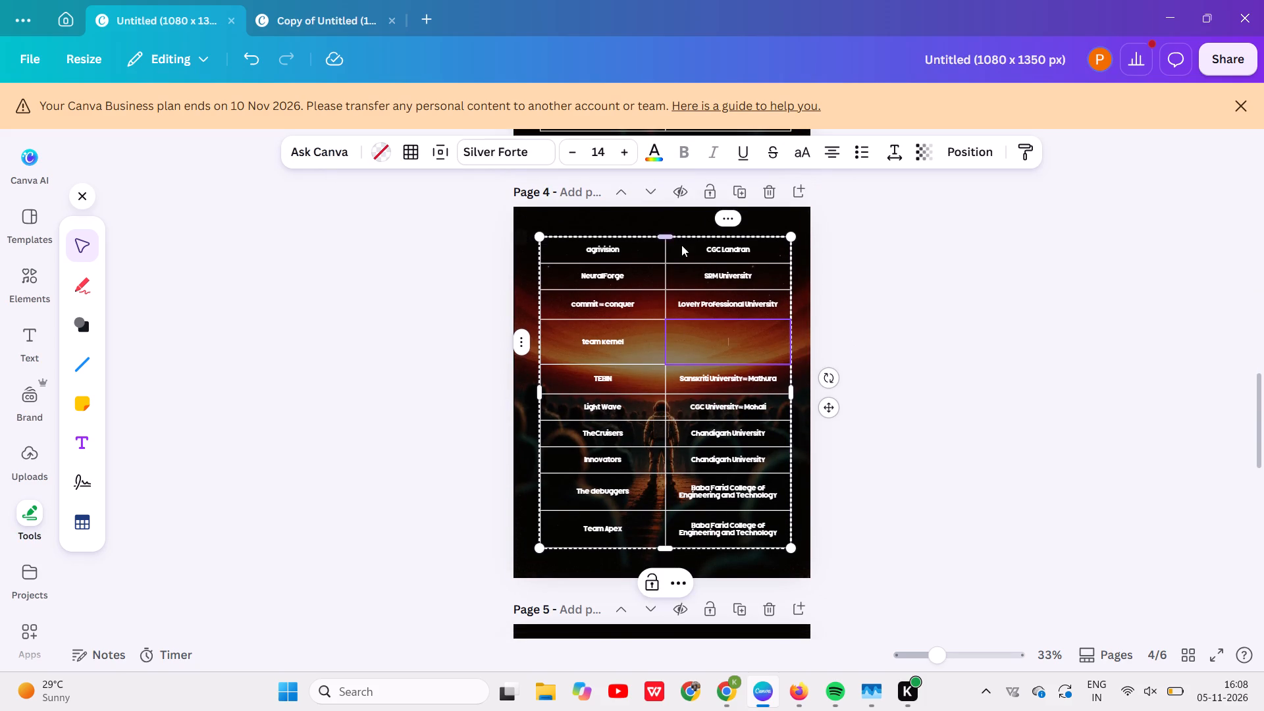
{"action": "left_click", "coordinate": [673, 587]}
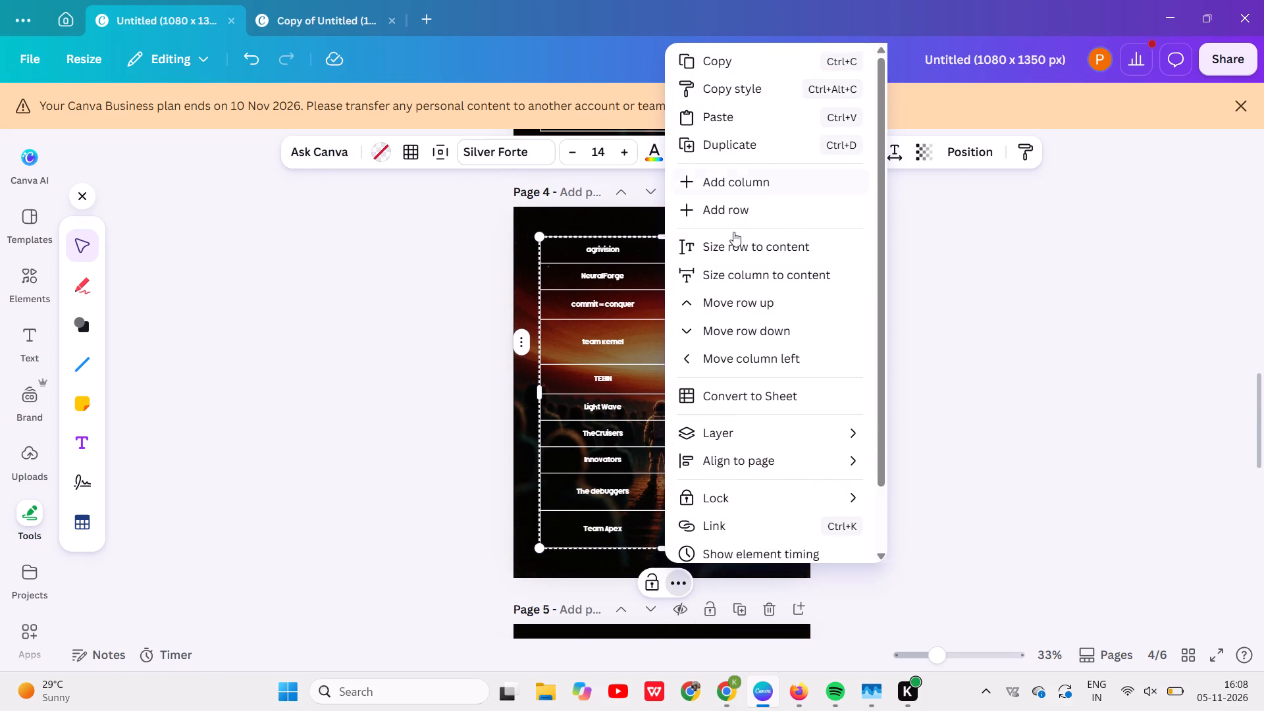
{"action": "scroll", "coordinate": [761, 381], "scroll_direction": "up", "scroll_amount": 1}
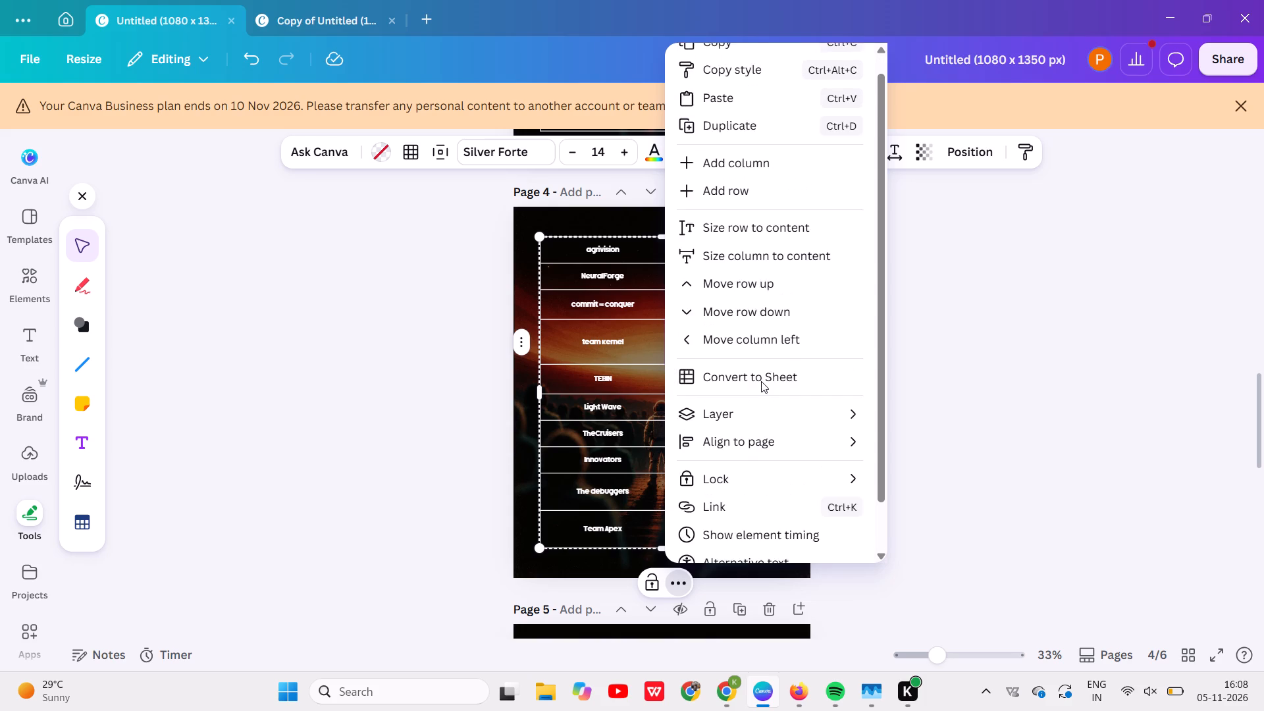
{"action": "scroll", "coordinate": [778, 305], "scroll_direction": "down", "scroll_amount": 6}
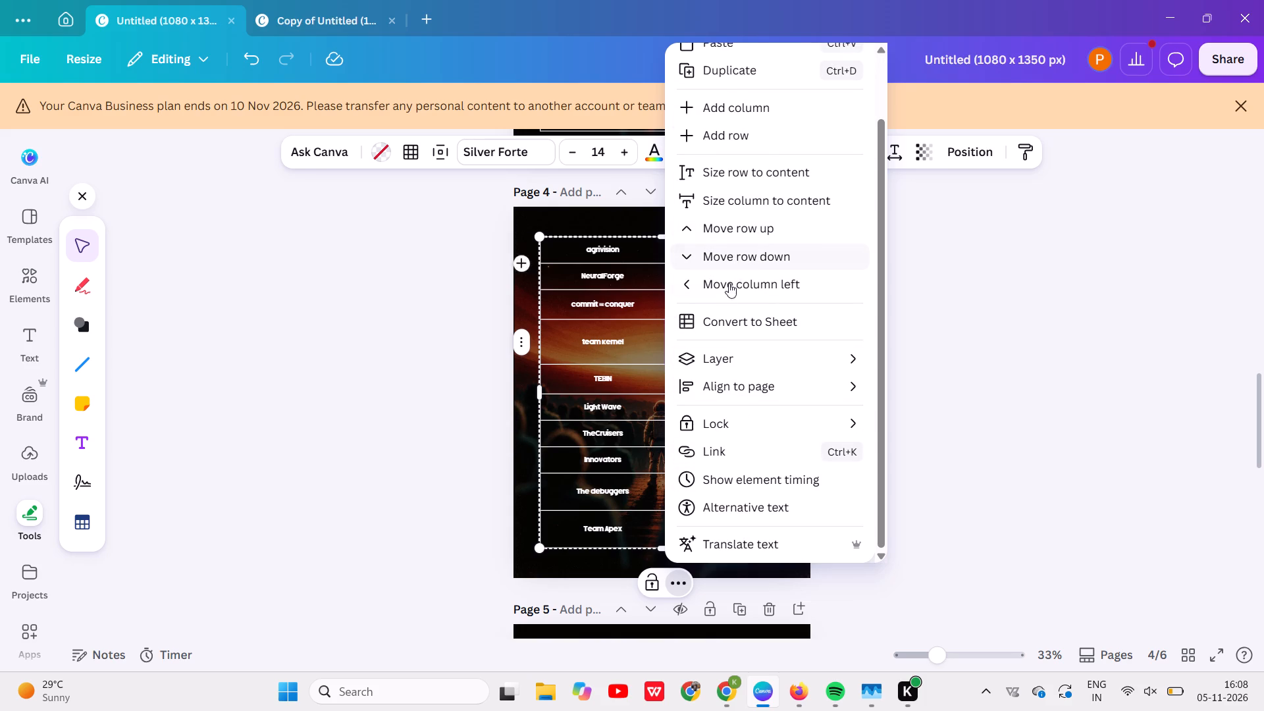
{"action": "left_click", "coordinate": [1064, 307]}
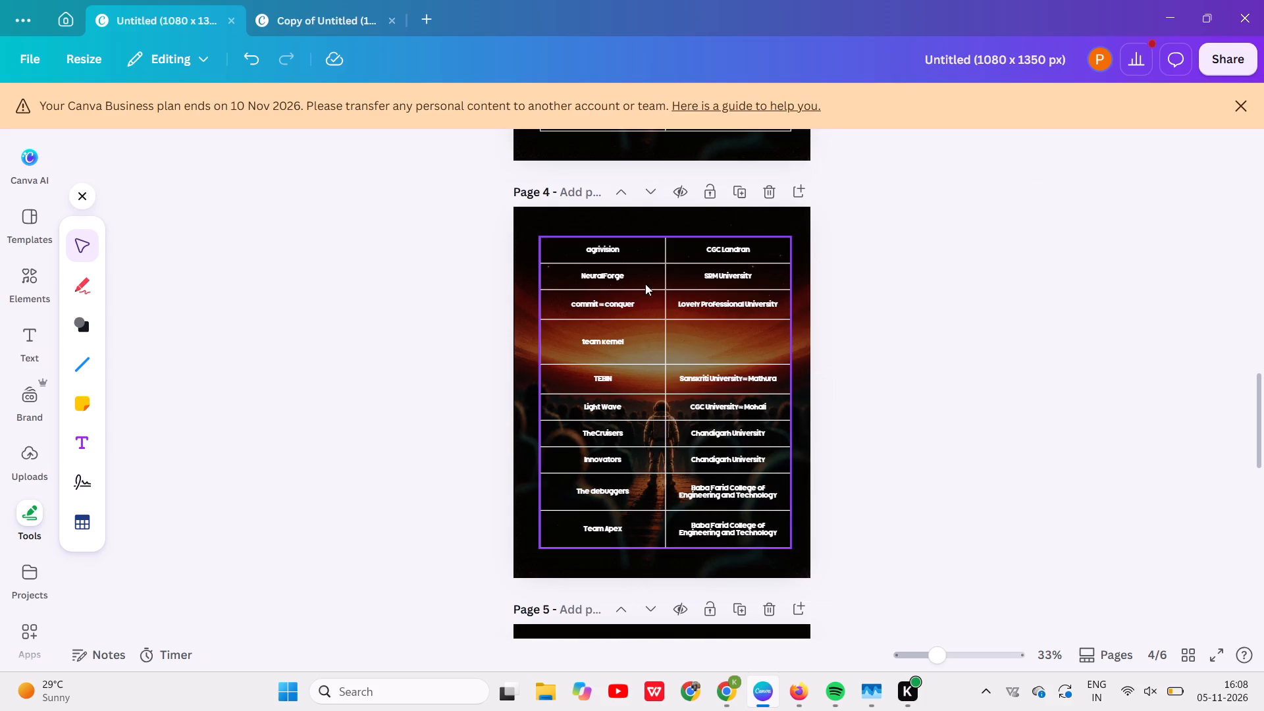
{"action": "left_click", "coordinate": [593, 286]}
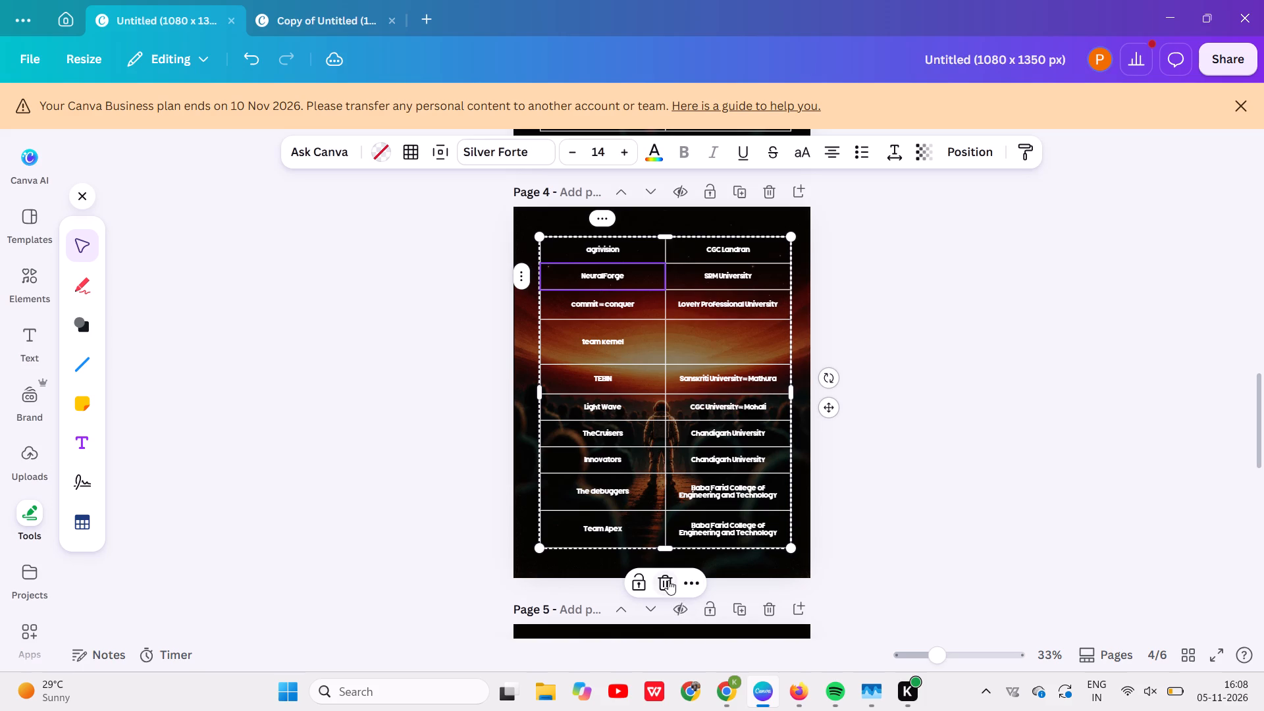
{"action": "left_click", "coordinate": [668, 580]}
{"action": "left_click", "coordinate": [658, 537]}
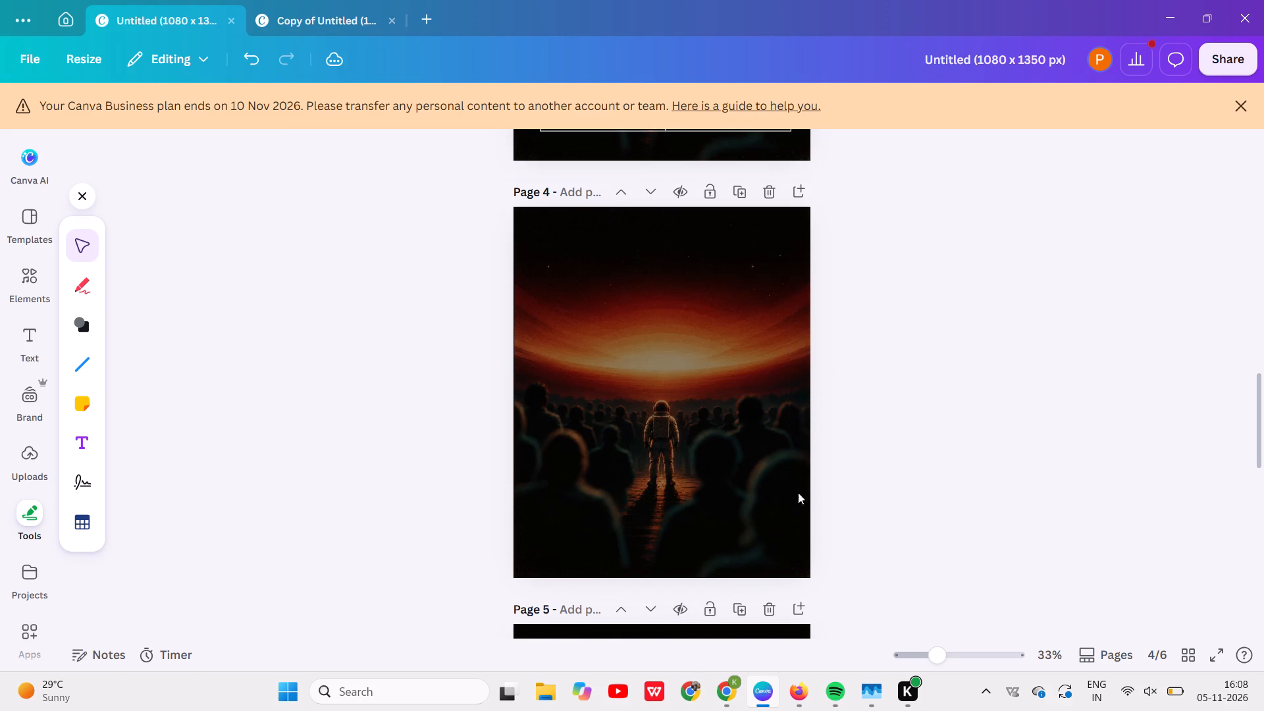
{"action": "left_click", "coordinate": [1022, 373]}
Insert a blank three-column table on page 4 and duplicate that page.
{"action": "left_click", "coordinate": [78, 525]}
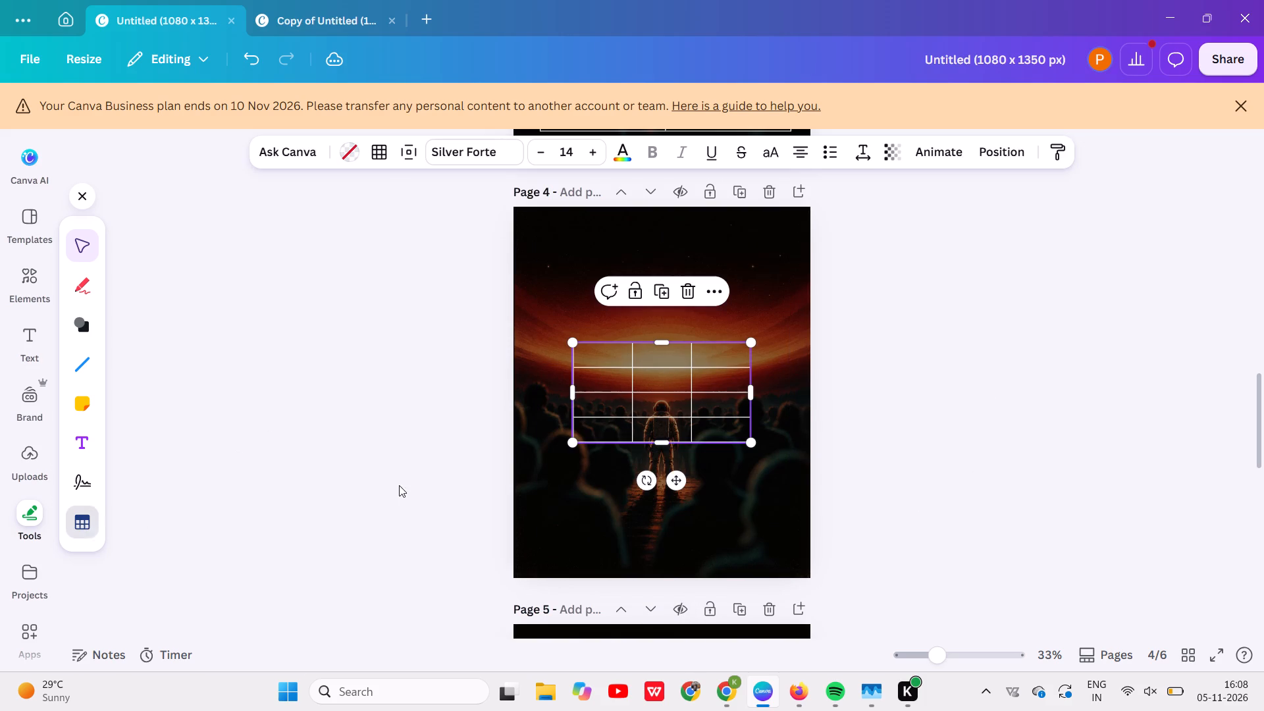
{"action": "left_click", "coordinate": [743, 192]}
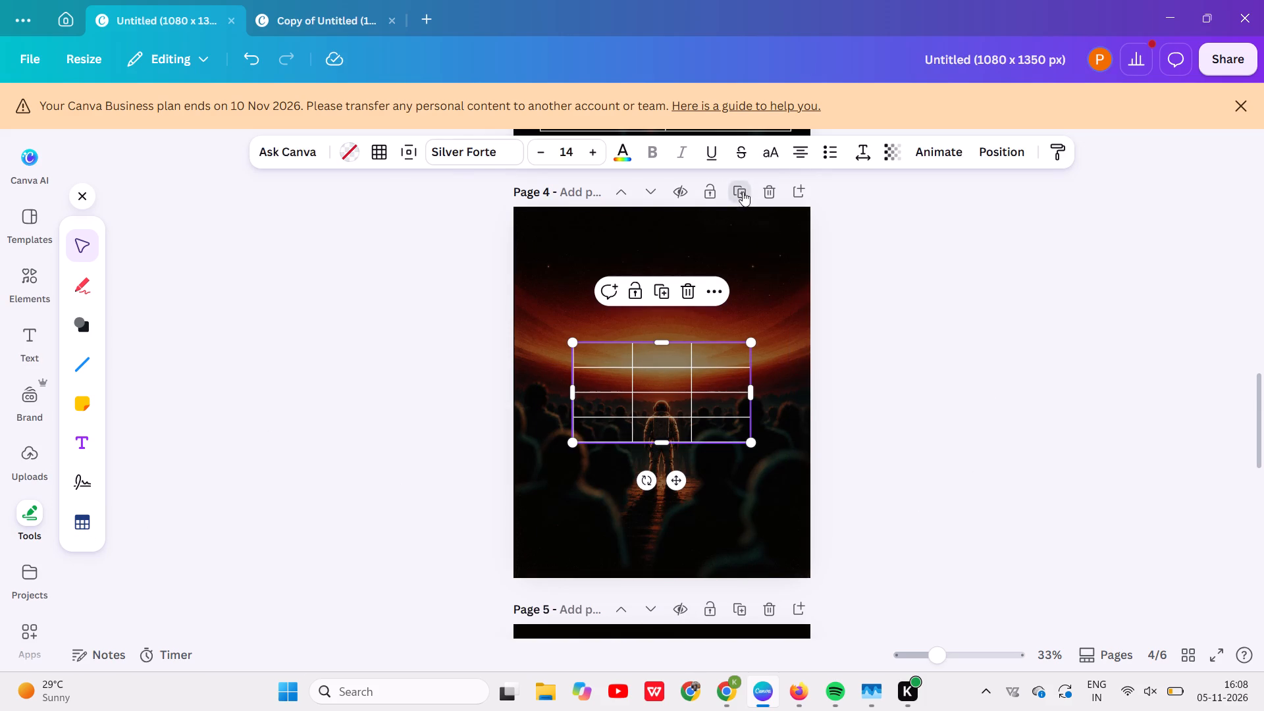
{"action": "left_click", "coordinate": [931, 305]}
Copy the teams and colleges from Zero to CID (A21:B30) in the Google Sheet into page 4's blank Canva table.
{"action": "scroll", "coordinate": [931, 305], "scroll_direction": "up", "scroll_amount": 4}
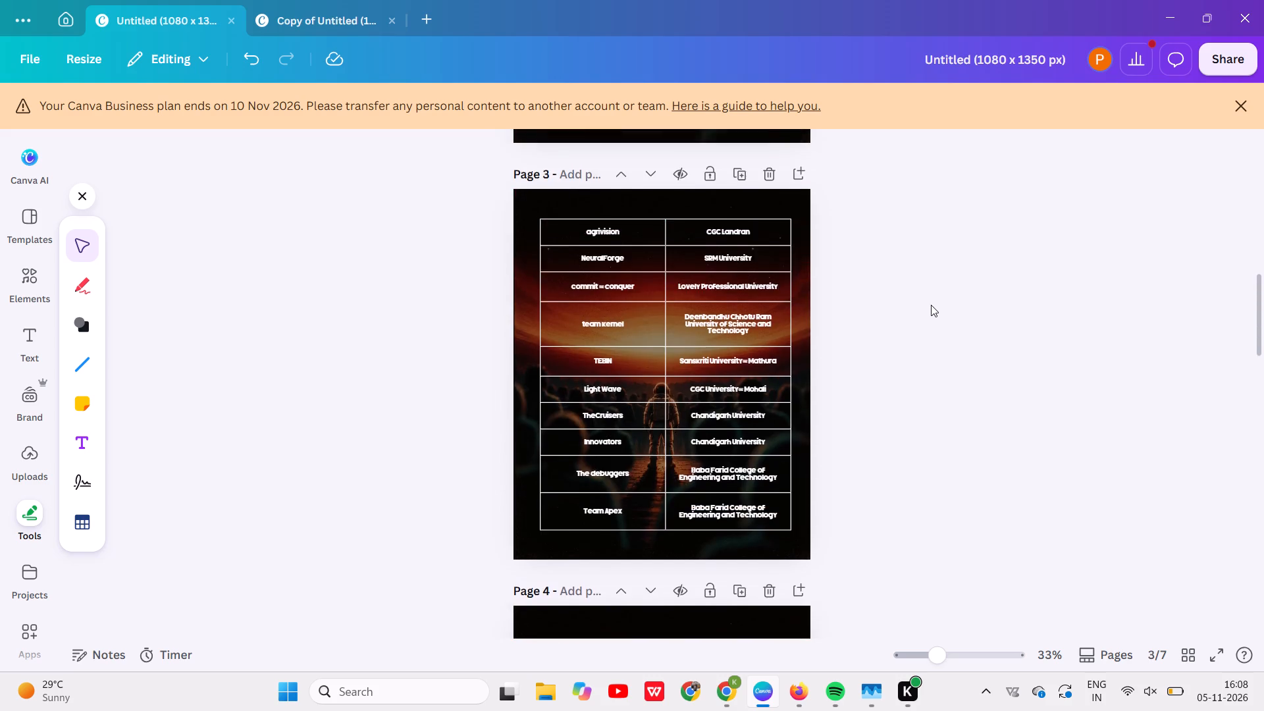
{"action": "scroll", "coordinate": [931, 305], "scroll_direction": "up", "scroll_amount": 2}
{"action": "left_click", "coordinate": [605, 505]}
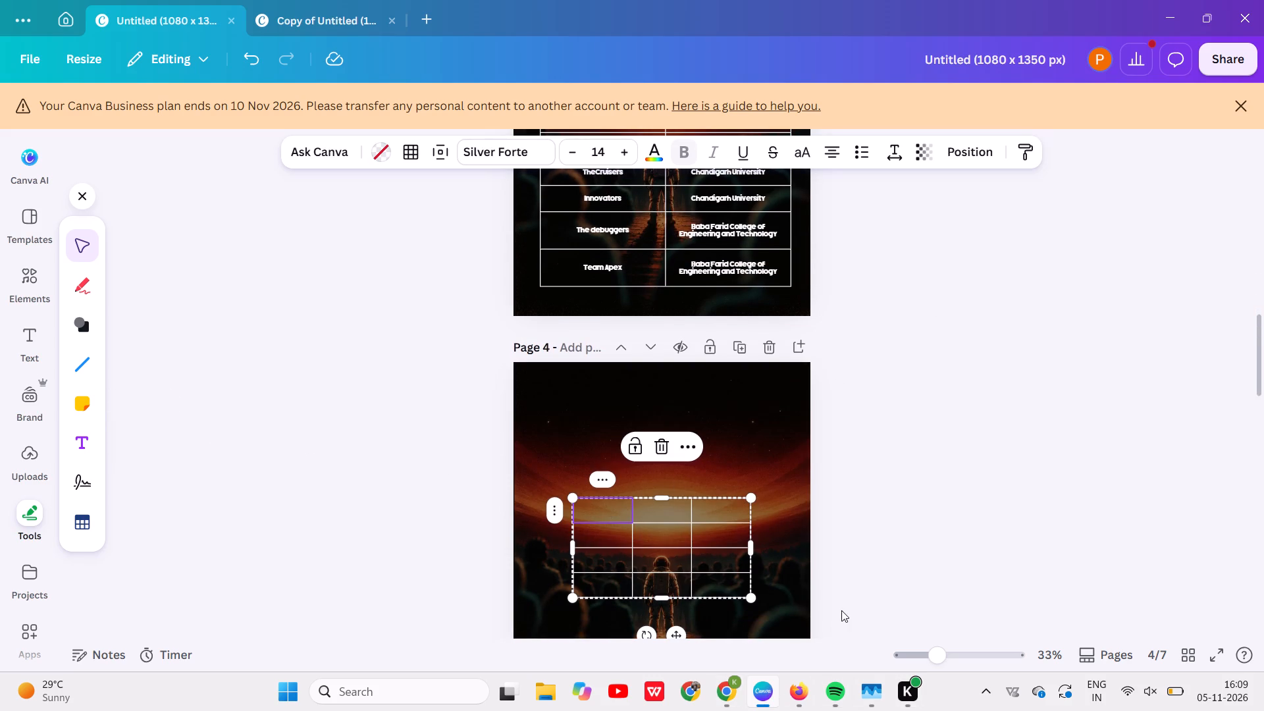
{"action": "left_click", "coordinate": [734, 700]}
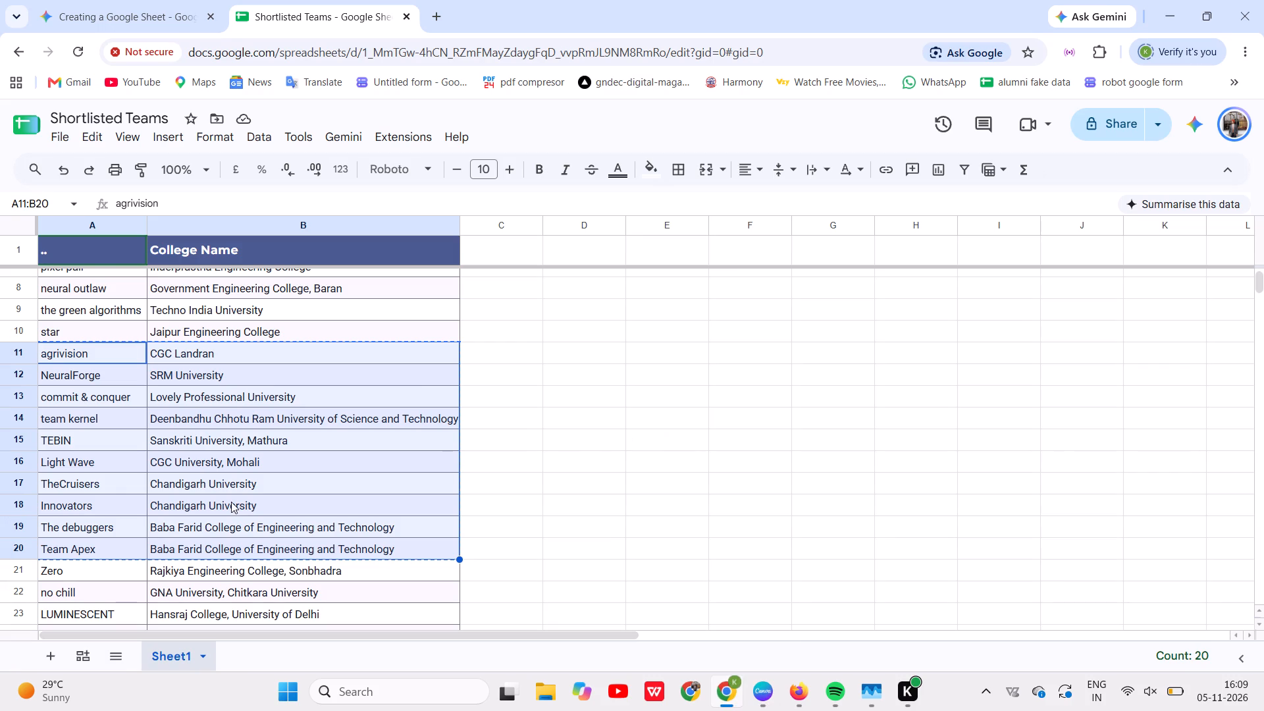
{"action": "scroll", "coordinate": [230, 502], "scroll_direction": "down", "scroll_amount": 4}
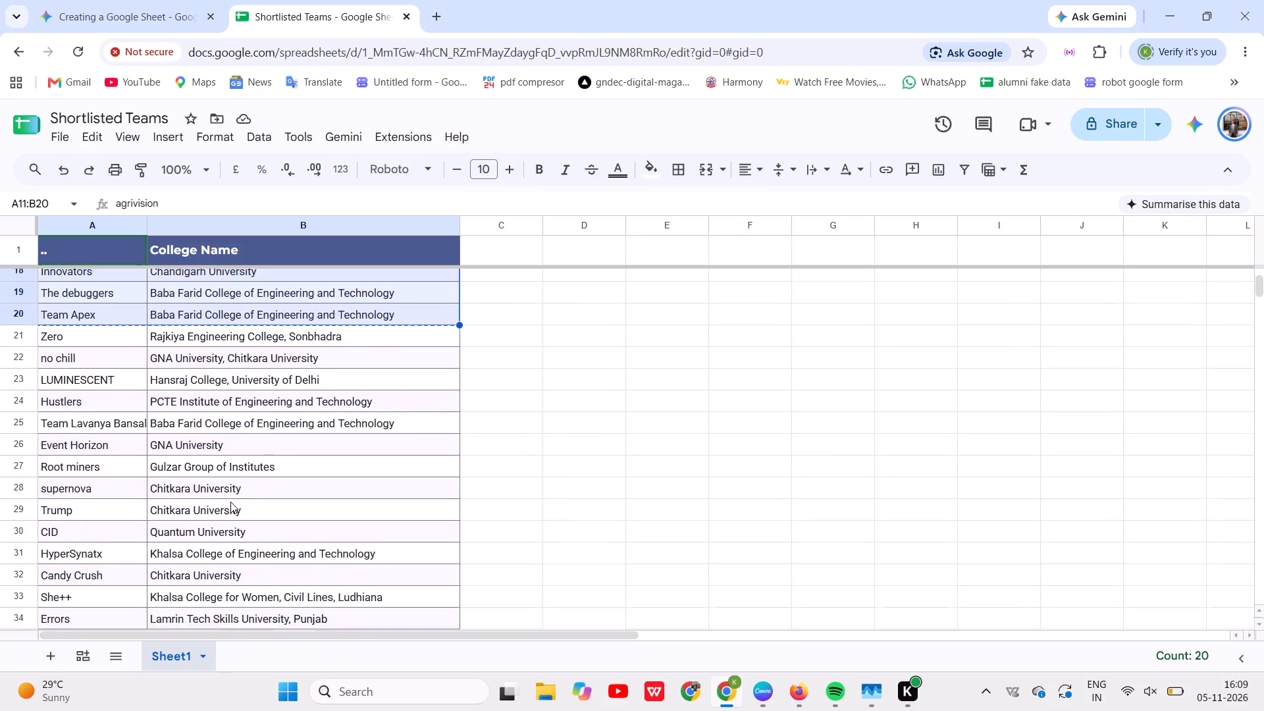
{"action": "scroll", "coordinate": [230, 502], "scroll_direction": "down", "scroll_amount": 1}
{"action": "left_click_drag", "start_coordinate": [73, 326], "coordinate": [325, 529]}
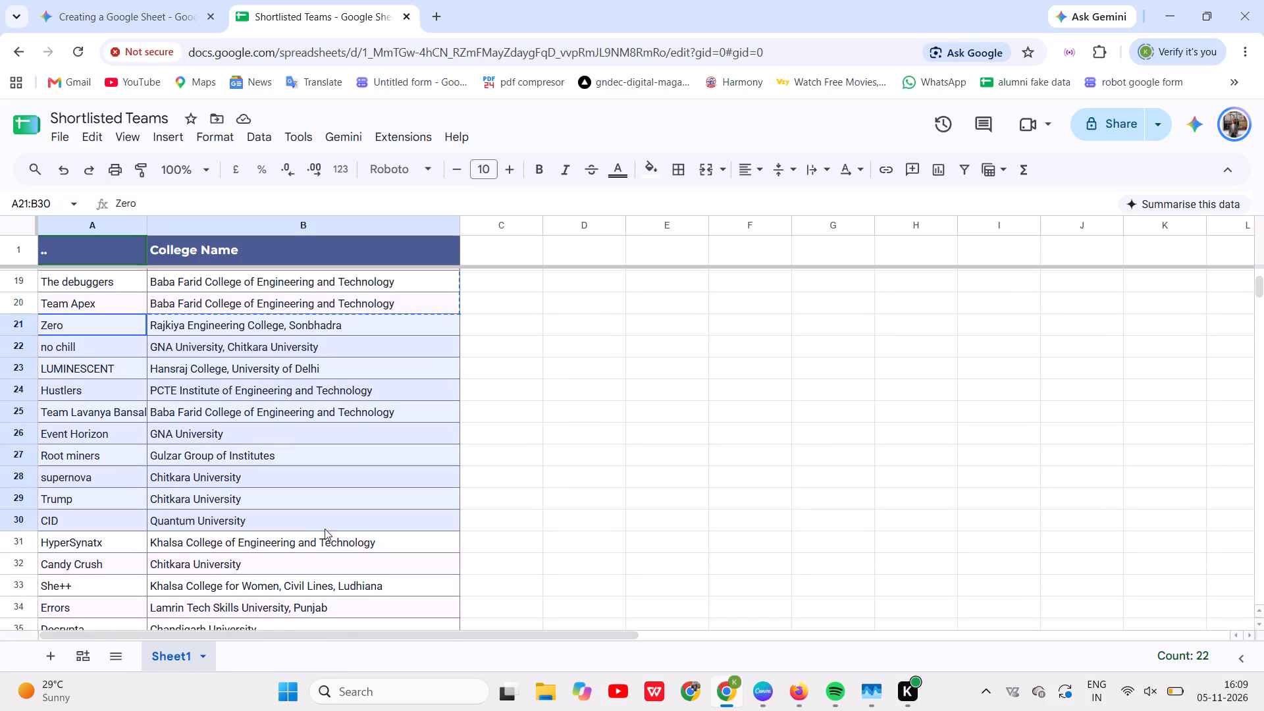
{"action": "left_click_drag", "start_coordinate": [325, 529], "coordinate": [330, 526]}
{"action": "key", "text": "ctrl+c"}
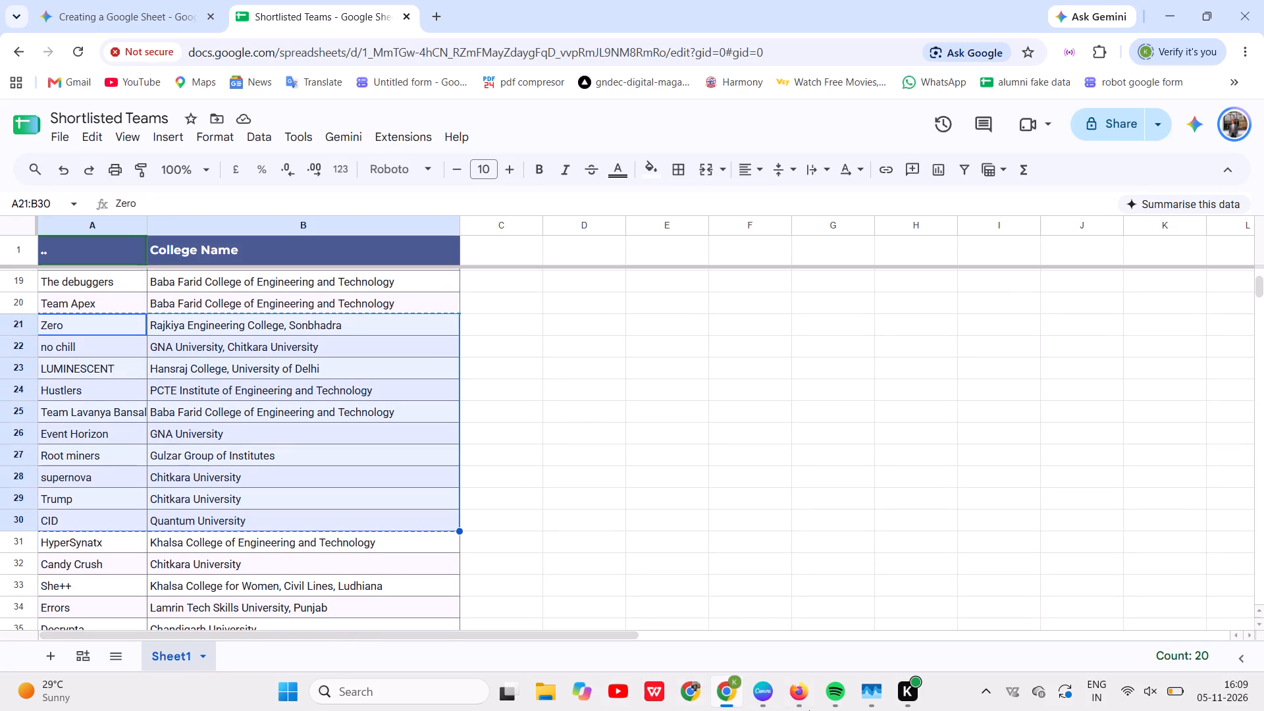
{"action": "left_click", "coordinate": [765, 697]}
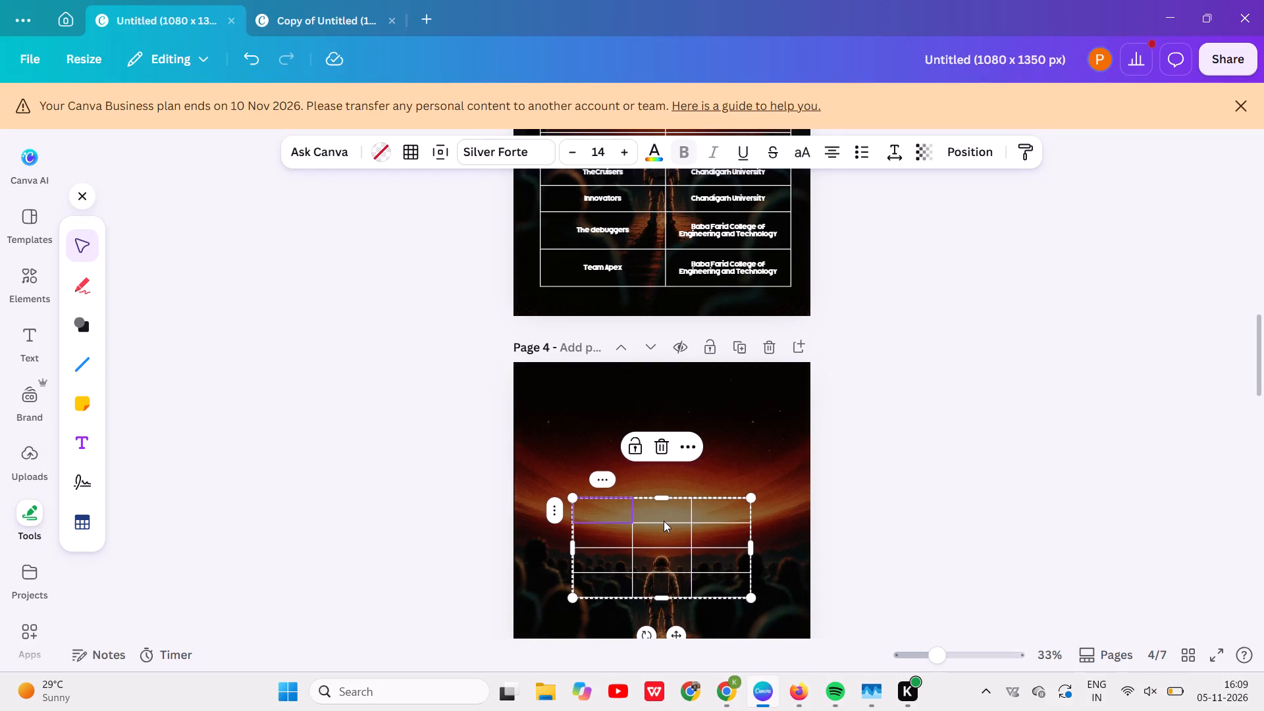
{"action": "key", "text": "ctrl+v"}
Delete the empty third column of the page 4 table, leaving only the team and college columns.
{"action": "scroll", "coordinate": [823, 535], "scroll_direction": "down", "scroll_amount": 1}
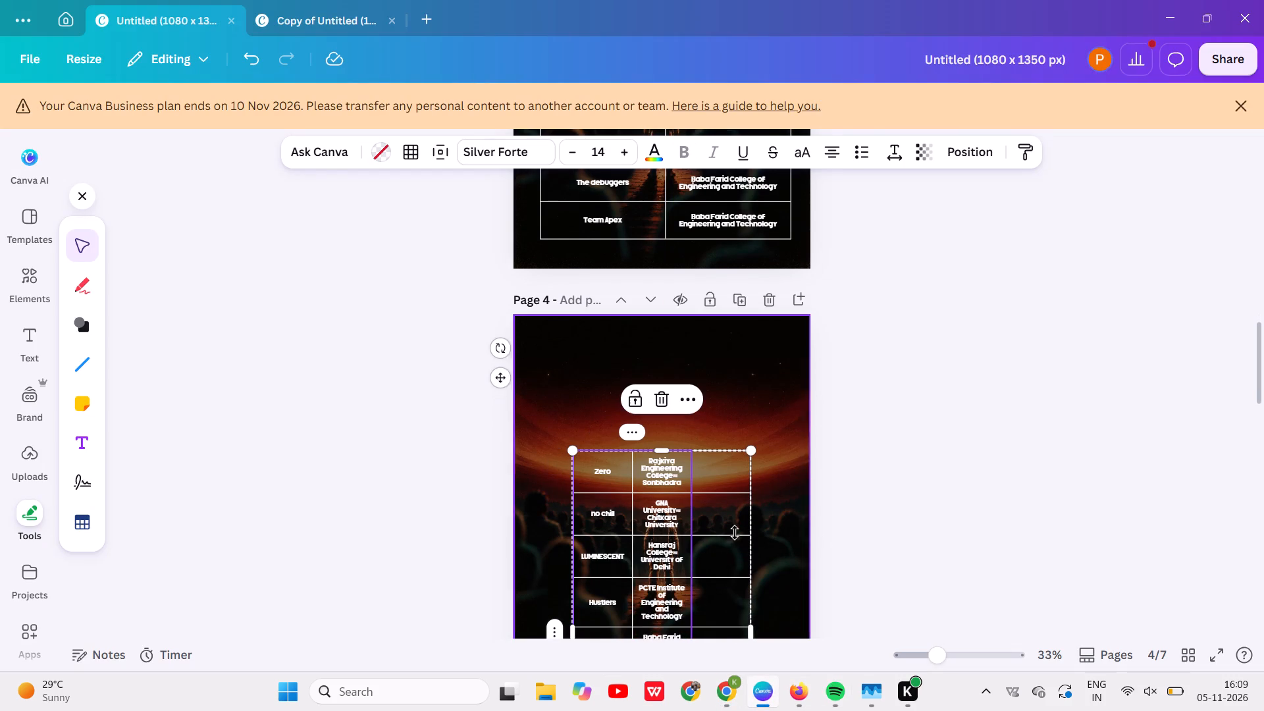
{"action": "right_click", "coordinate": [712, 533]}
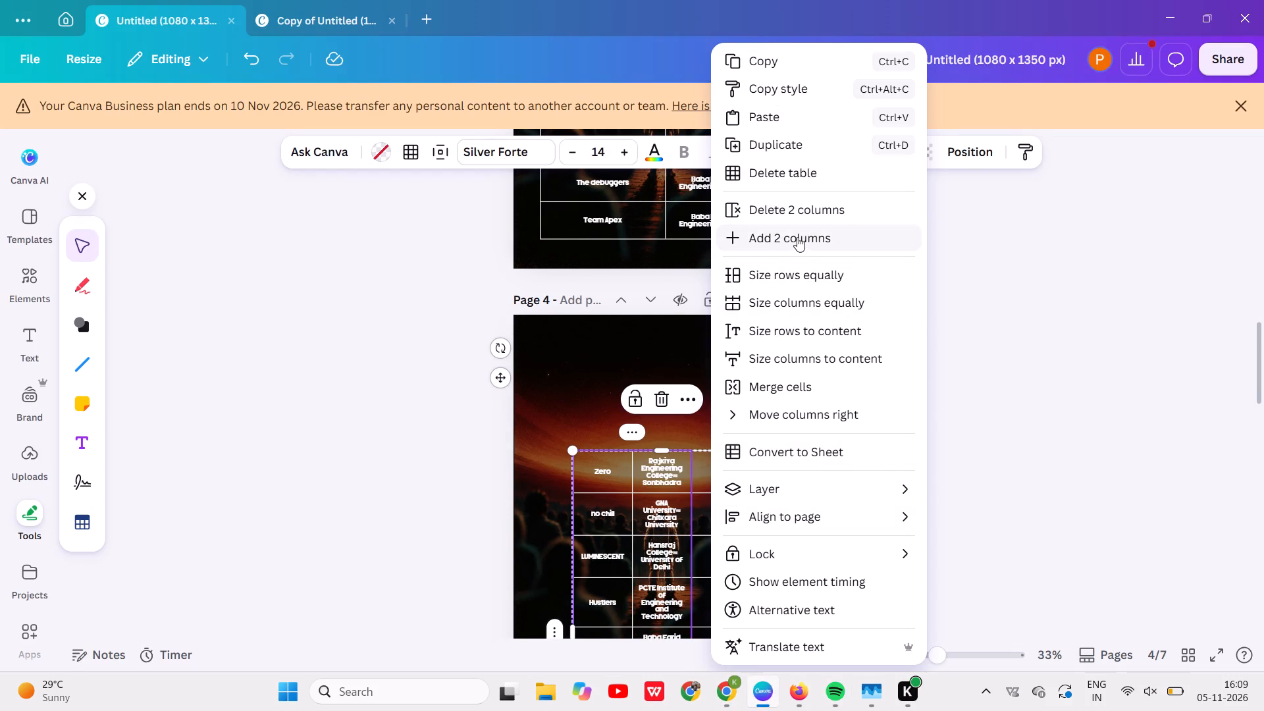
{"action": "left_click", "coordinate": [339, 355]}
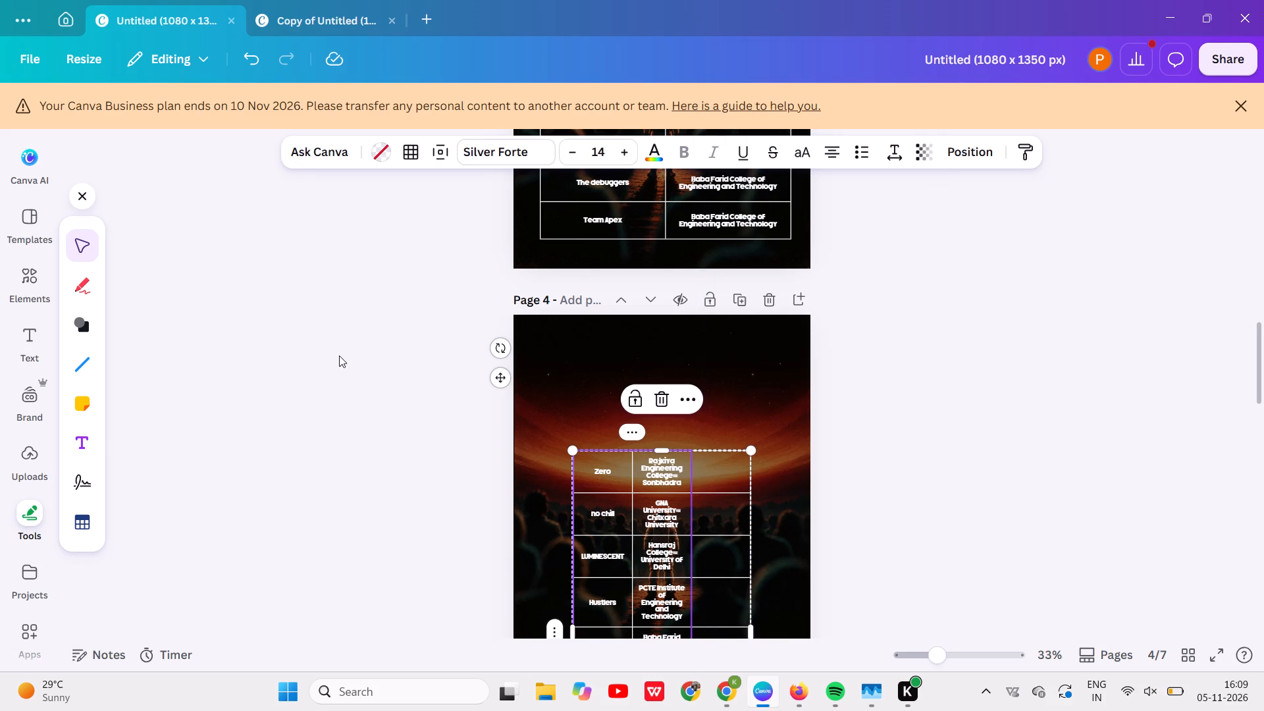
{"action": "double_click", "coordinate": [339, 355]}
{"action": "left_click", "coordinate": [717, 490]}
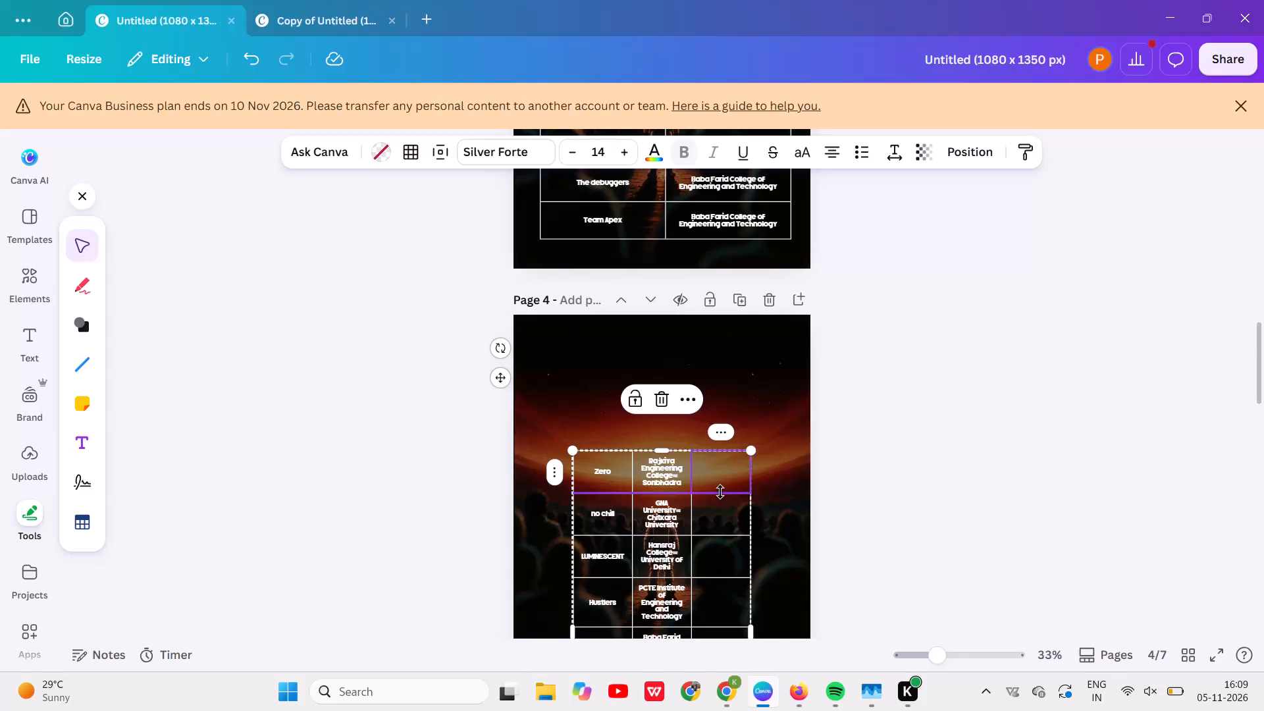
{"action": "right_click", "coordinate": [717, 471]}
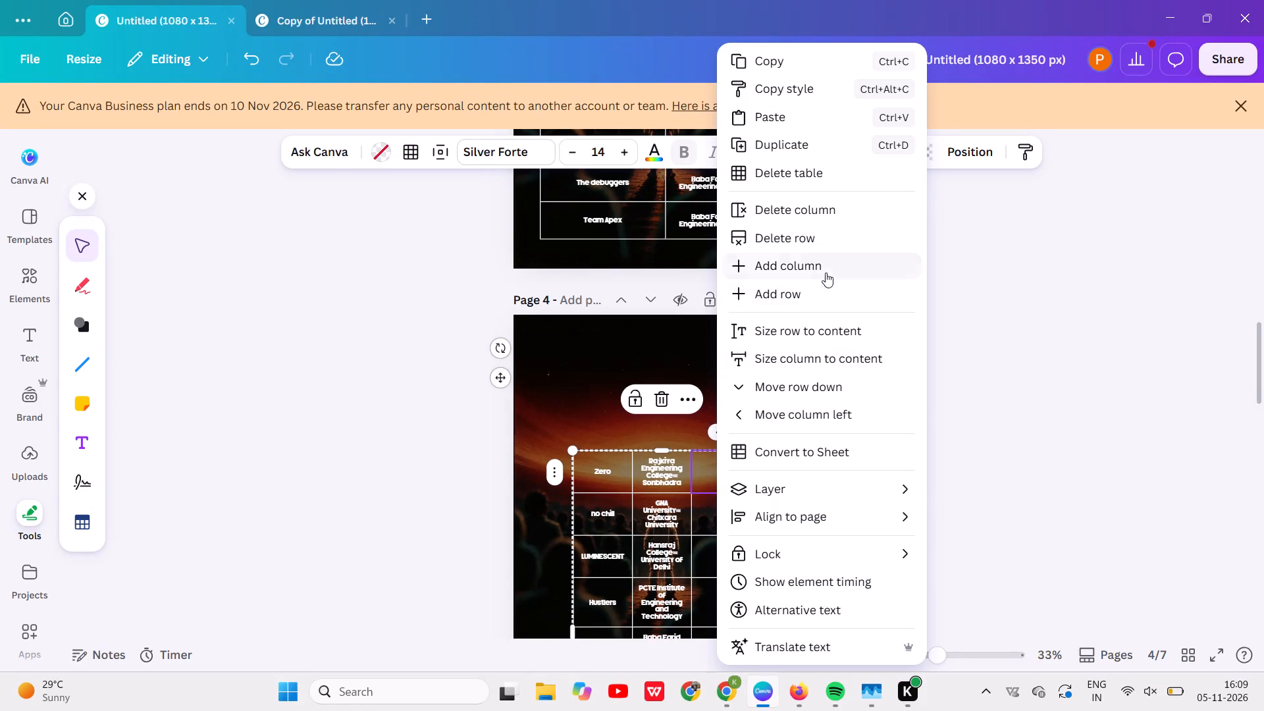
{"action": "left_click", "coordinate": [781, 204]}
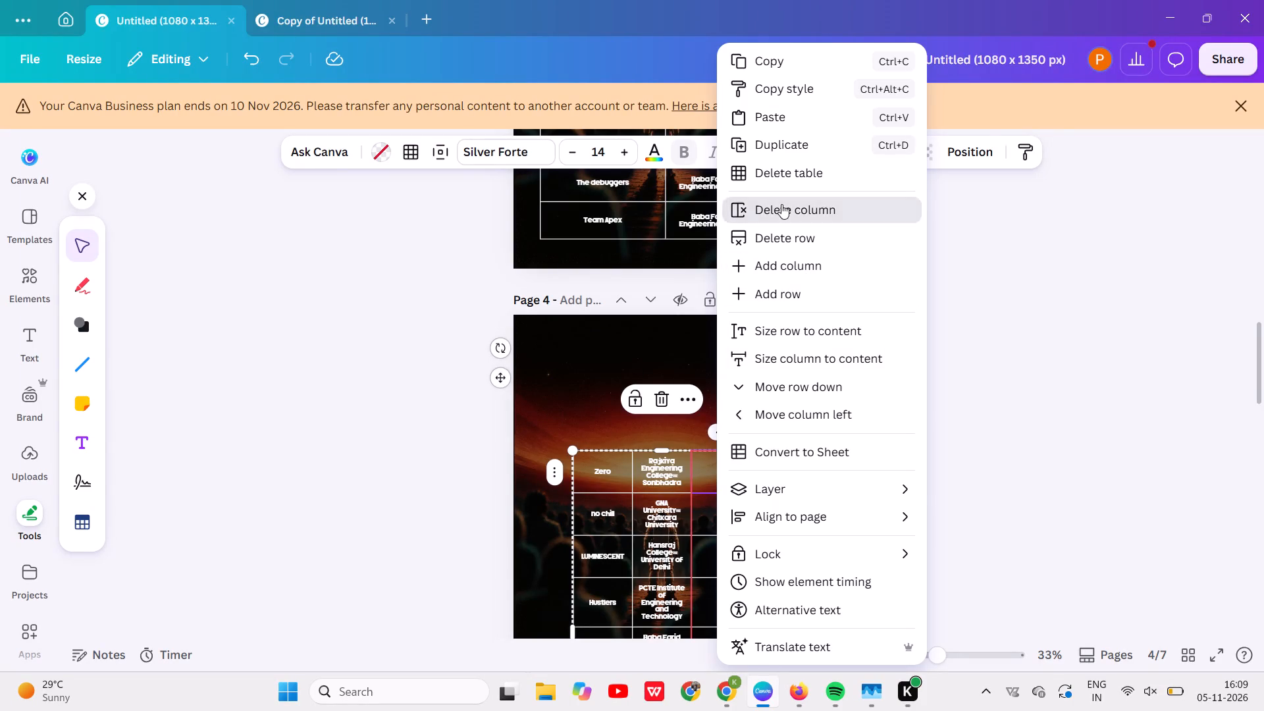
Move the filled page 4 table up so all ten rows fit on the page.
{"action": "left_click_drag", "start_coordinate": [711, 528], "coordinate": [714, 429]}
{"action": "left_click", "coordinate": [899, 442]}
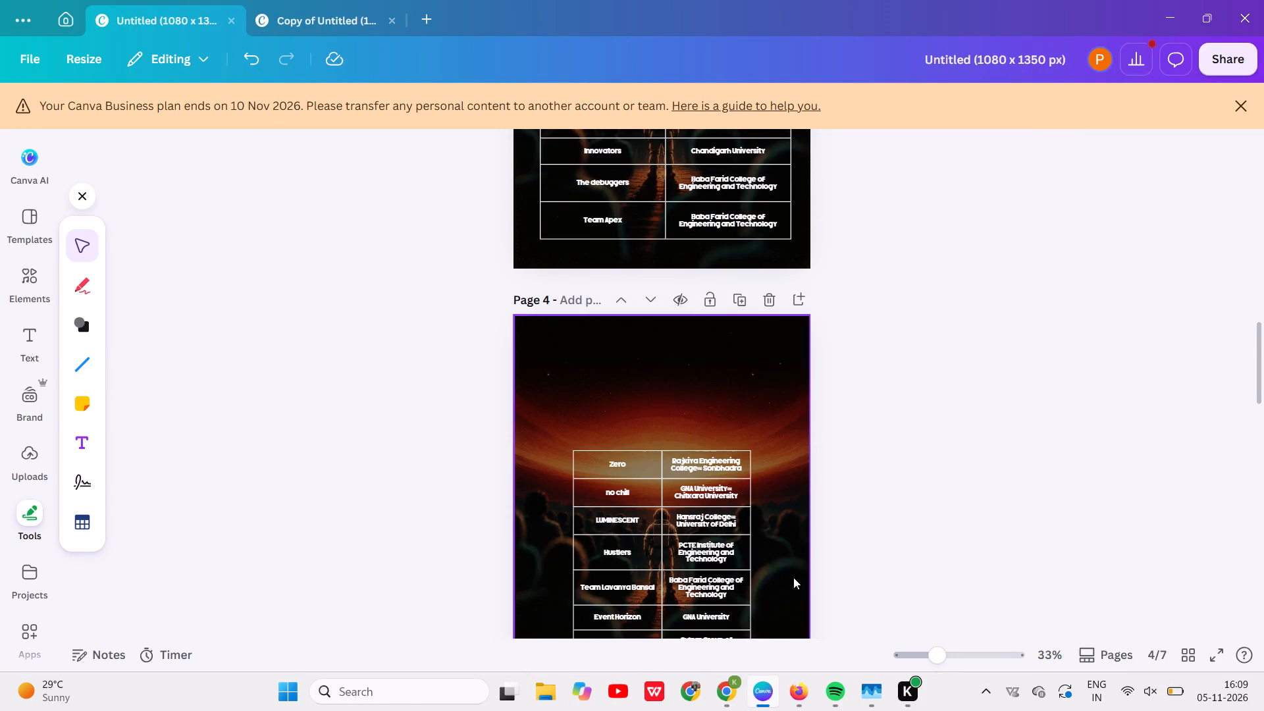
{"action": "left_click_drag", "start_coordinate": [685, 569], "coordinate": [684, 472]}
Duplicate page 5 with its blank three-column table.
{"action": "scroll", "coordinate": [912, 489], "scroll_direction": "down", "scroll_amount": 4}
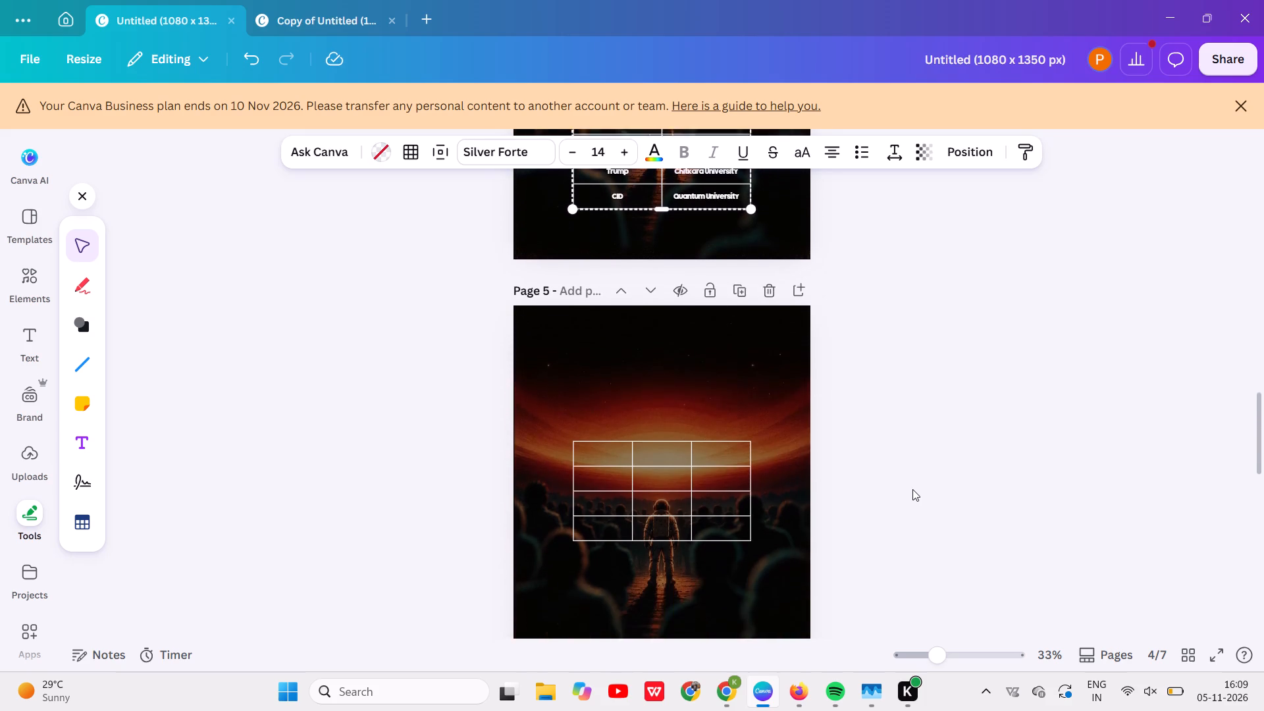
{"action": "scroll", "coordinate": [912, 489], "scroll_direction": "down", "scroll_amount": 2}
{"action": "left_click", "coordinate": [742, 245]}
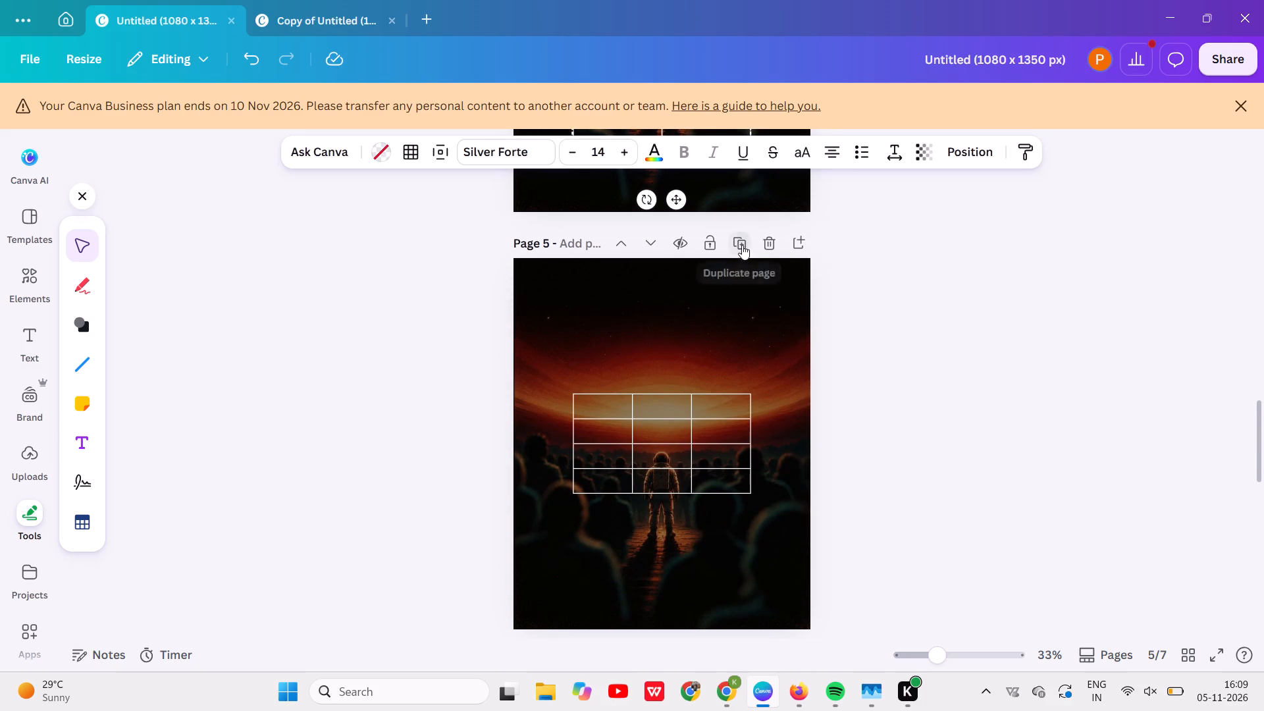
Copy the teams and colleges from HyperSynatx to Edge Hashiras (A31:B40) in the Google Sheet into page 5's blank Canva table.
{"action": "scroll", "coordinate": [947, 242], "scroll_direction": "up", "scroll_amount": 7}
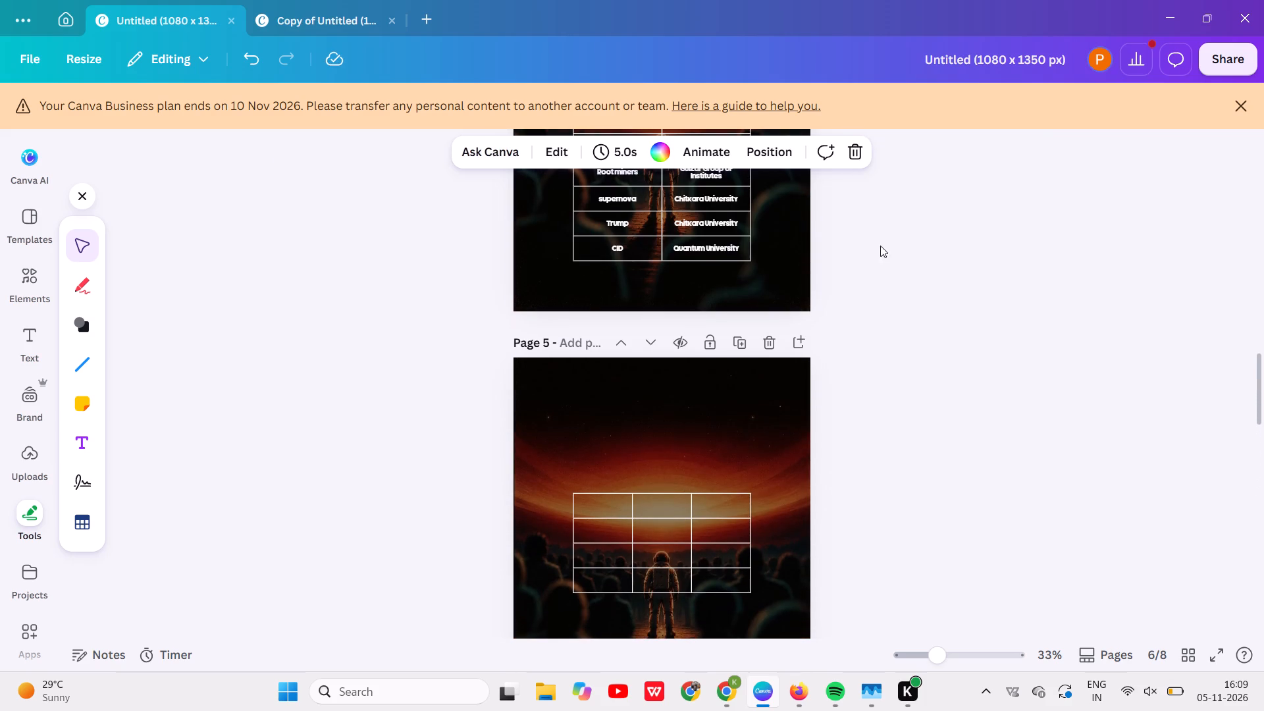
{"action": "left_click", "coordinate": [733, 688]}
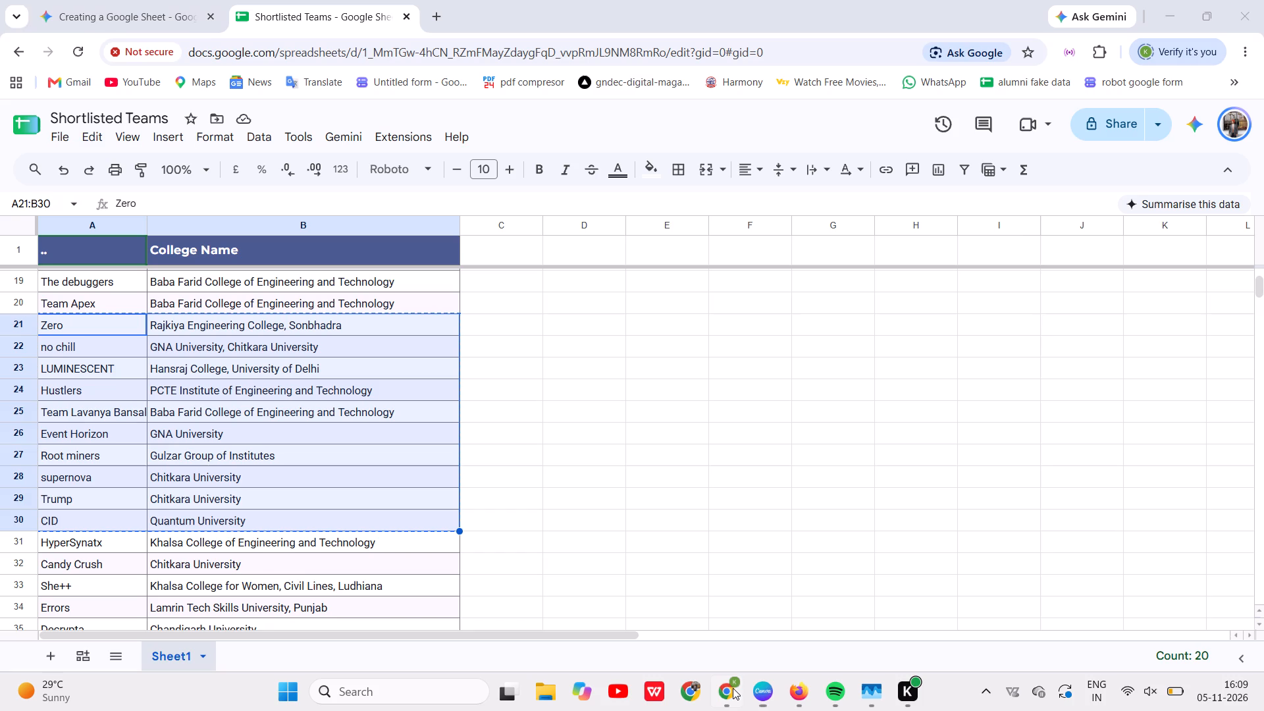
{"action": "scroll", "coordinate": [93, 530], "scroll_direction": "down", "scroll_amount": 1}
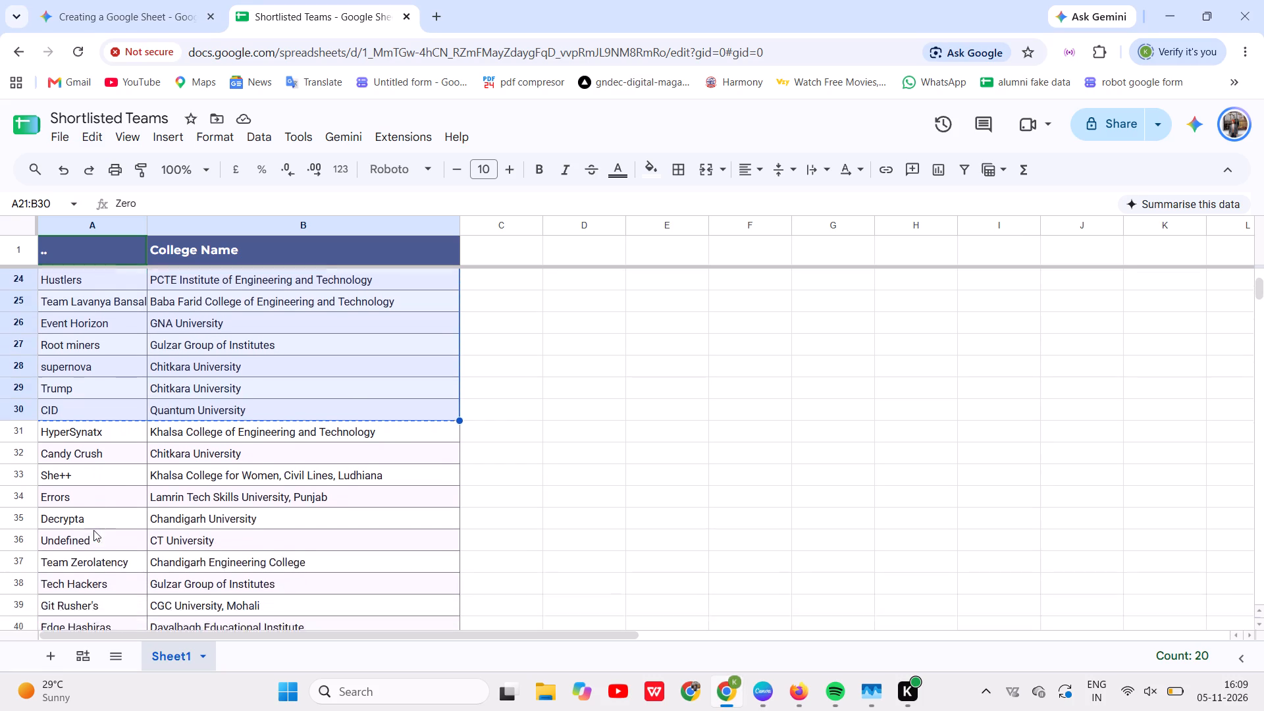
{"action": "scroll", "coordinate": [93, 530], "scroll_direction": "down", "scroll_amount": 3}
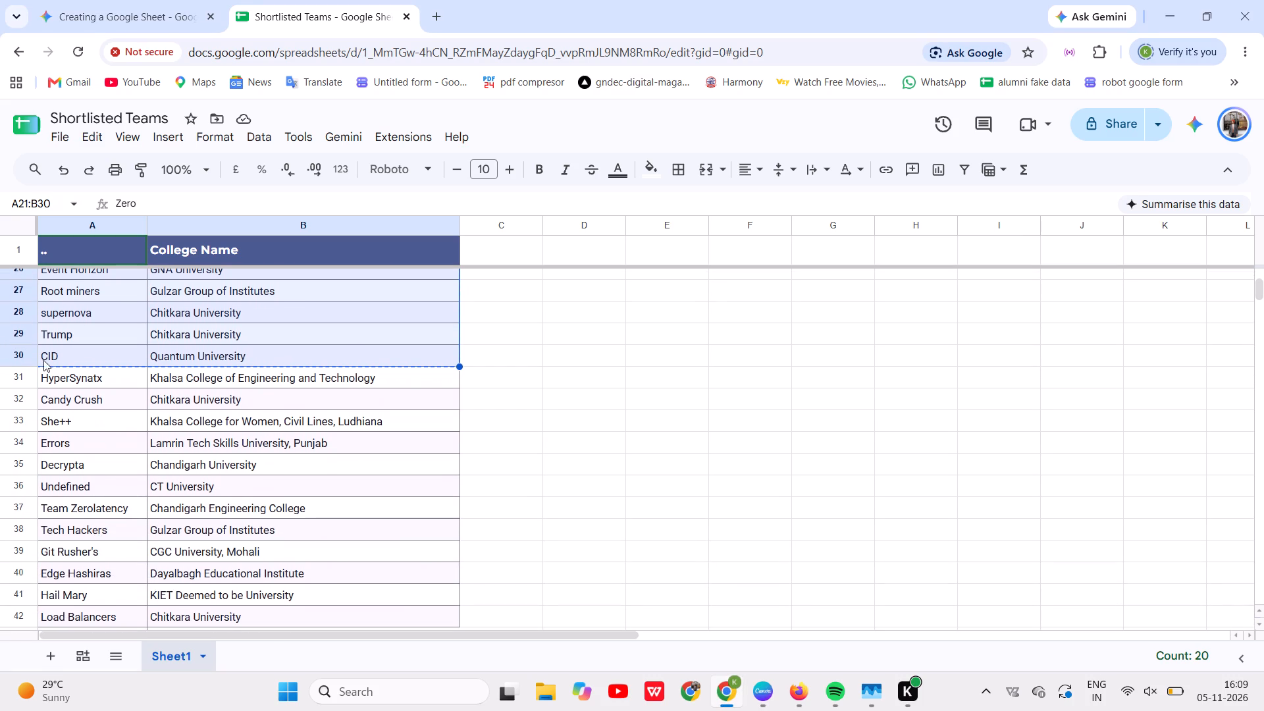
{"action": "left_click_drag", "start_coordinate": [72, 377], "coordinate": [255, 550]}
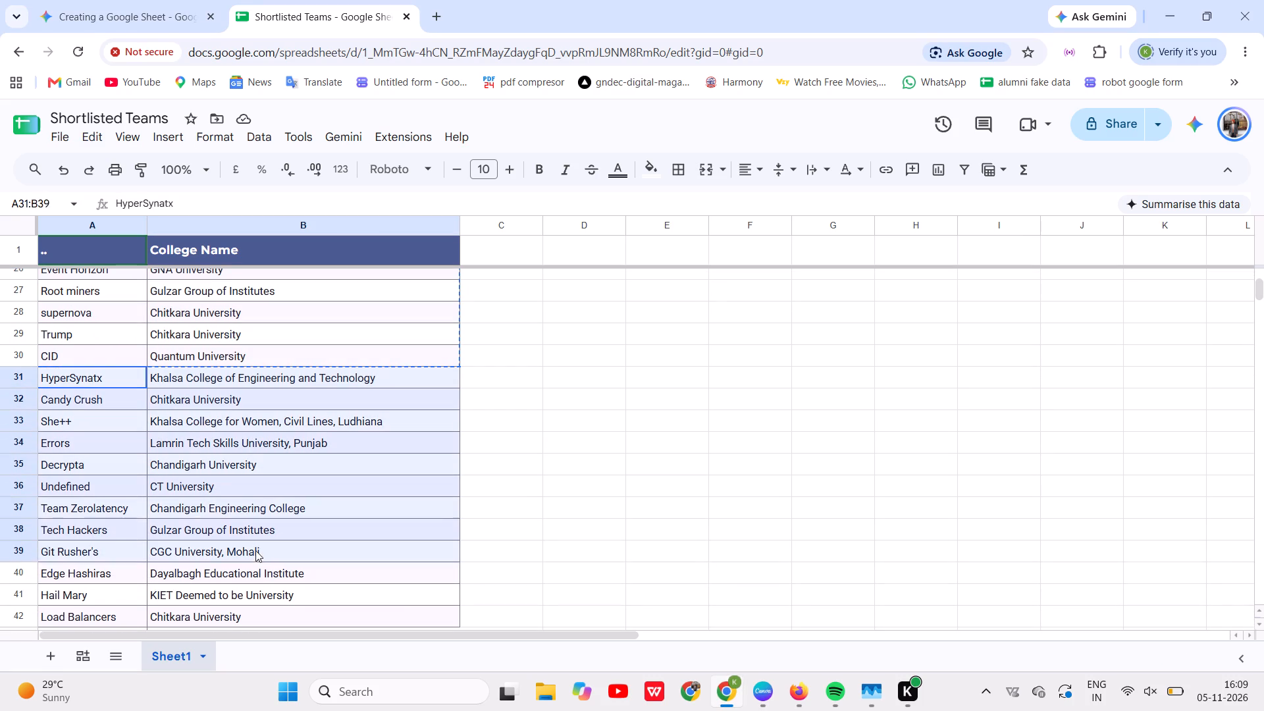
{"action": "left_click_drag", "start_coordinate": [255, 550], "coordinate": [338, 579]}
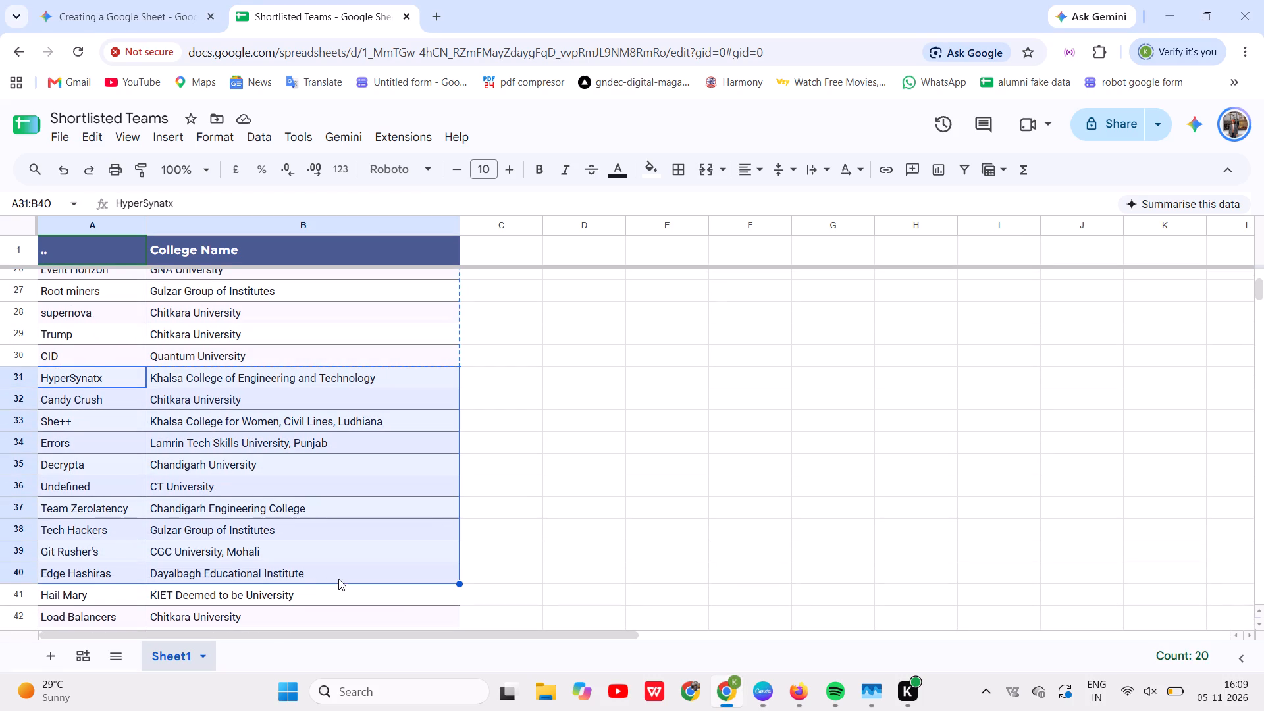
{"action": "key", "text": "ctrl+c"}
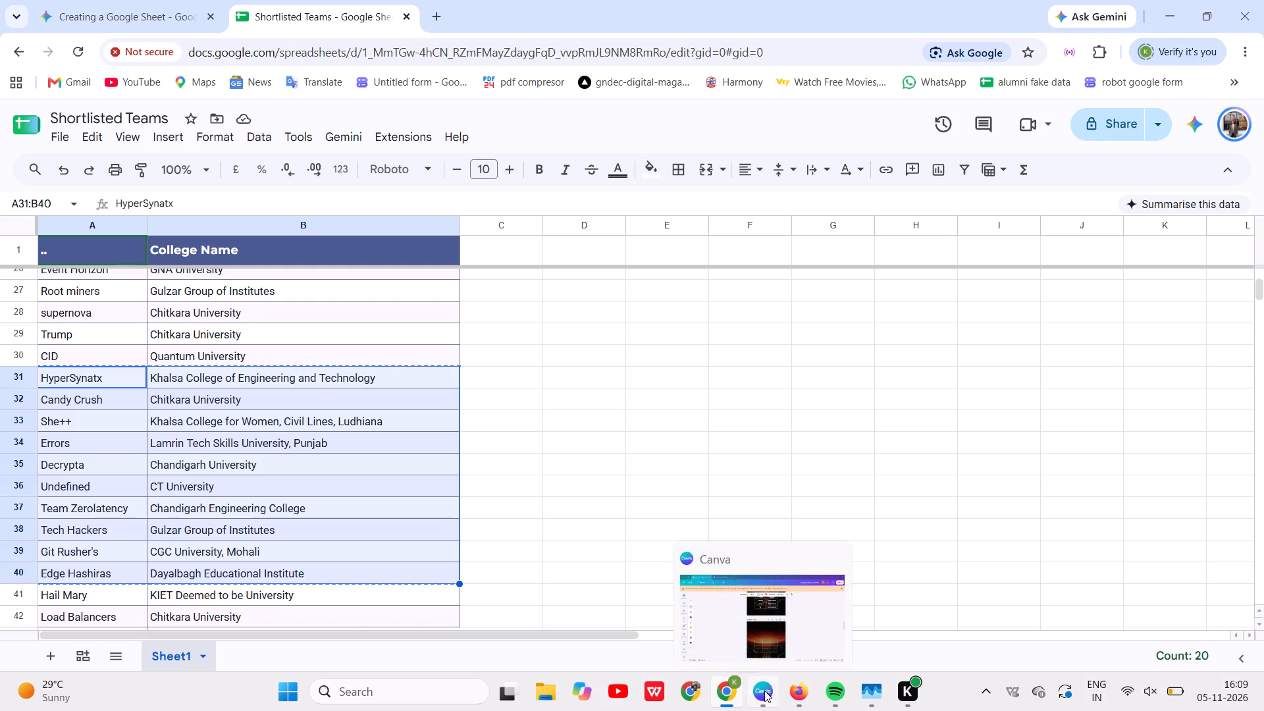
{"action": "left_click", "coordinate": [764, 691]}
{"action": "left_click", "coordinate": [590, 514]}
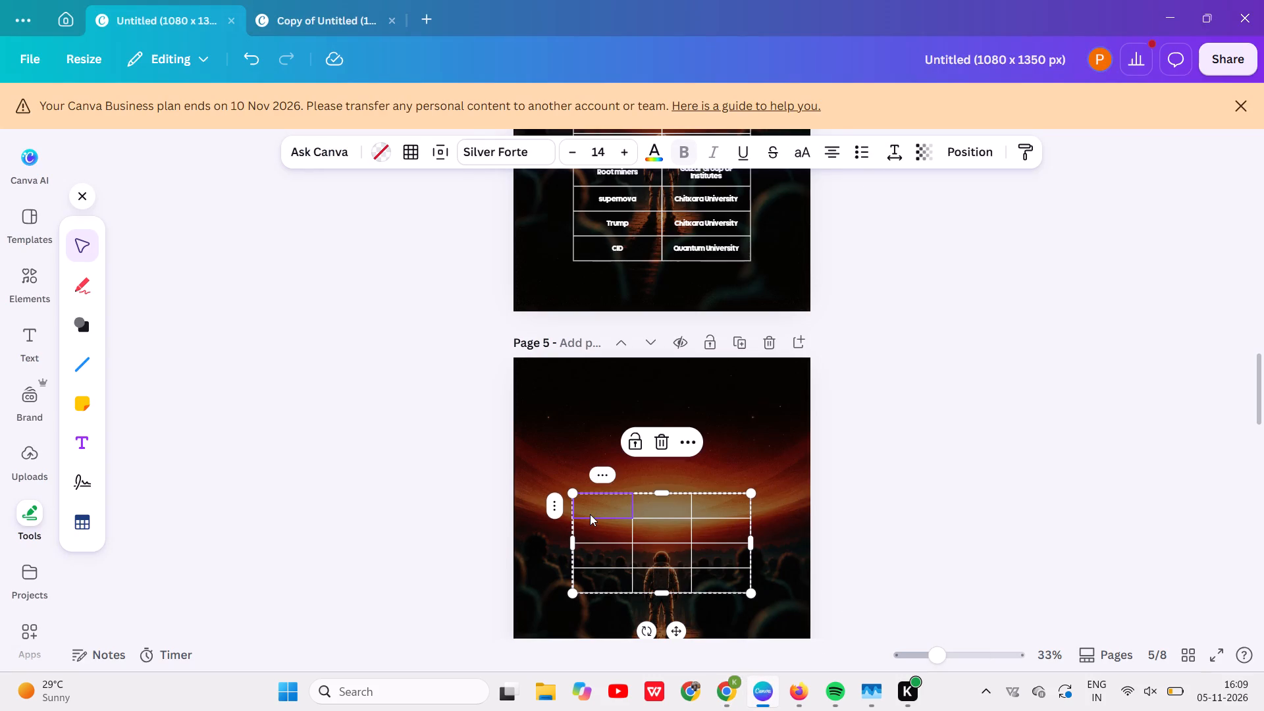
{"action": "key", "text": "ctrl+v"}
Delete the empty third column of the page 5 table.
{"action": "scroll", "coordinate": [845, 490], "scroll_direction": "down", "scroll_amount": 1}
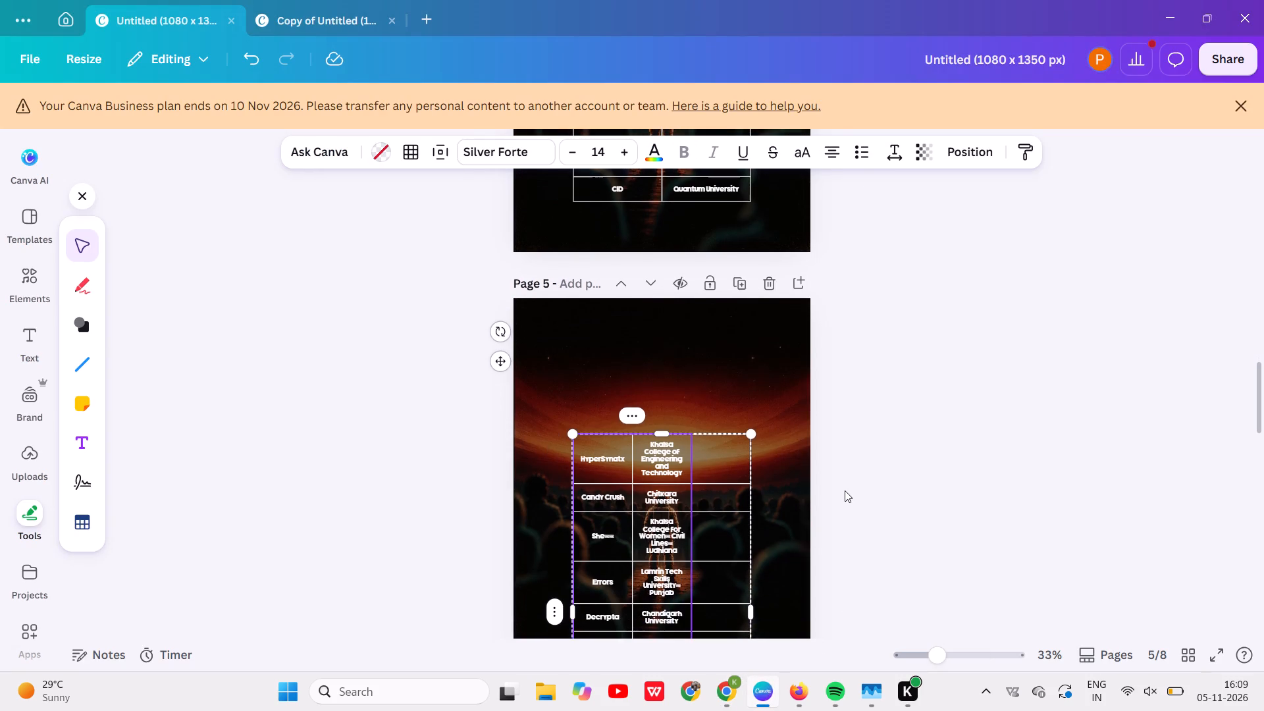
{"action": "scroll", "coordinate": [845, 490], "scroll_direction": "down", "scroll_amount": 1}
{"action": "right_click", "coordinate": [723, 505]}
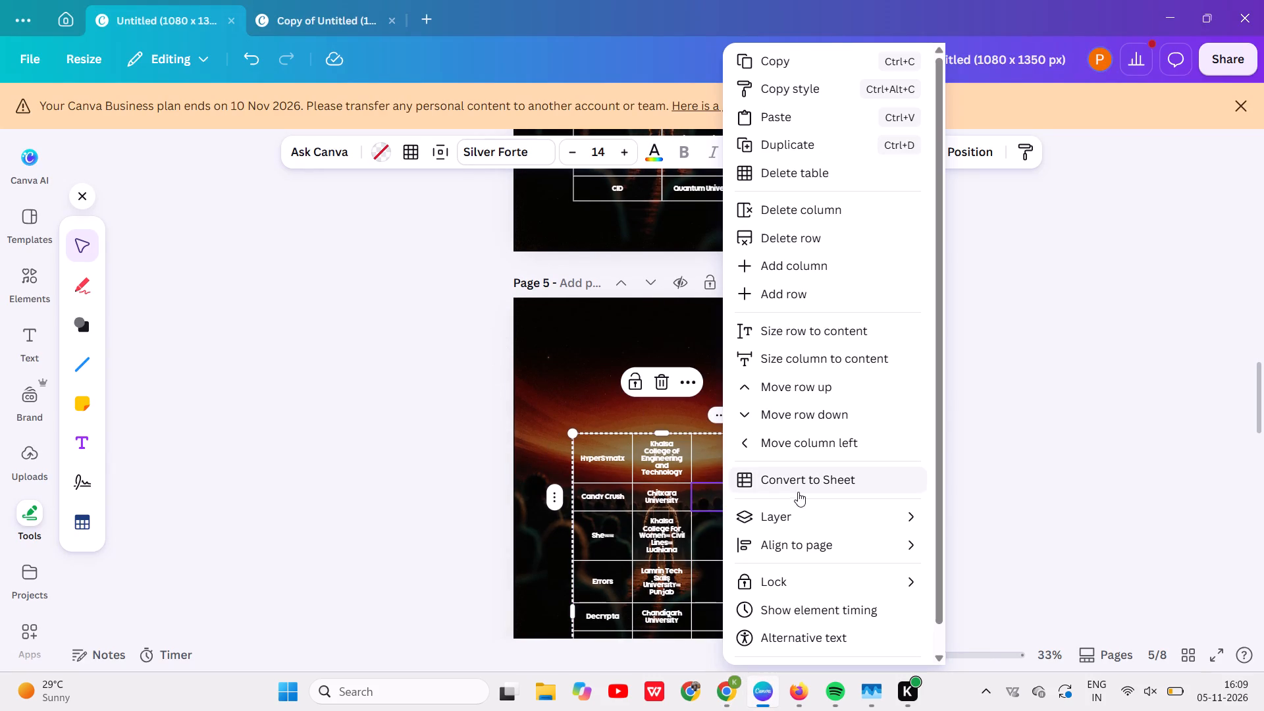
{"action": "left_click", "coordinate": [799, 214]}
{"action": "left_click", "coordinate": [943, 440]}
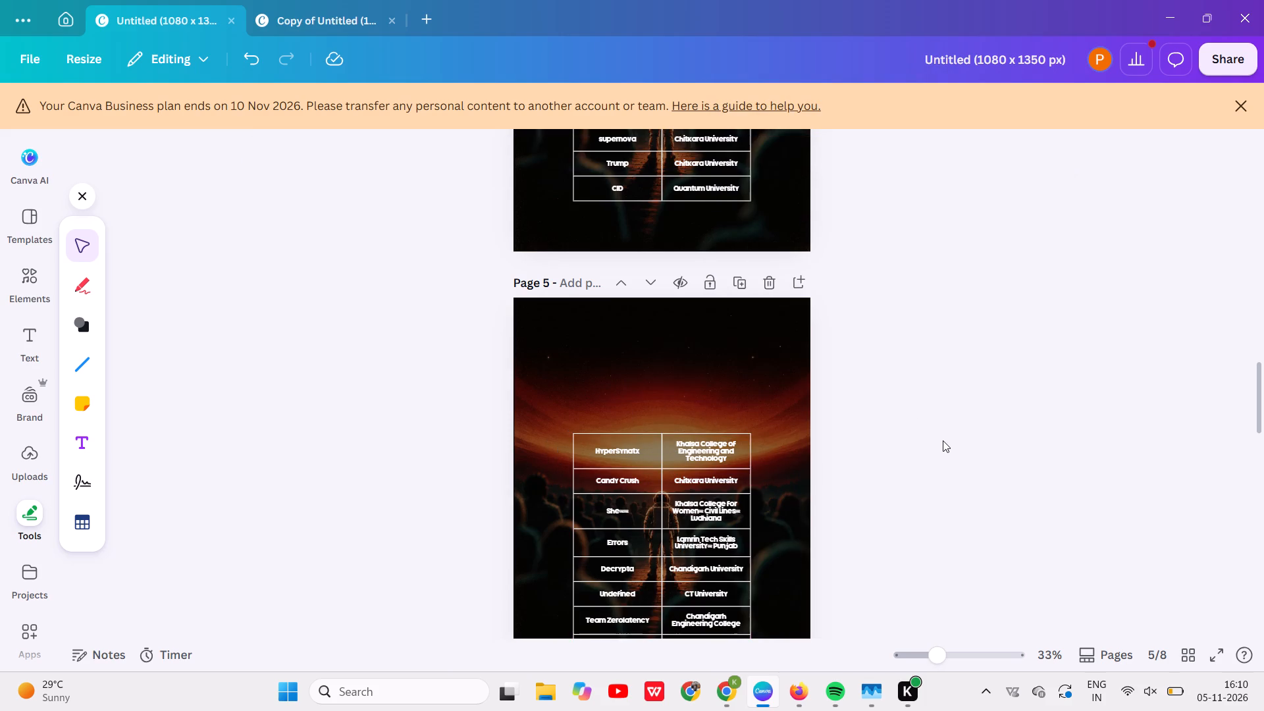
Move the filled page 5 table up, keeping it horizontally centred so all ten rows fit on the page.
{"action": "left_click_drag", "start_coordinate": [708, 541], "coordinate": [706, 455]}
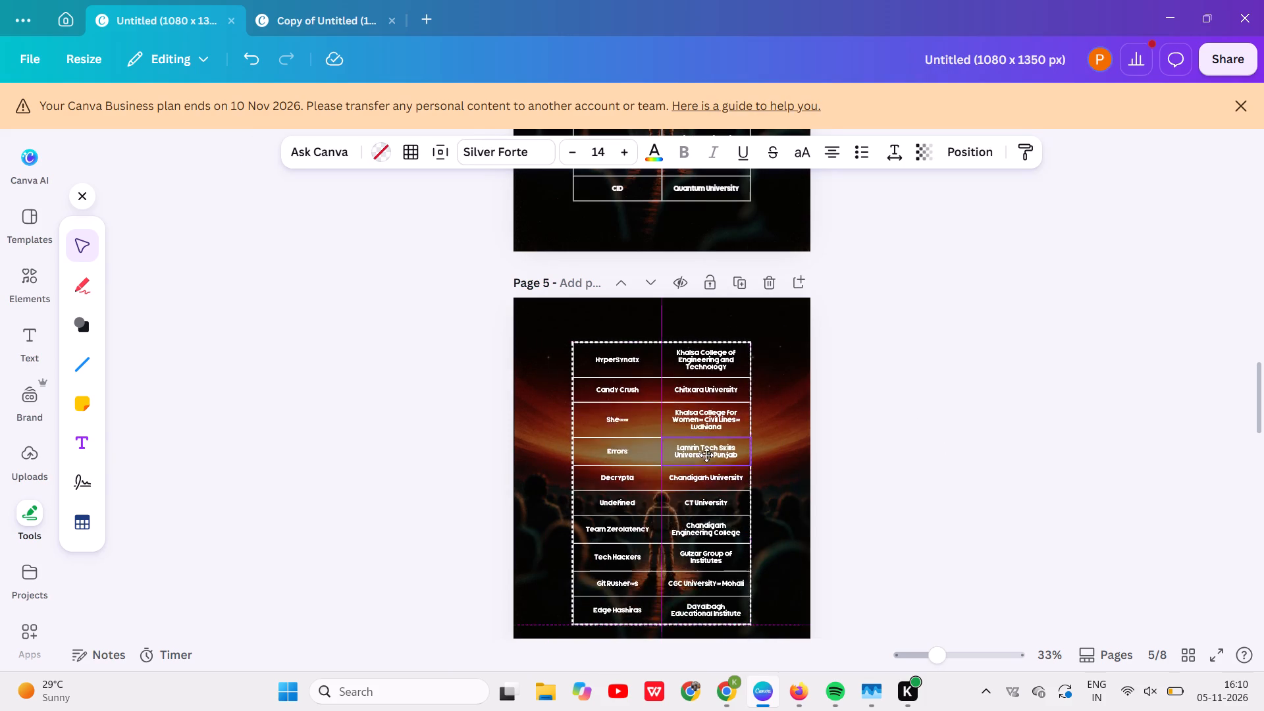
{"action": "left_click_drag", "start_coordinate": [706, 455], "coordinate": [709, 461]}
Duplicate page 6 with its blank three-column table.
{"action": "scroll", "coordinate": [888, 431], "scroll_direction": "down", "scroll_amount": 4}
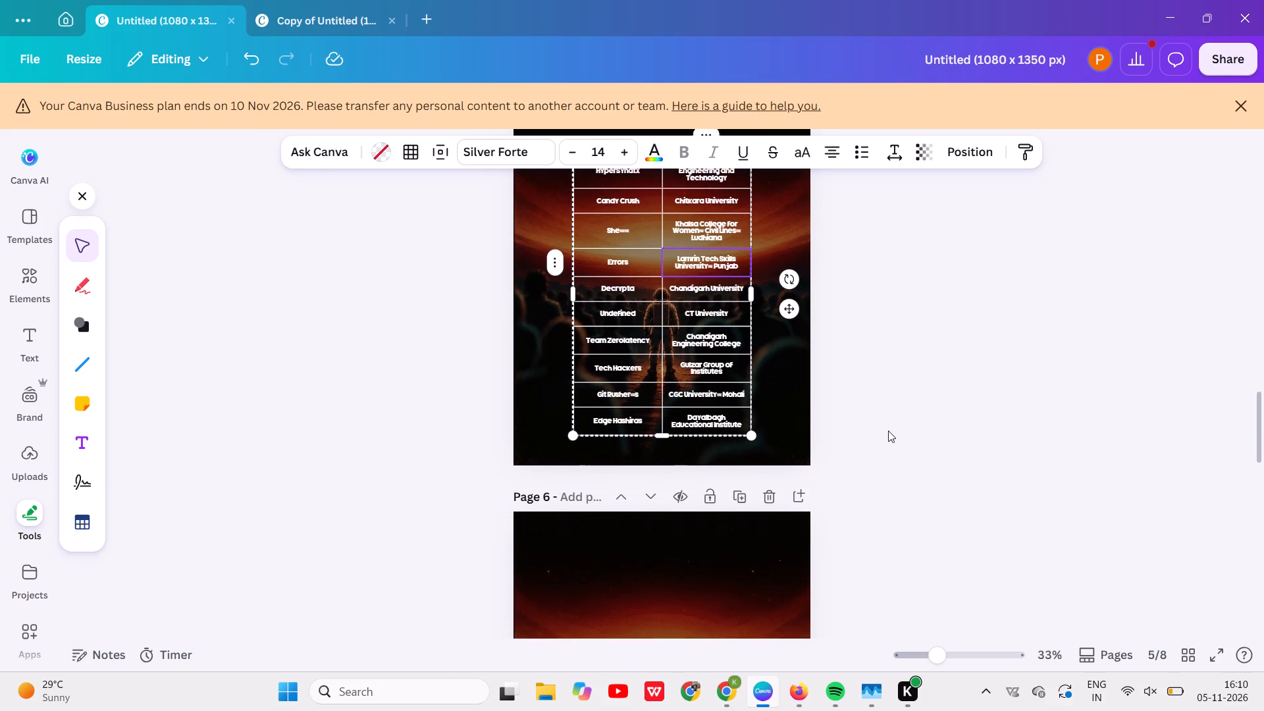
{"action": "scroll", "coordinate": [888, 431], "scroll_direction": "down", "scroll_amount": 3}
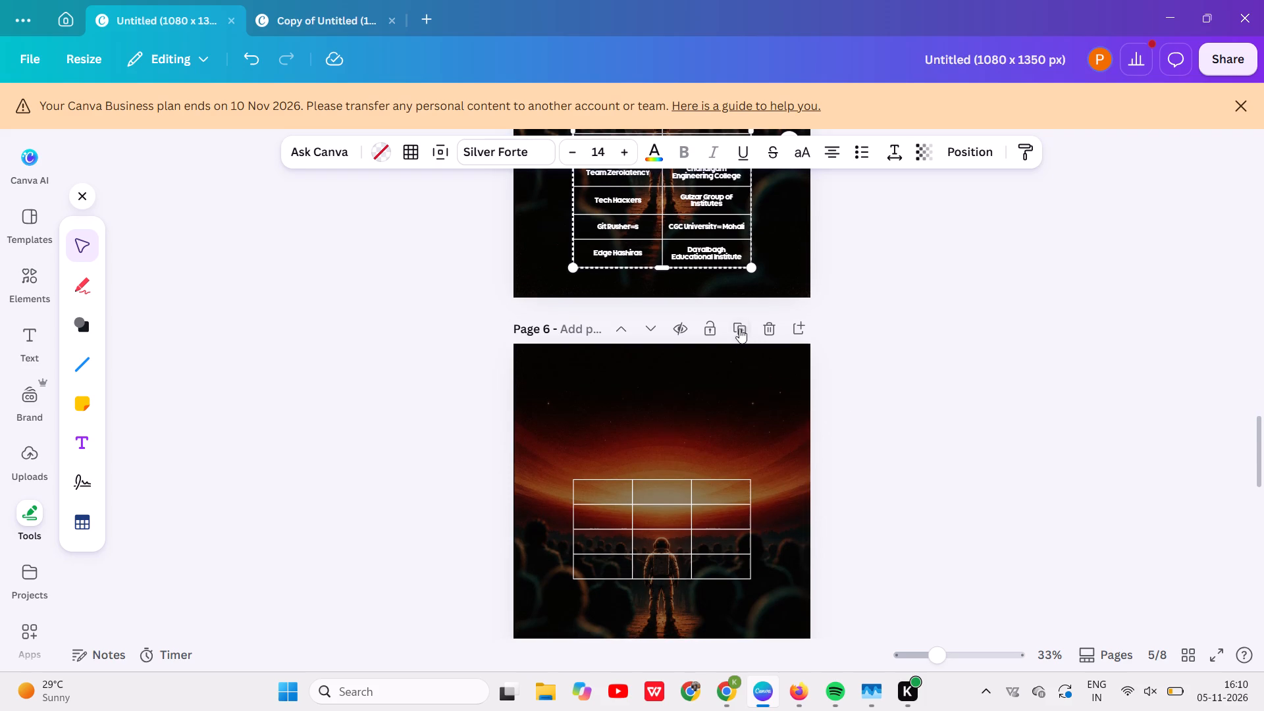
{"action": "left_click", "coordinate": [737, 324]}
Delete the third column of the blank table on page 6 to make it a two-column table.
{"action": "scroll", "coordinate": [862, 442], "scroll_direction": "up", "scroll_amount": 2}
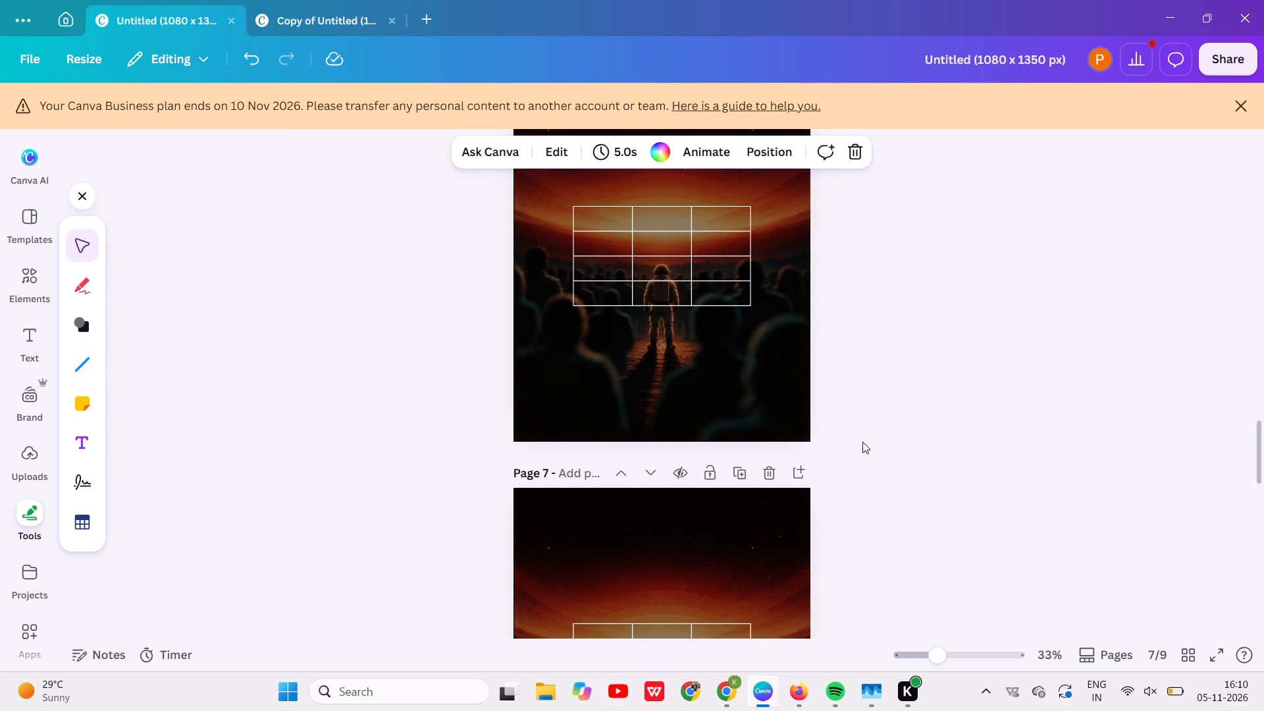
{"action": "scroll", "coordinate": [862, 442], "scroll_direction": "up", "scroll_amount": 1}
{"action": "scroll", "coordinate": [860, 442], "scroll_direction": "down", "scroll_amount": 1}
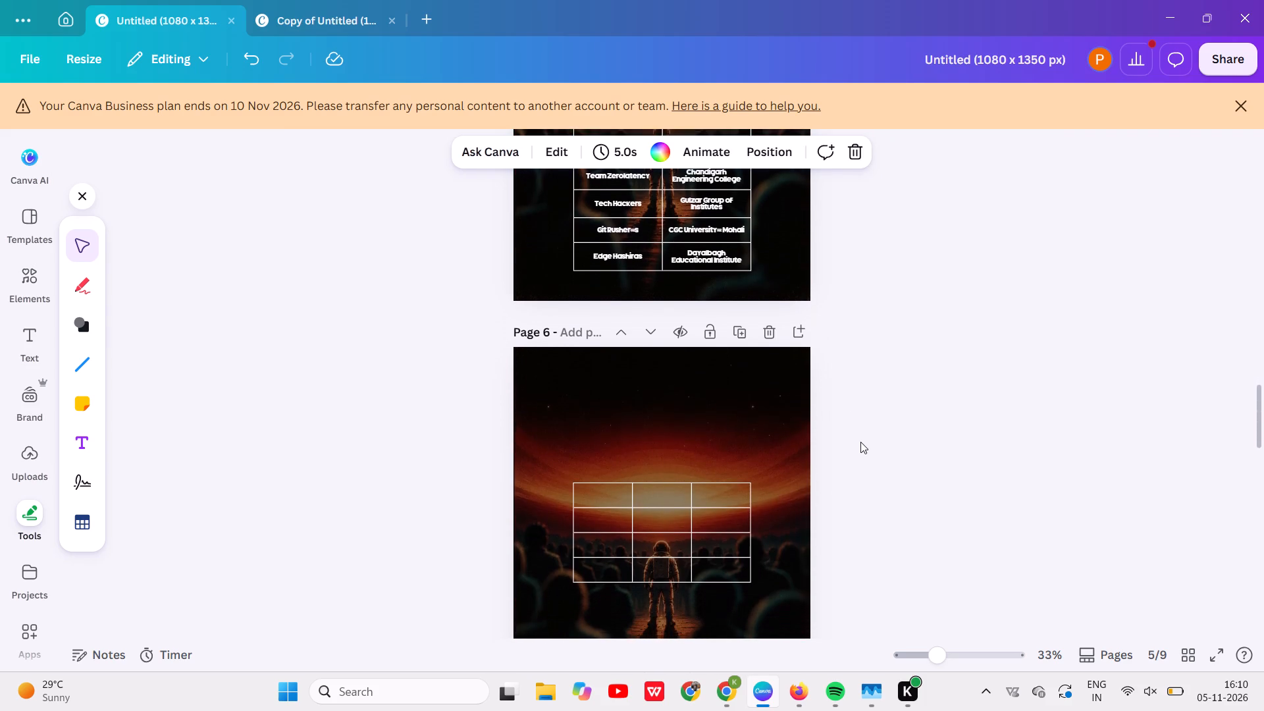
{"action": "scroll", "coordinate": [860, 442], "scroll_direction": "down", "scroll_amount": 1}
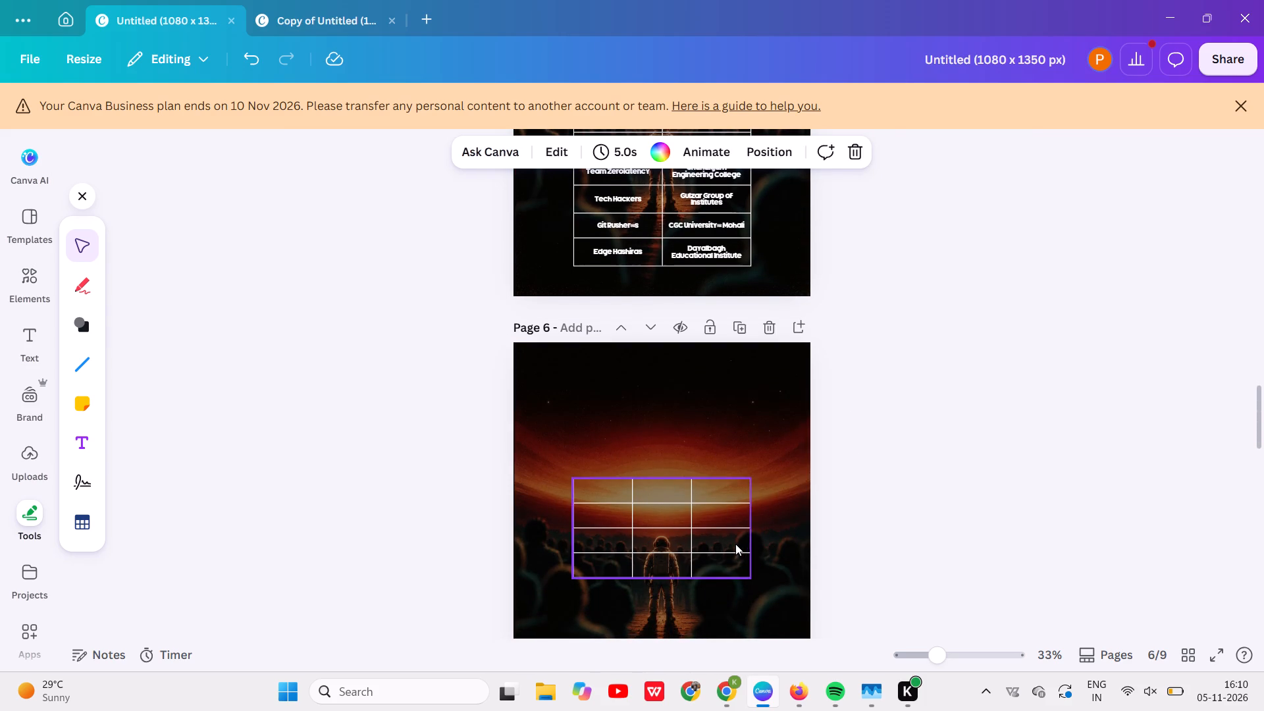
{"action": "left_click", "coordinate": [735, 544]}
{"action": "right_click", "coordinate": [735, 544]}
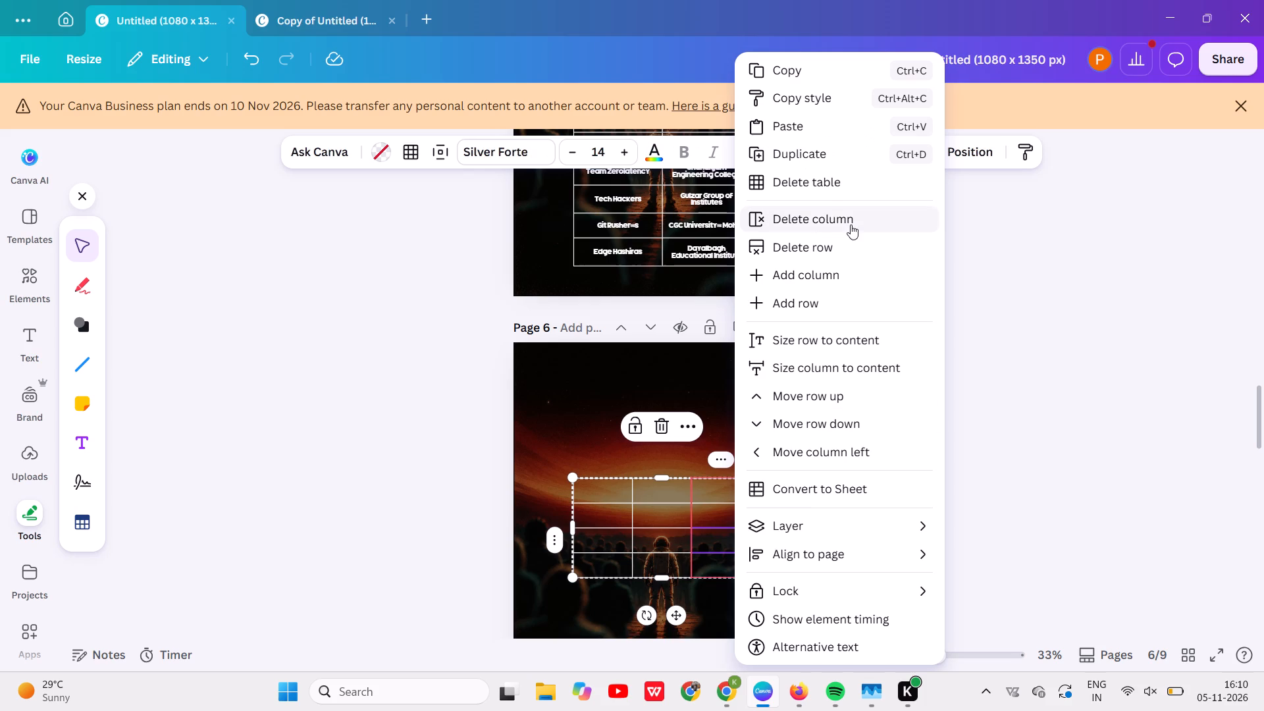
{"action": "left_click", "coordinate": [814, 222]}
Switch to the Shortlisted Teams sheet in Chrome and copy rows 41 to 50, Hail Mary through THE GUARDIANS, with their colleges.
{"action": "left_click", "coordinate": [717, 685]}
{"action": "scroll", "coordinate": [298, 437], "scroll_direction": "down", "scroll_amount": 4}
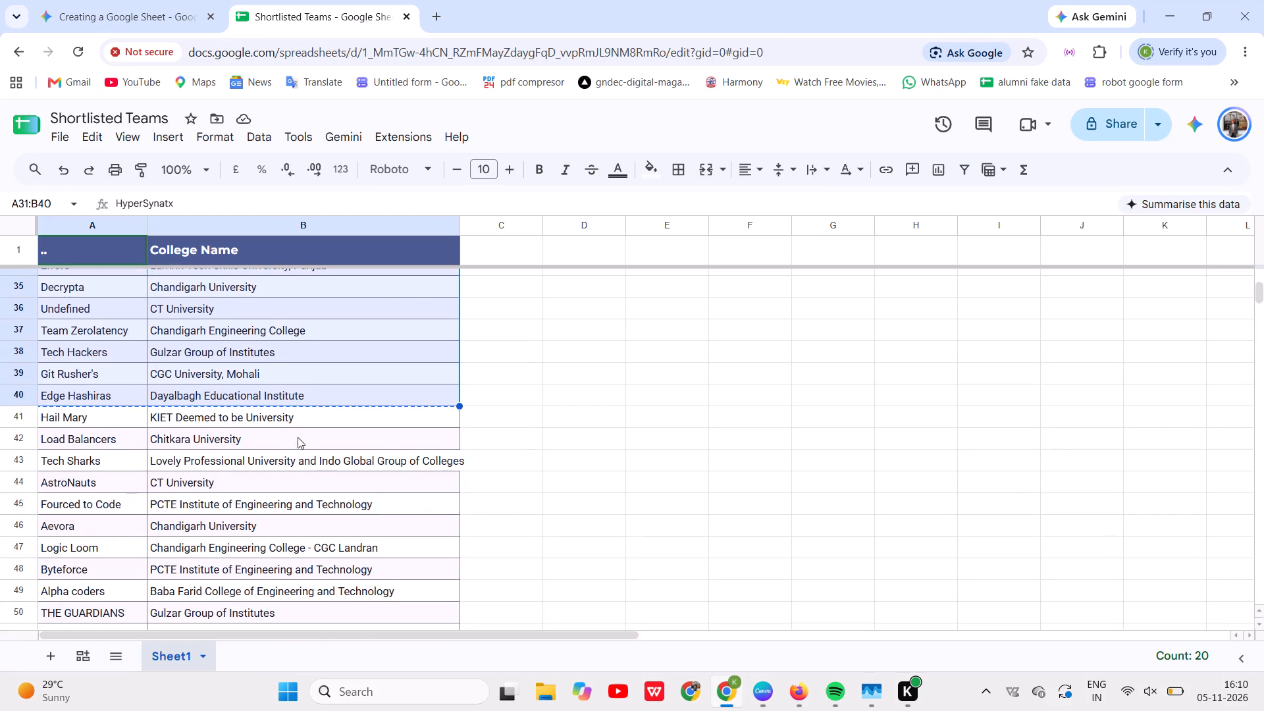
{"action": "scroll", "coordinate": [298, 437], "scroll_direction": "down", "scroll_amount": 1}
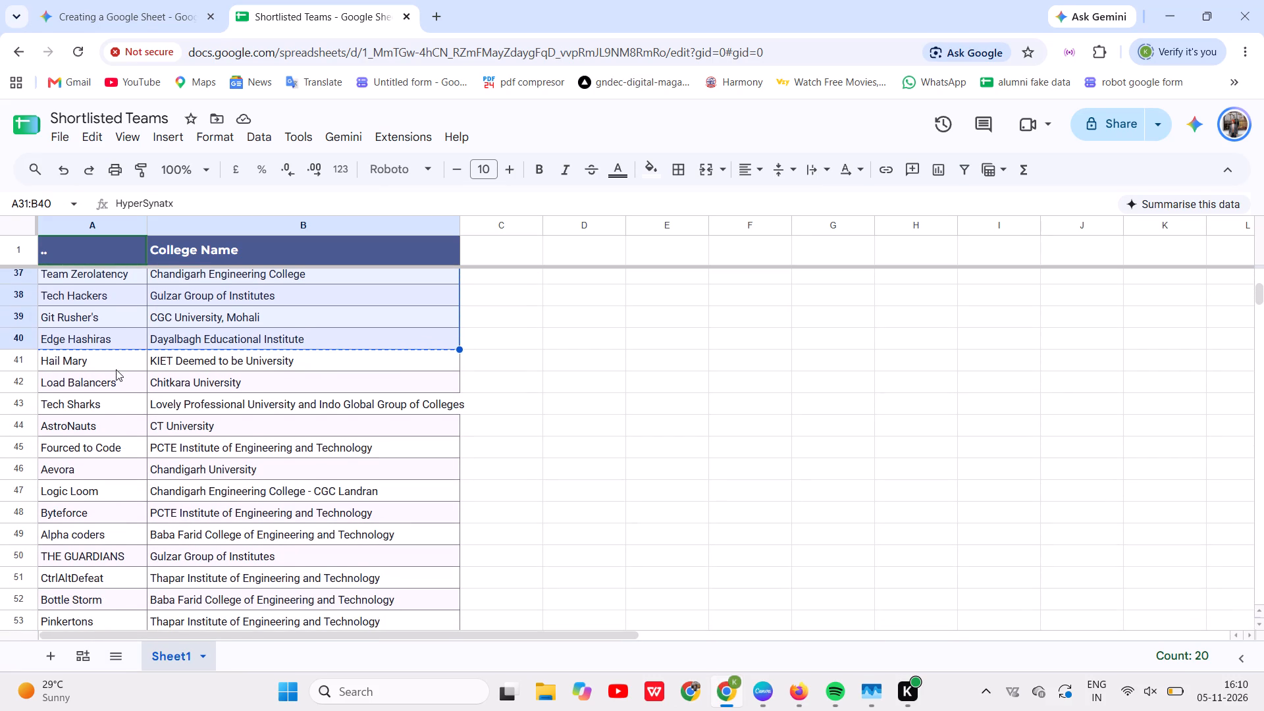
{"action": "left_click", "coordinate": [116, 363]}
{"action": "left_click_drag", "start_coordinate": [116, 363], "coordinate": [371, 567]}
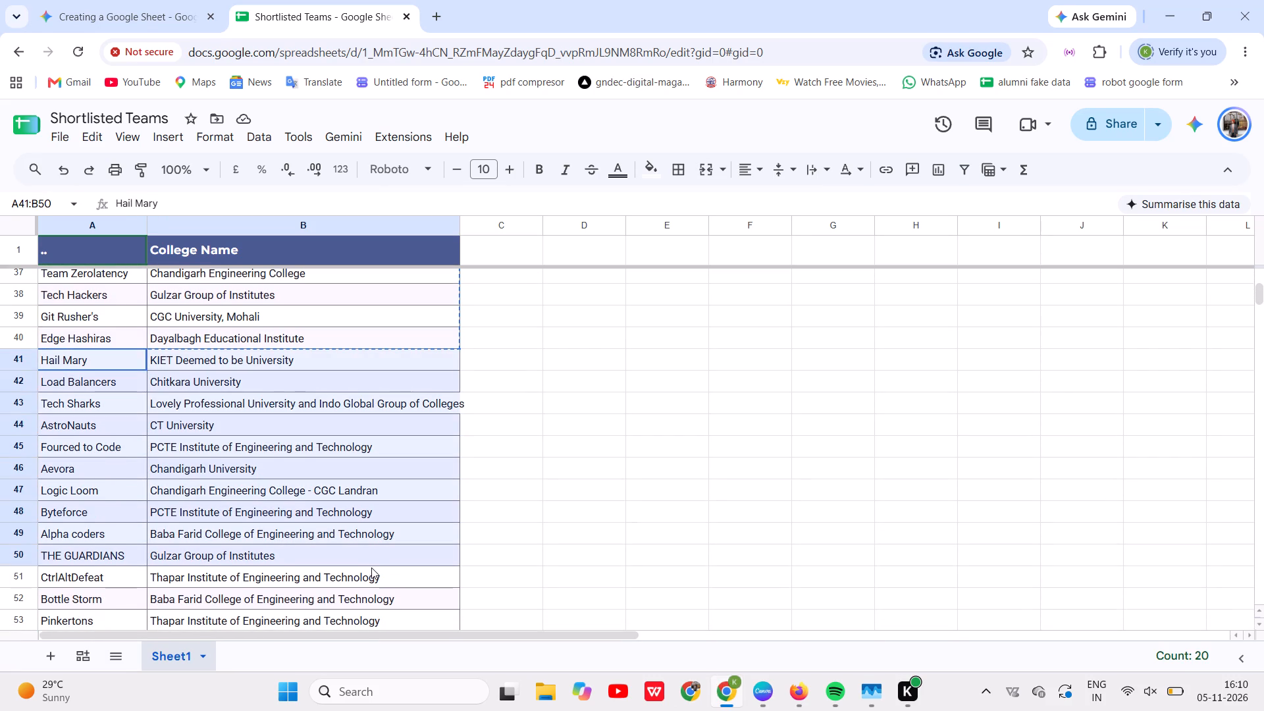
{"action": "left_click_drag", "start_coordinate": [371, 567], "coordinate": [373, 567]}
{"action": "key", "text": "ctrl+c"}
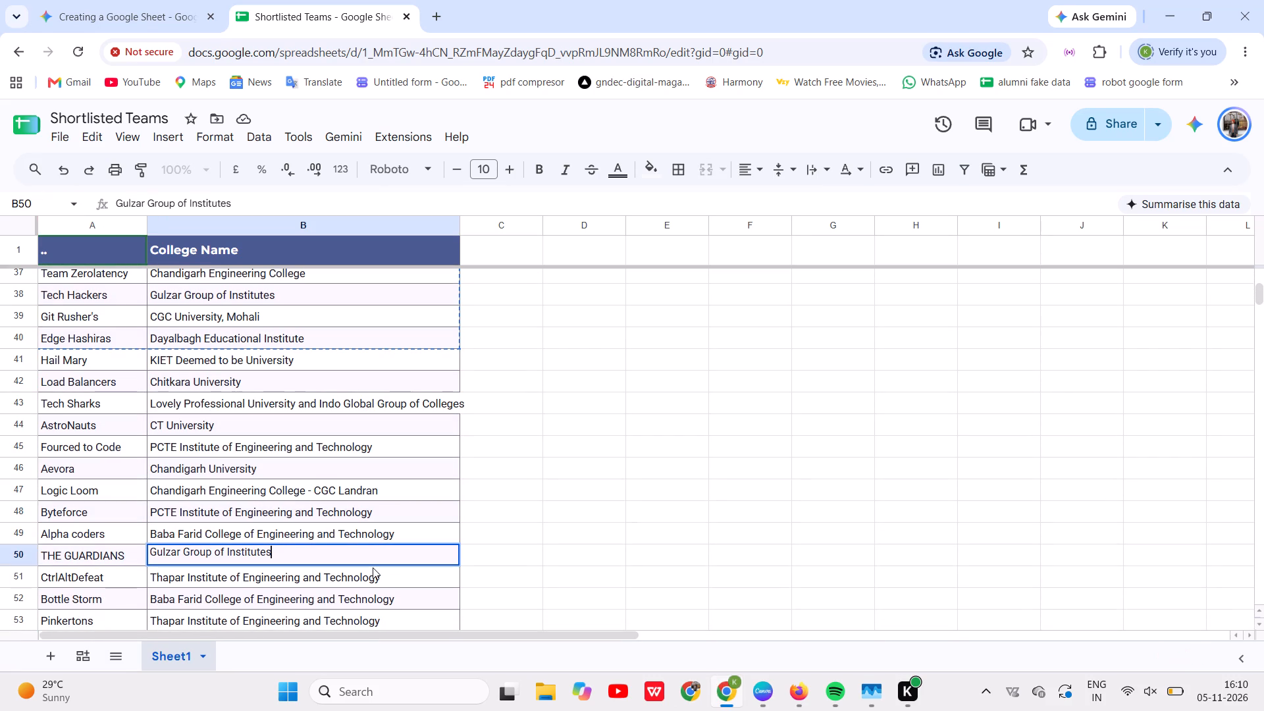
{"action": "left_click", "coordinate": [555, 521]}
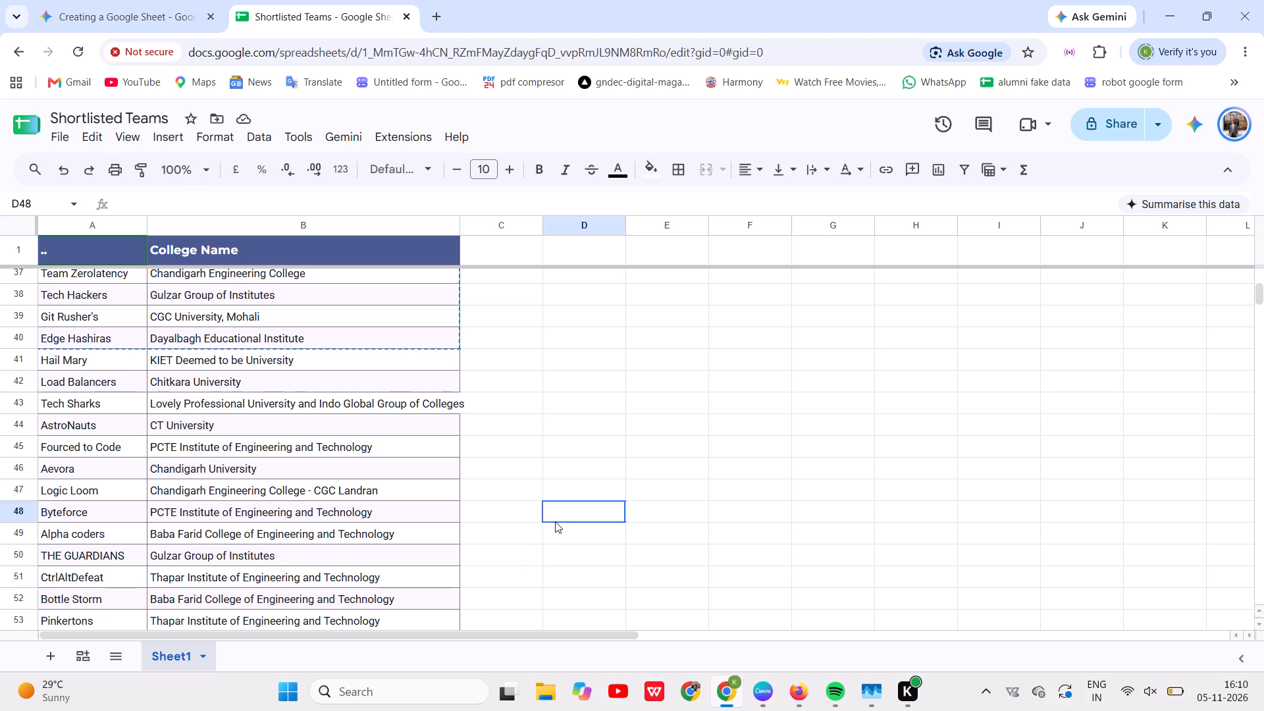
{"action": "left_click", "coordinate": [88, 340]}
{"action": "left_click", "coordinate": [80, 357]}
{"action": "left_click_drag", "start_coordinate": [80, 357], "coordinate": [344, 548]}
{"action": "key", "text": "ctrl+c"}
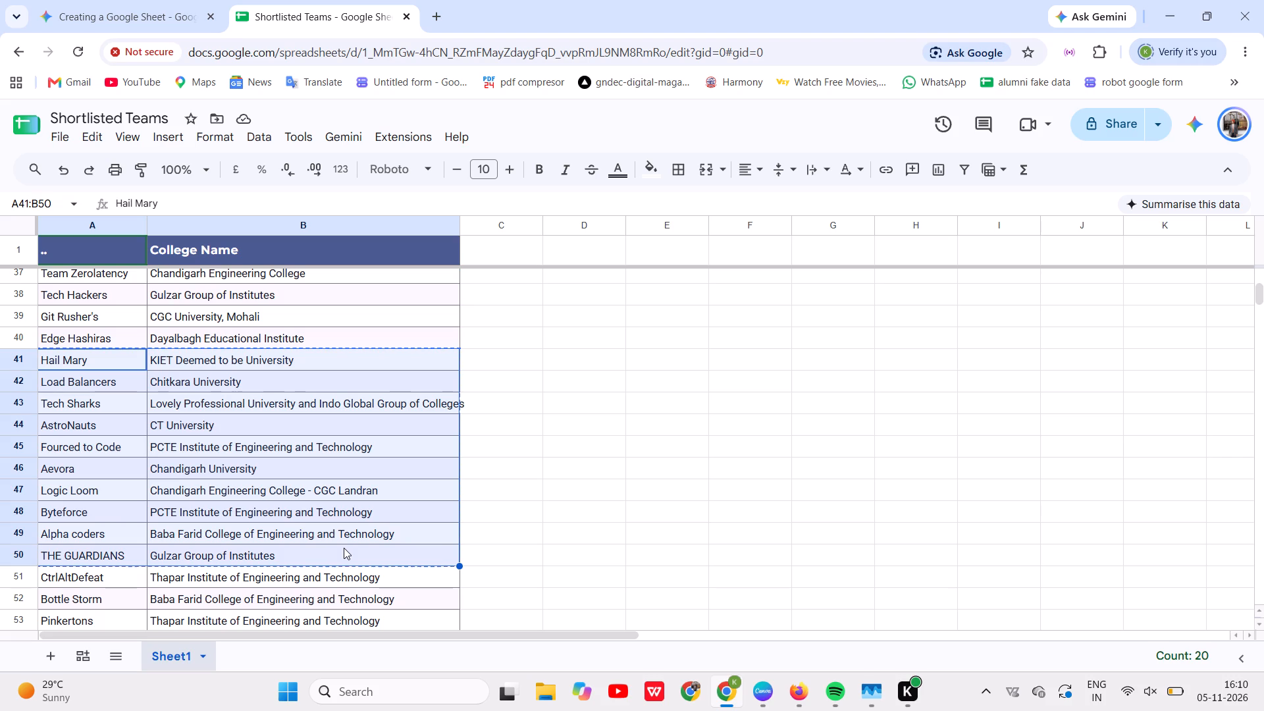
Switch to Canva and paste the ten copied teams and colleges into the blank table on page 6, starting at its first cell.
{"action": "left_click", "coordinate": [749, 697]}
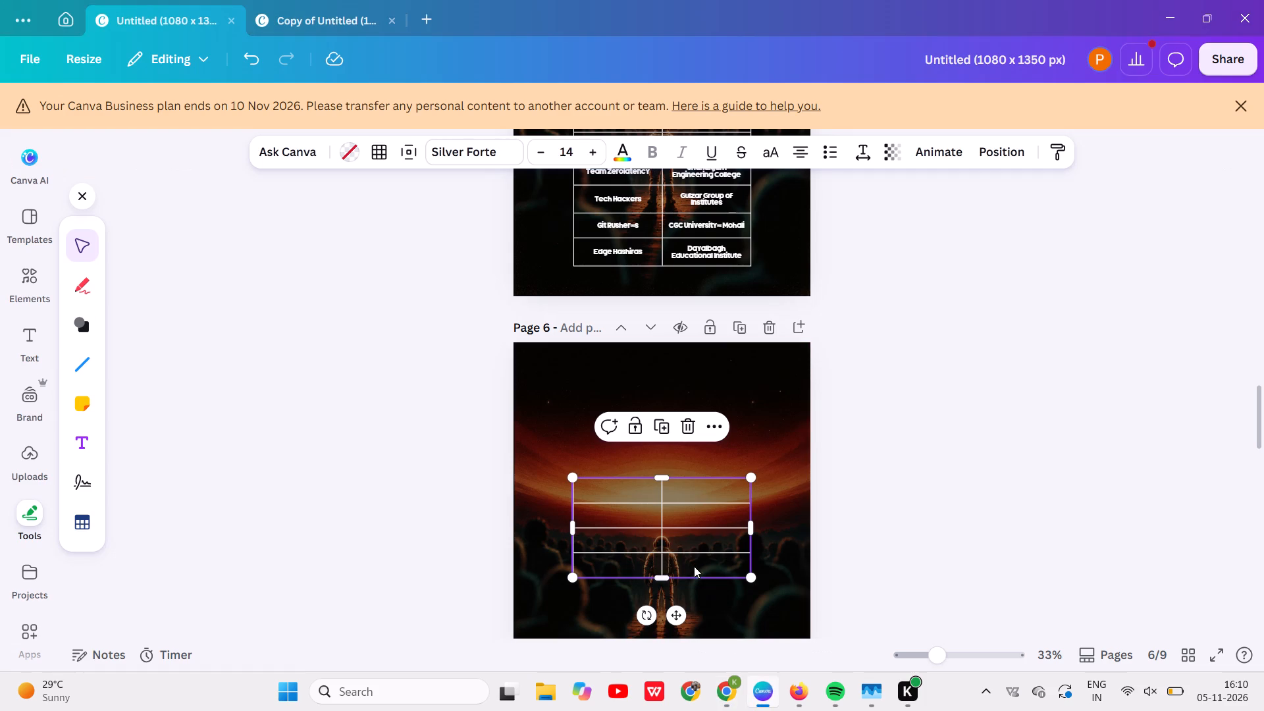
{"action": "left_click", "coordinate": [618, 492]}
{"action": "key", "text": "ctrl+v"}
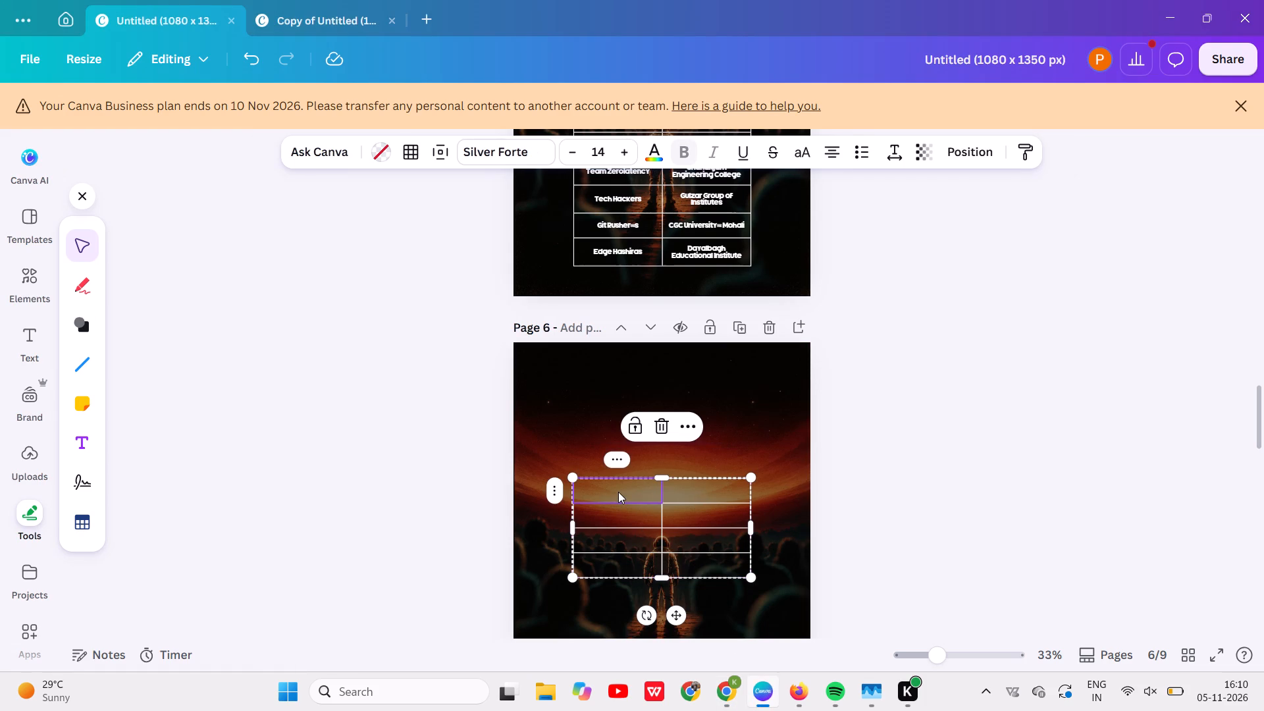
{"action": "left_click", "coordinate": [1024, 439]}
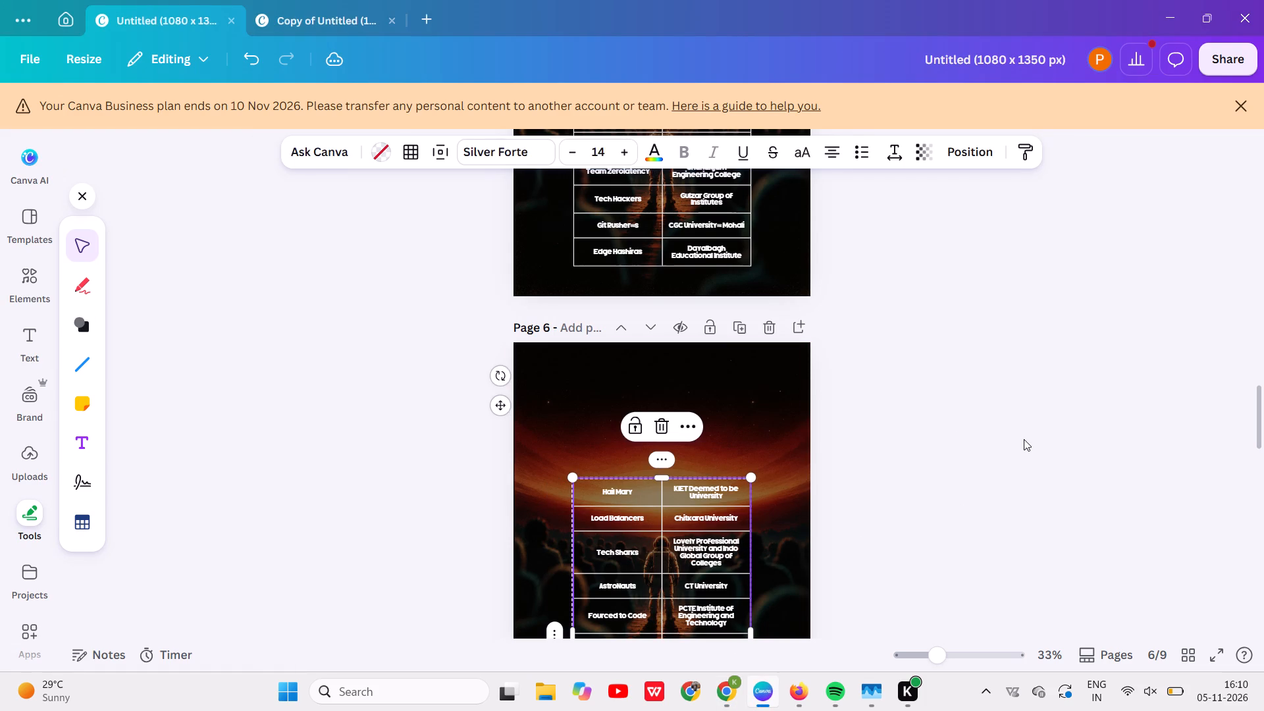
Move the filled page 6 table up so all ten rows fit on the page.
{"action": "left_click_drag", "start_coordinate": [703, 551], "coordinate": [716, 446]}
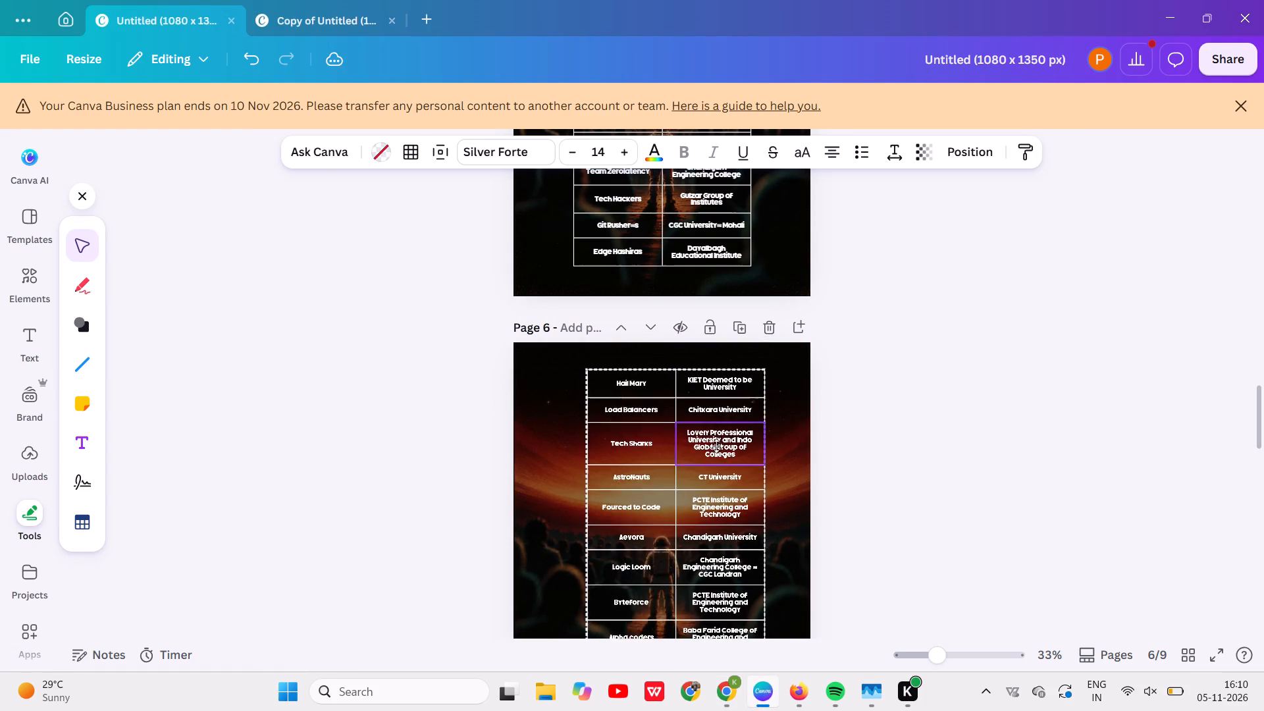
{"action": "left_click_drag", "start_coordinate": [716, 446], "coordinate": [712, 442]}
{"action": "scroll", "coordinate": [957, 429], "scroll_direction": "down", "scroll_amount": 2}
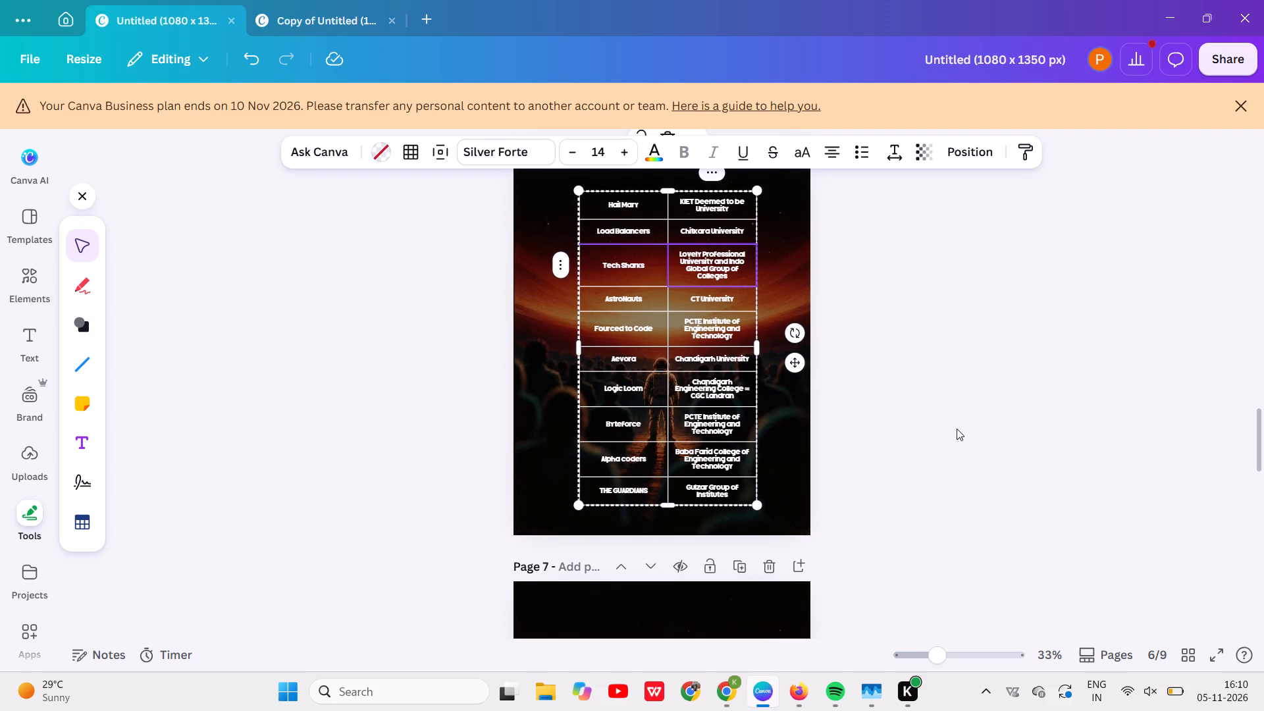
Duplicate page 7 with its blank three-column table.
{"action": "scroll", "coordinate": [957, 429], "scroll_direction": "down", "scroll_amount": 3}
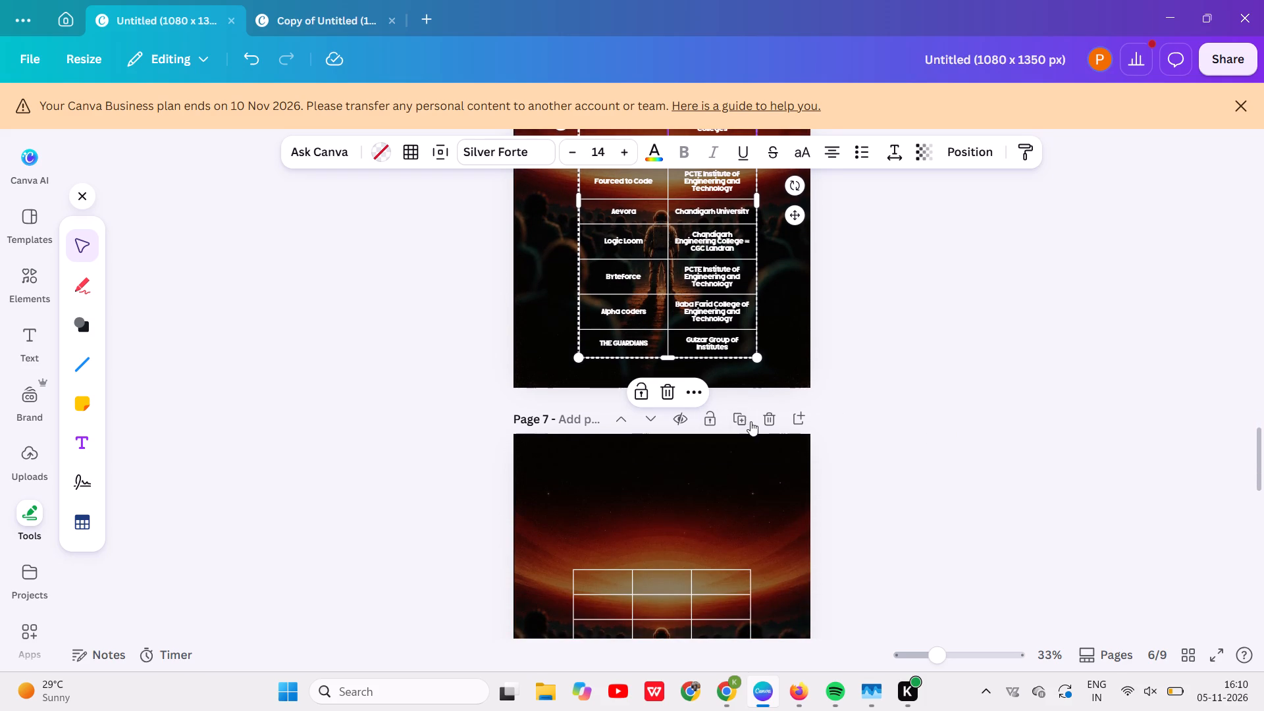
{"action": "left_click", "coordinate": [743, 422]}
{"action": "scroll", "coordinate": [892, 425], "scroll_direction": "down", "scroll_amount": 1}
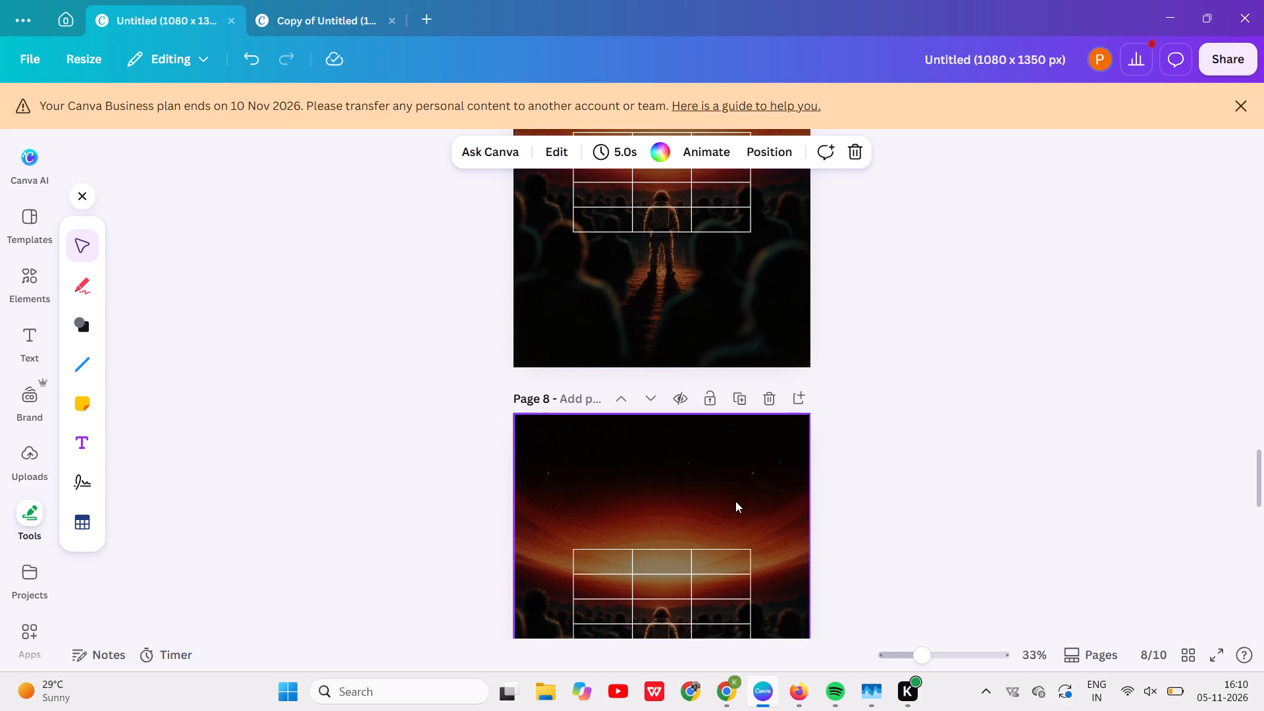
Review the poster pages from the cover to the last page, examining the filled team tables and the remaining blank pages.
{"action": "scroll", "coordinate": [735, 501], "scroll_direction": "up", "scroll_amount": 2}
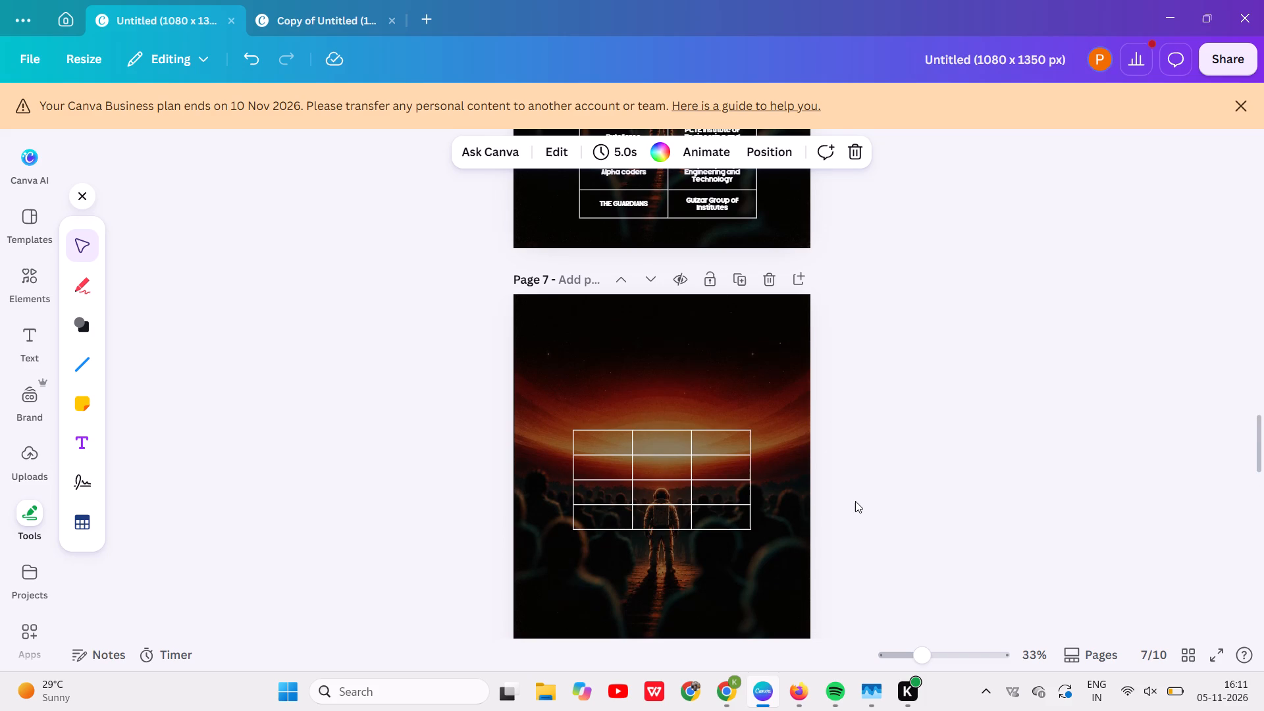
{"action": "scroll", "coordinate": [855, 501], "scroll_direction": "up", "scroll_amount": 2}
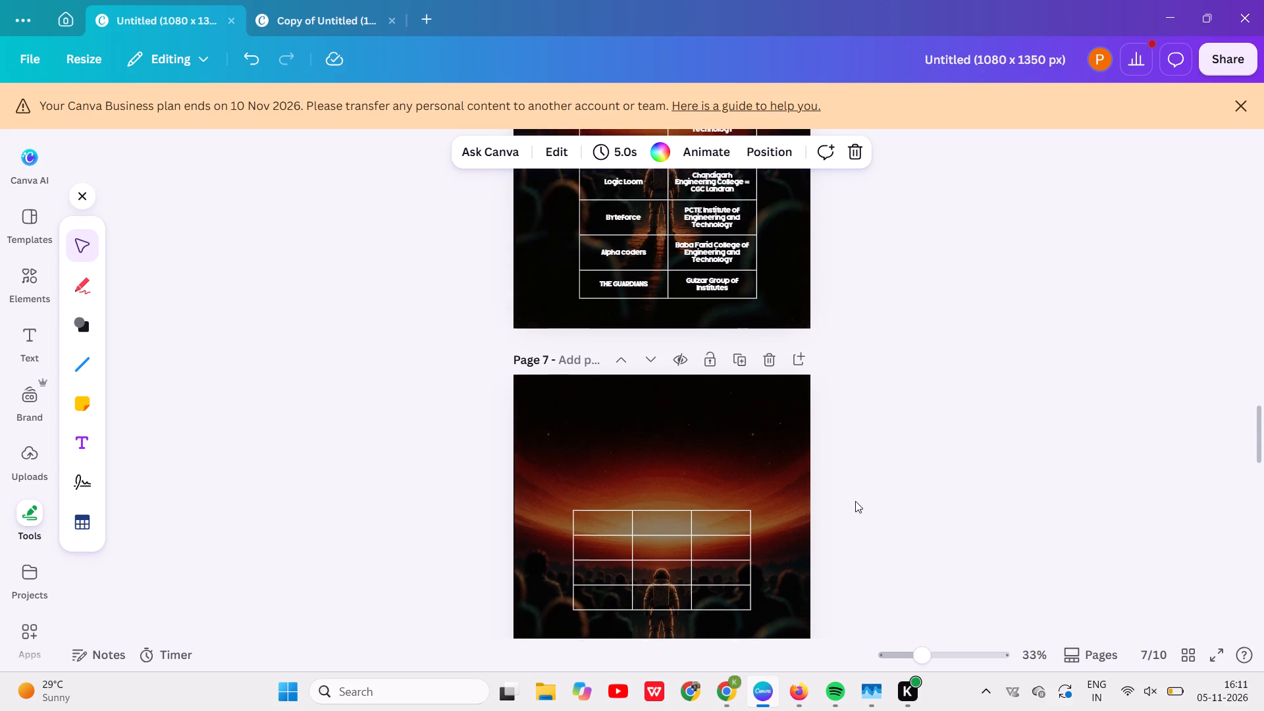
{"action": "scroll", "coordinate": [855, 501], "scroll_direction": "up", "scroll_amount": 8}
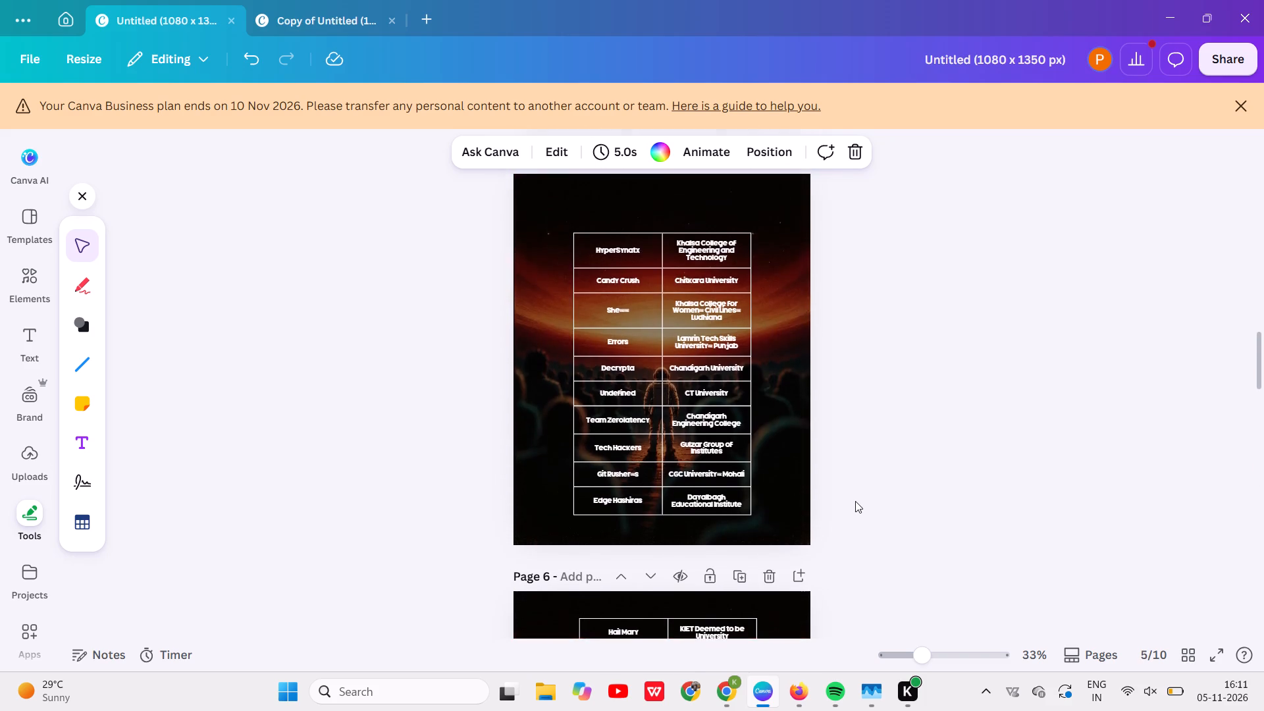
{"action": "scroll", "coordinate": [855, 501], "scroll_direction": "up", "scroll_amount": 4}
{"action": "scroll", "coordinate": [855, 501], "scroll_direction": "down", "scroll_amount": 1}
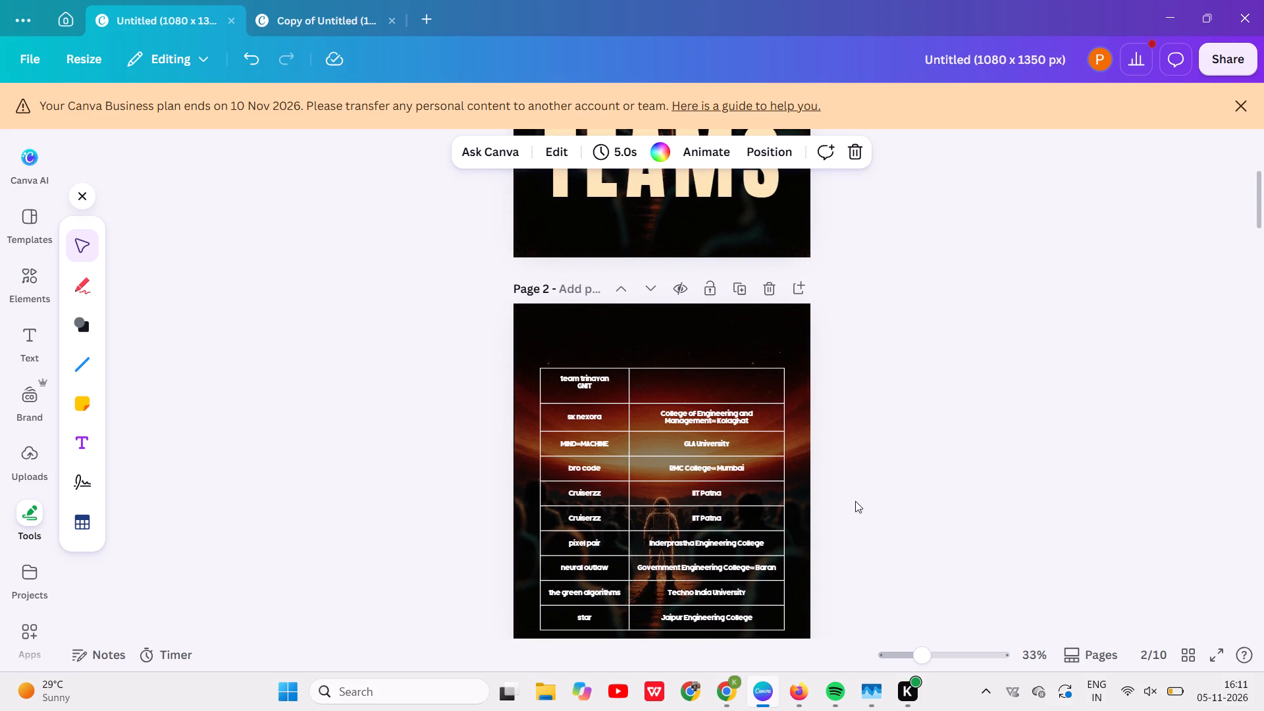
{"action": "scroll", "coordinate": [855, 501], "scroll_direction": "down", "scroll_amount": 1}
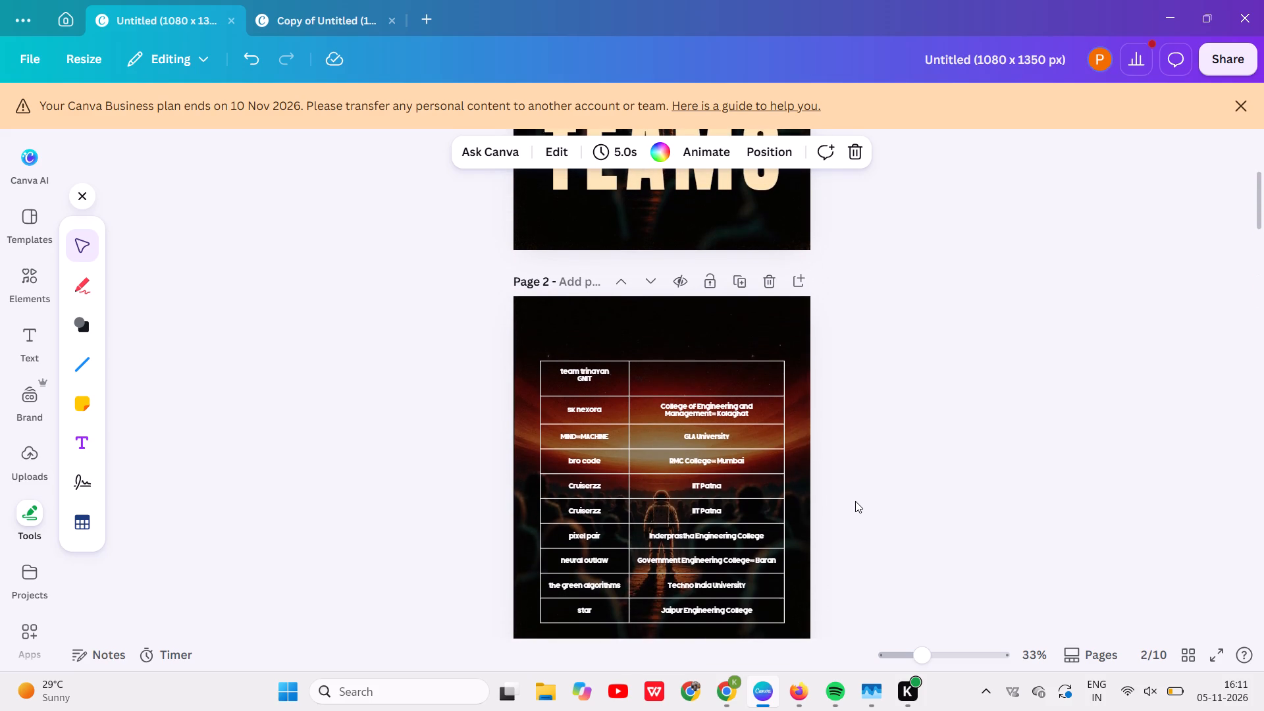
{"action": "scroll", "coordinate": [855, 501], "scroll_direction": "down", "scroll_amount": 1}
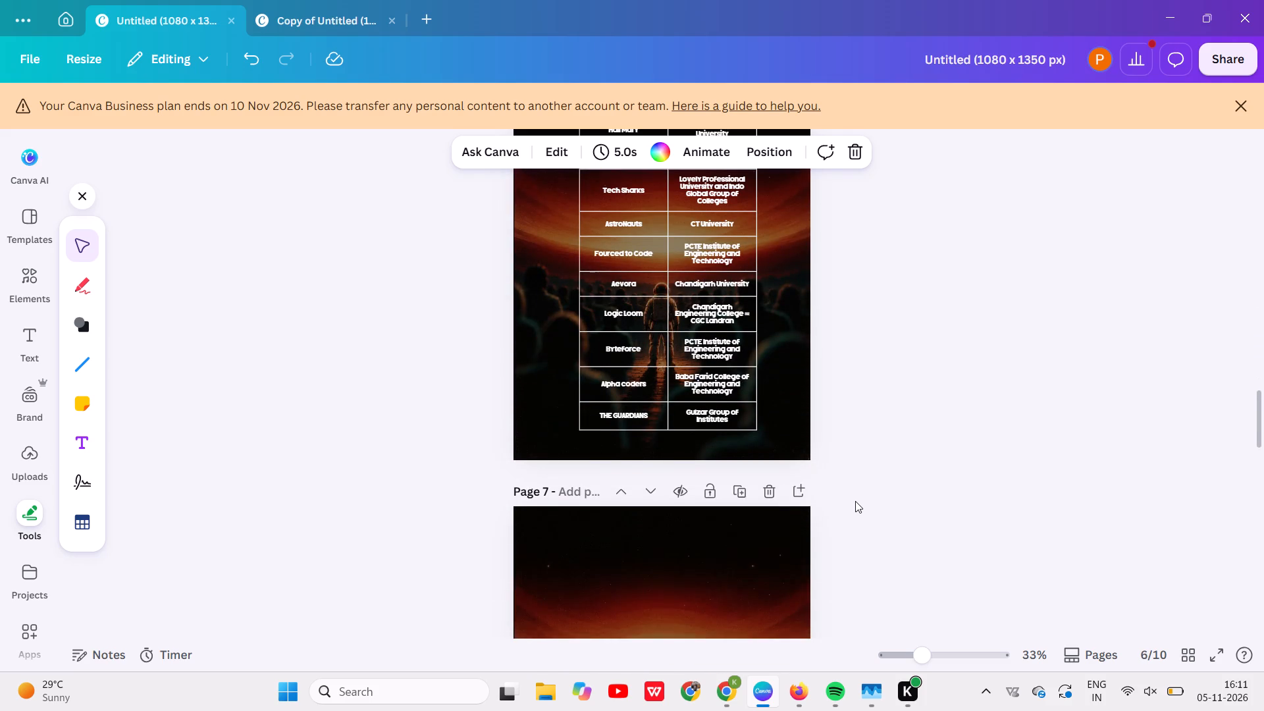
{"action": "scroll", "coordinate": [855, 501], "scroll_direction": "down", "scroll_amount": 2}
{"action": "scroll", "coordinate": [855, 501], "scroll_direction": "up", "scroll_amount": 1}
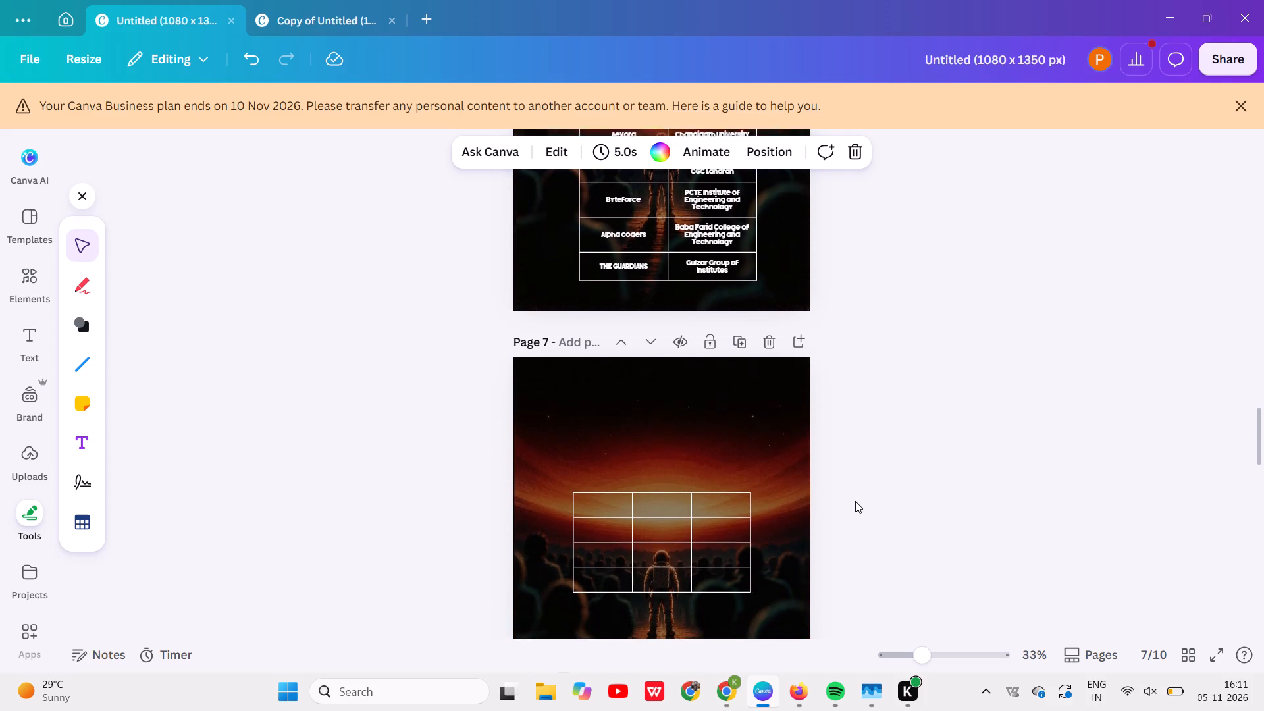
{"action": "scroll", "coordinate": [855, 501], "scroll_direction": "up", "scroll_amount": 4}
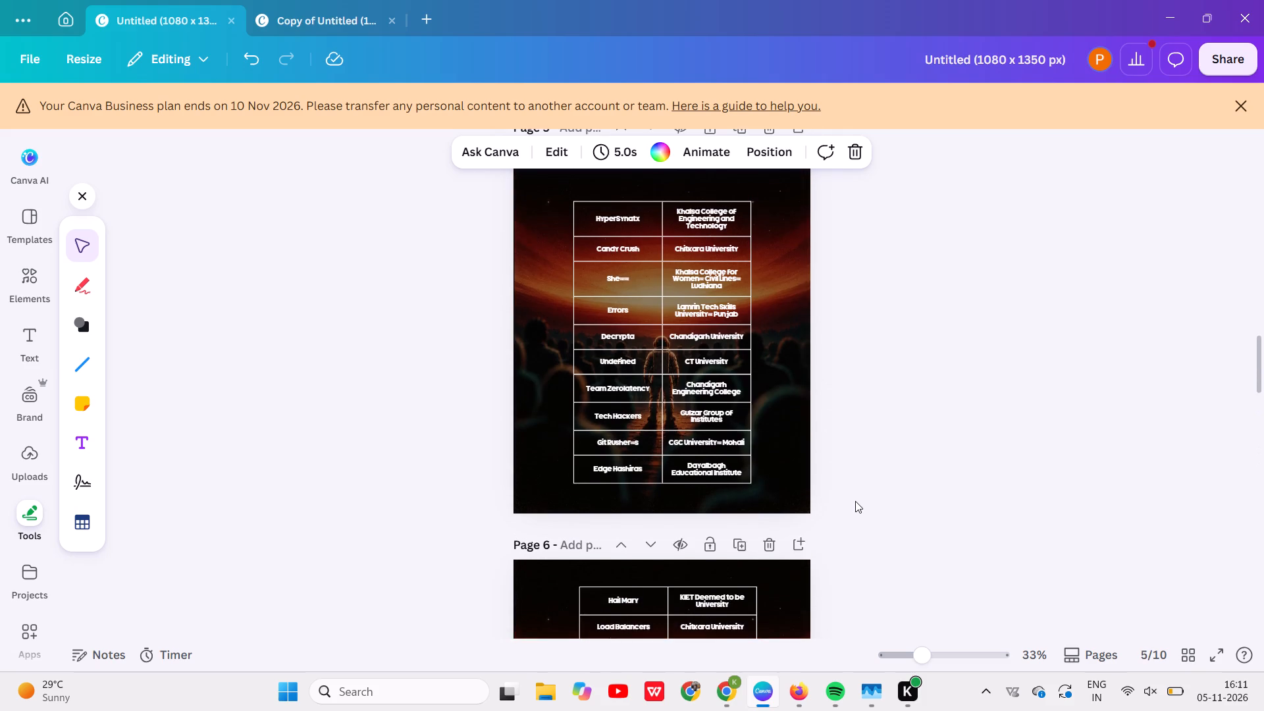
{"action": "scroll", "coordinate": [855, 501], "scroll_direction": "up", "scroll_amount": 5}
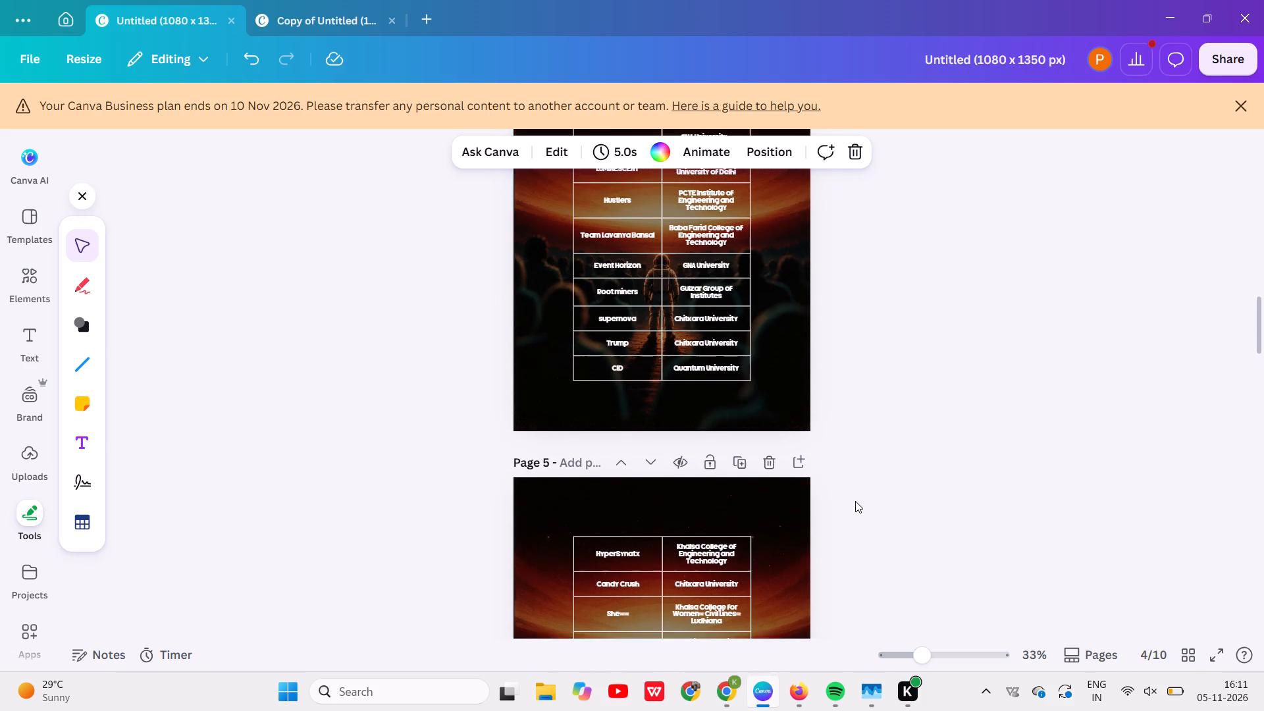
{"action": "scroll", "coordinate": [855, 501], "scroll_direction": "up", "scroll_amount": 8}
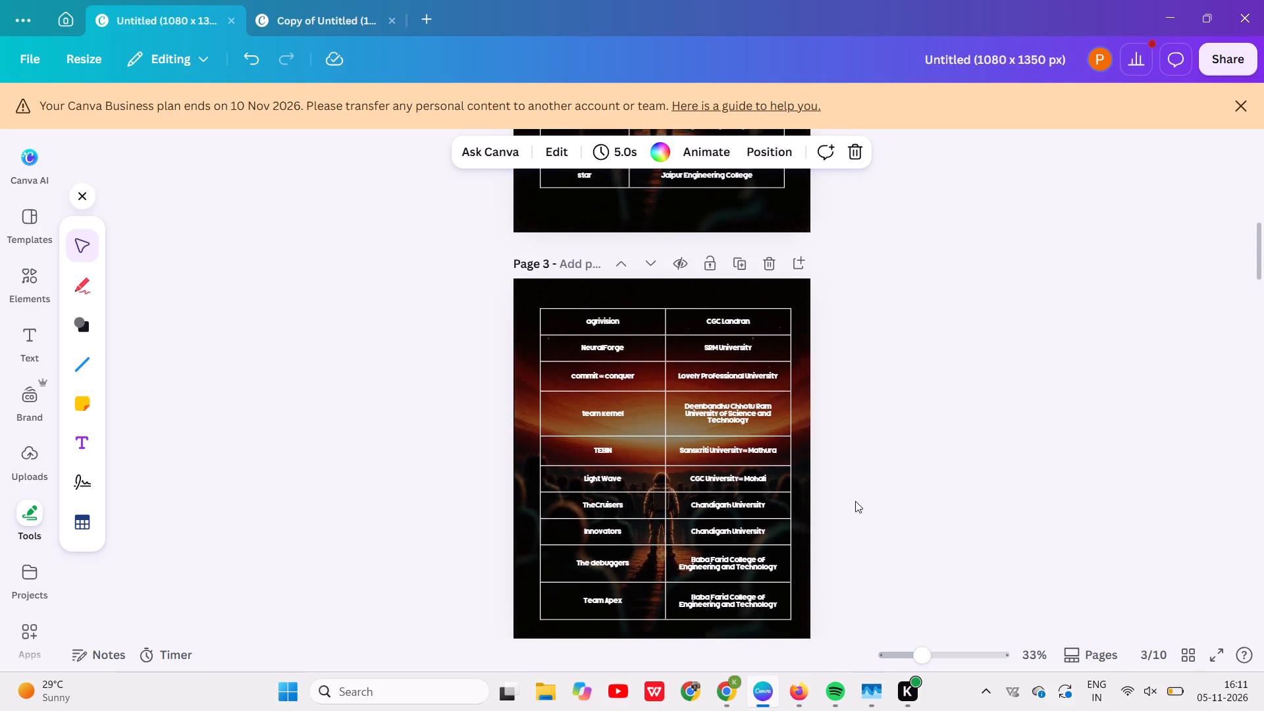
{"action": "scroll", "coordinate": [855, 501], "scroll_direction": "up", "scroll_amount": 3}
{"action": "scroll", "coordinate": [855, 501], "scroll_direction": "down", "scroll_amount": 5}
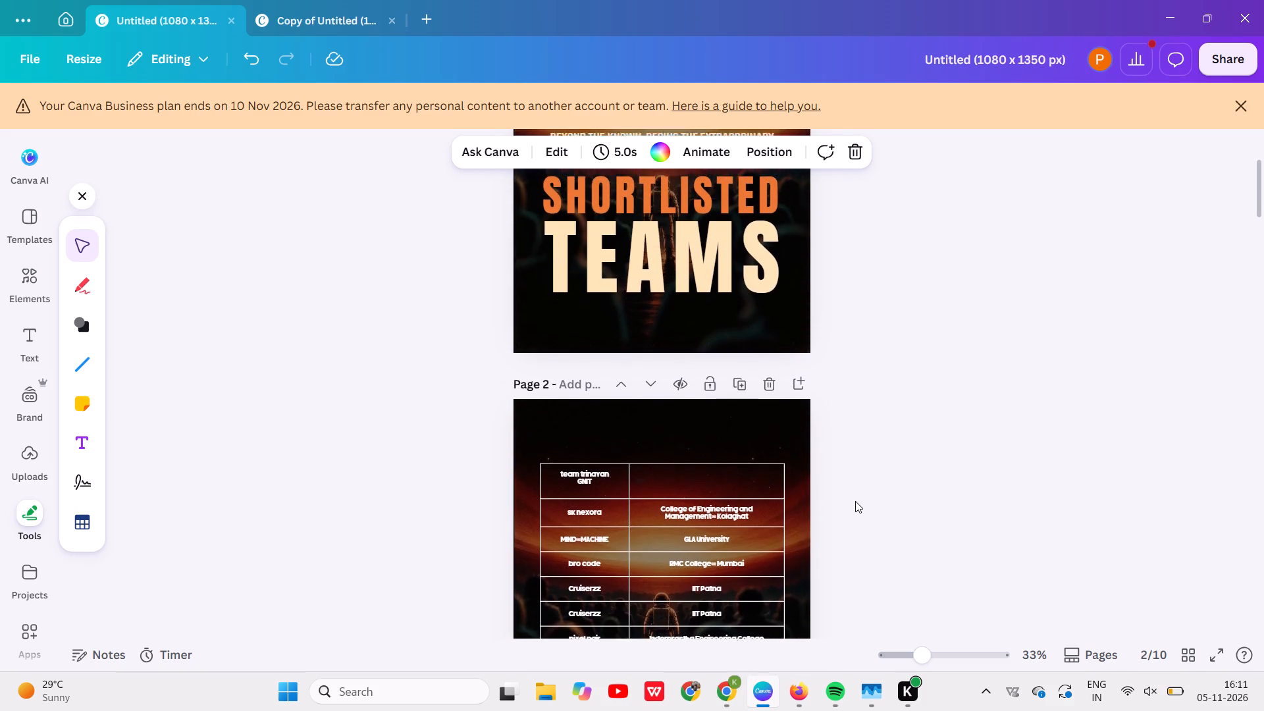
{"action": "scroll", "coordinate": [855, 501], "scroll_direction": "down", "scroll_amount": 10}
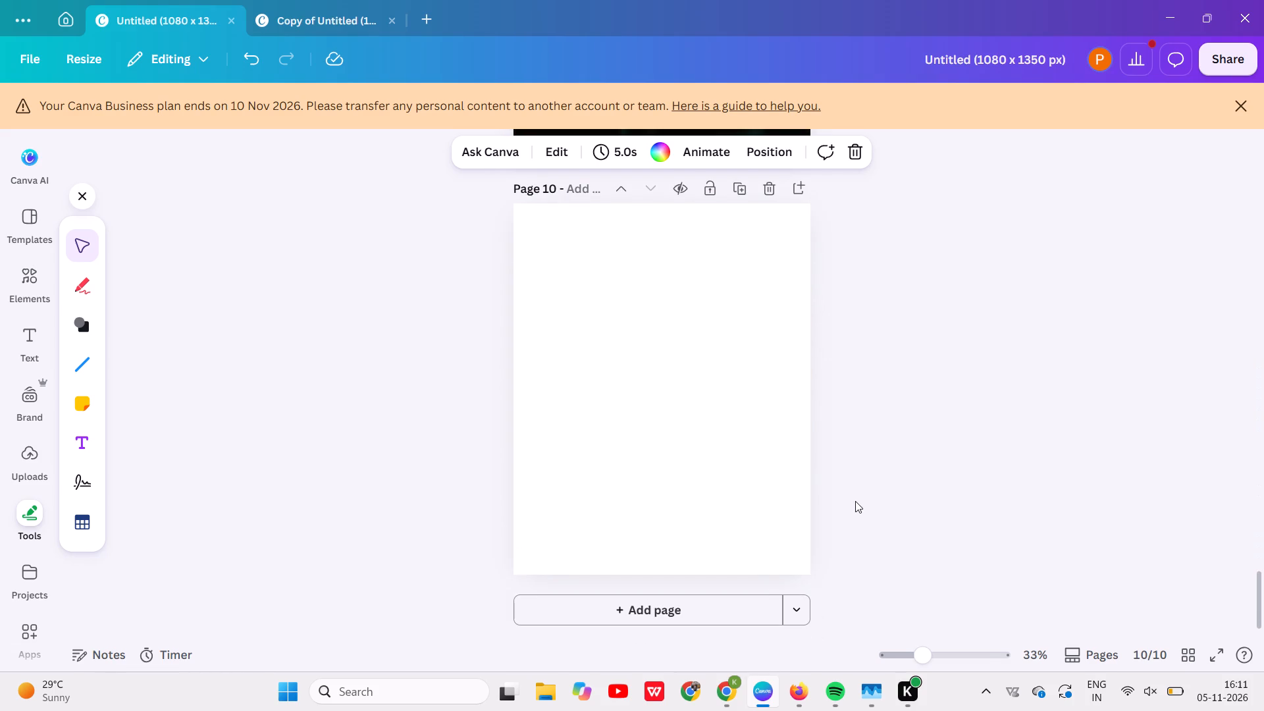
{"action": "scroll", "coordinate": [855, 501], "scroll_direction": "down", "scroll_amount": 1}
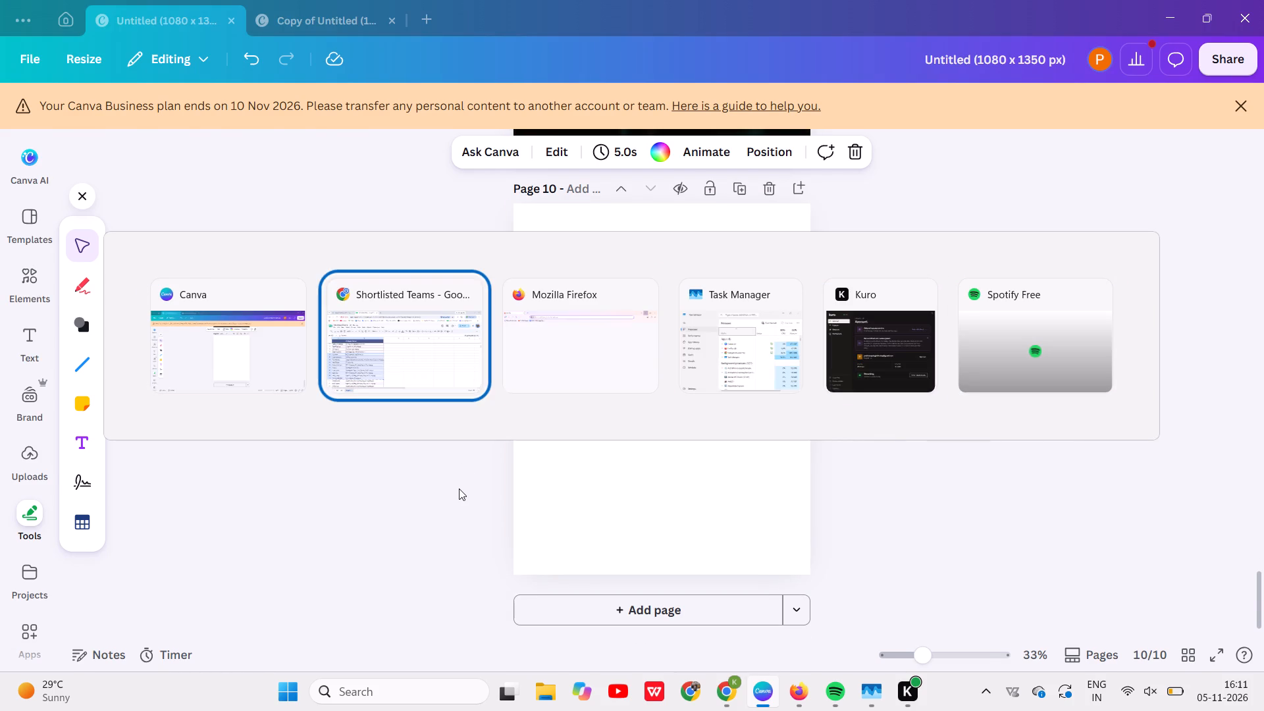
Switch to the Shortlisted Teams sheet in Chrome and examine the remaining teams to its end, plus the first rows.
{"action": "scroll", "coordinate": [596, 527], "scroll_direction": "down", "scroll_amount": 3}
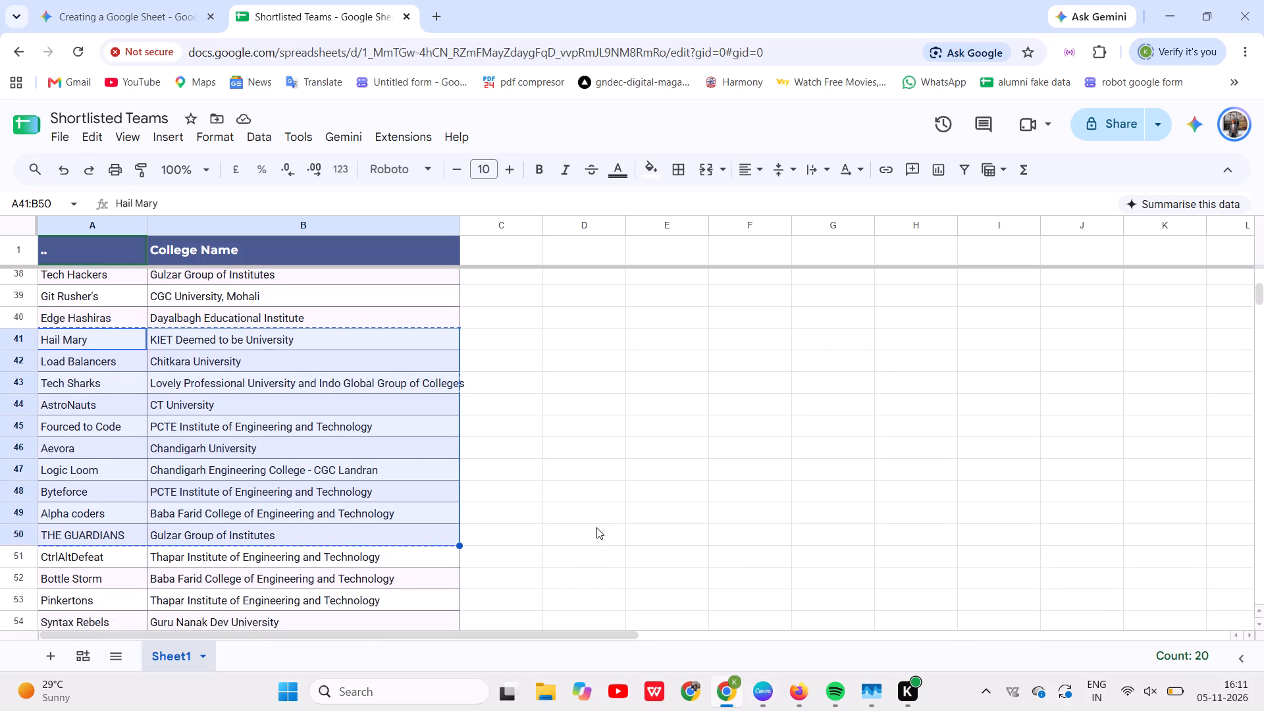
{"action": "scroll", "coordinate": [596, 527], "scroll_direction": "down", "scroll_amount": 7}
{"action": "scroll", "coordinate": [596, 527], "scroll_direction": "right", "scroll_amount": 1}
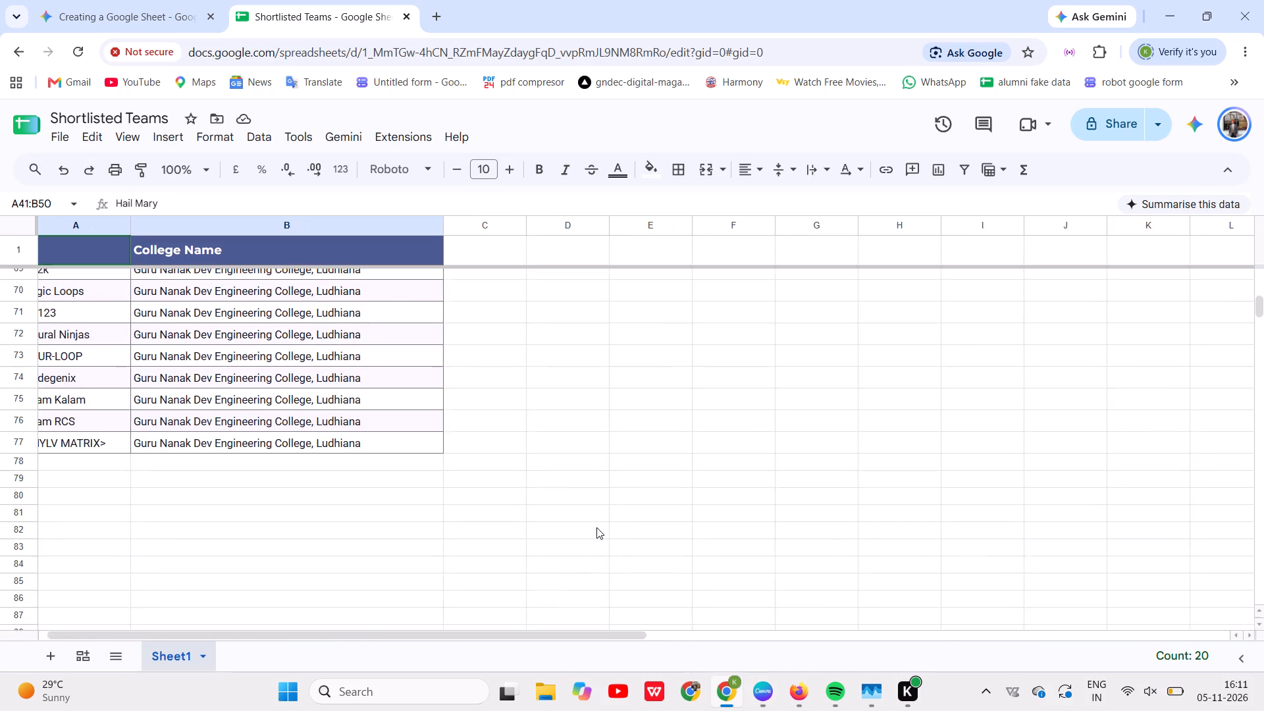
{"action": "scroll", "coordinate": [596, 527], "scroll_direction": "right", "scroll_amount": 1}
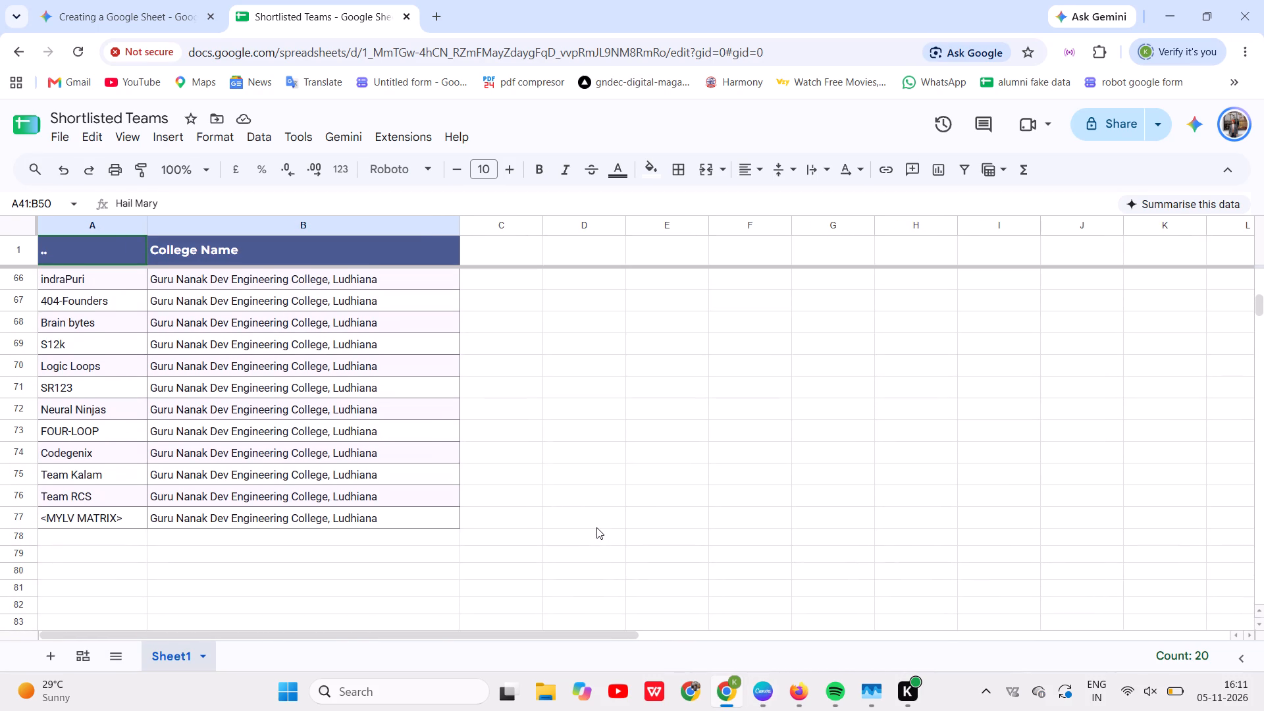
{"action": "scroll", "coordinate": [596, 527], "scroll_direction": "up", "scroll_amount": 7}
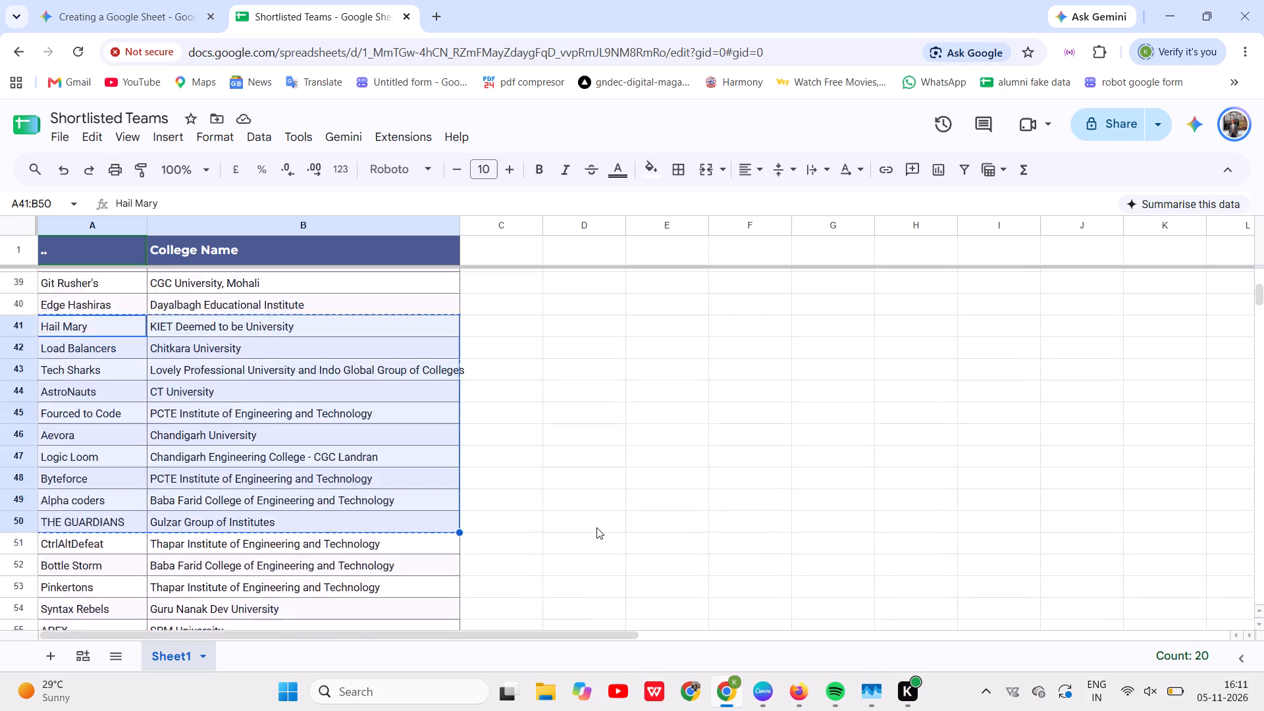
{"action": "scroll", "coordinate": [596, 527], "scroll_direction": "up", "scroll_amount": 10}
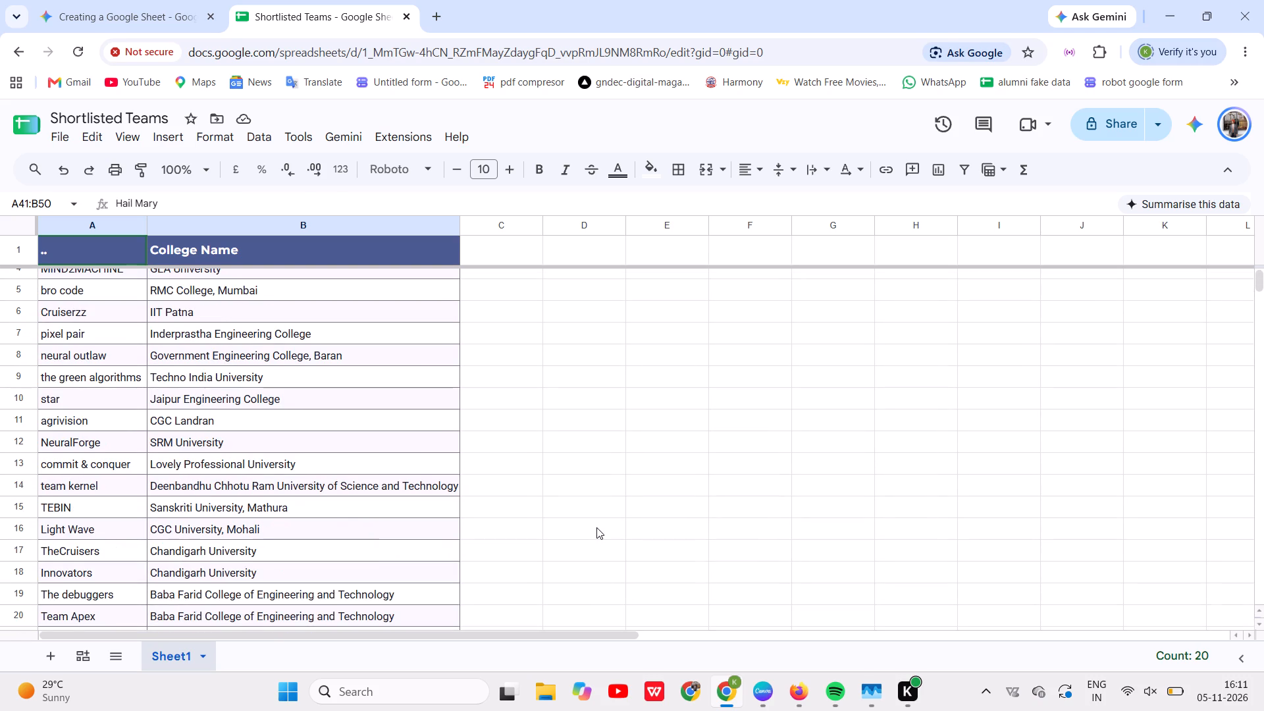
{"action": "scroll", "coordinate": [164, 338], "scroll_direction": "up", "scroll_amount": 4}
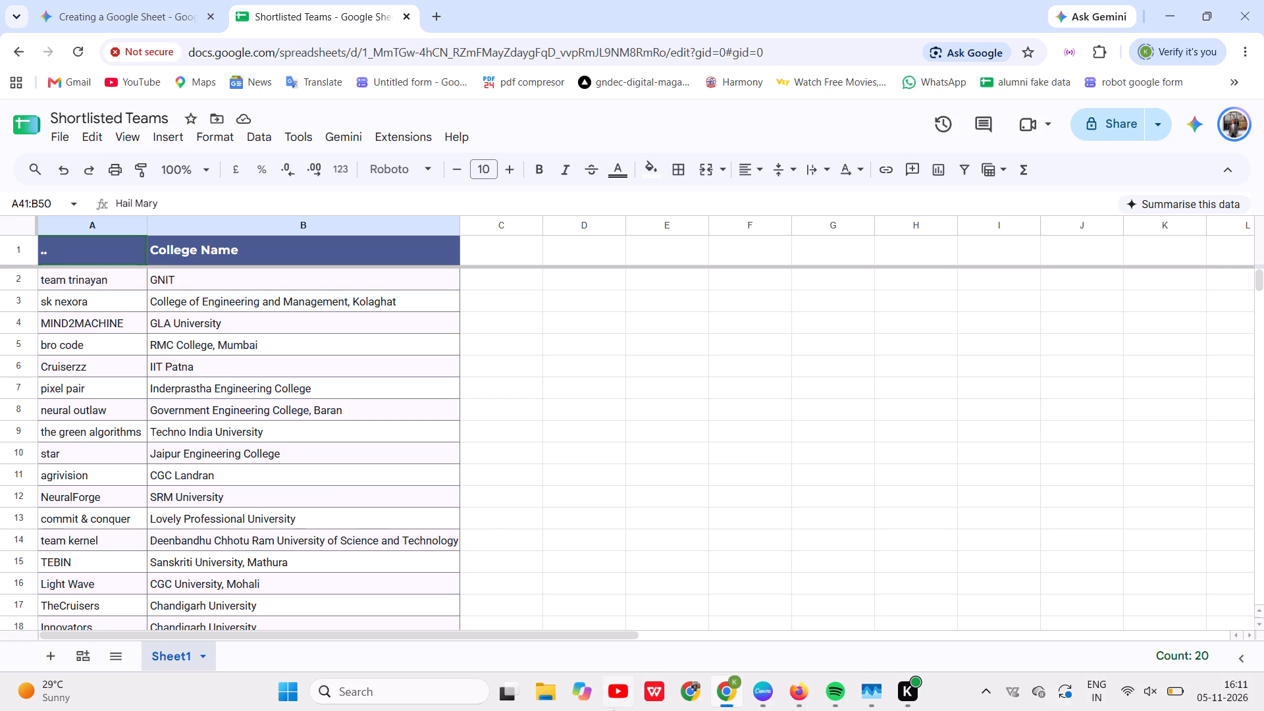
Switch to the Canva poster and review the filled tables on pages 2 to 6 and the blank ones after them.
{"action": "left_click", "coordinate": [760, 687]}
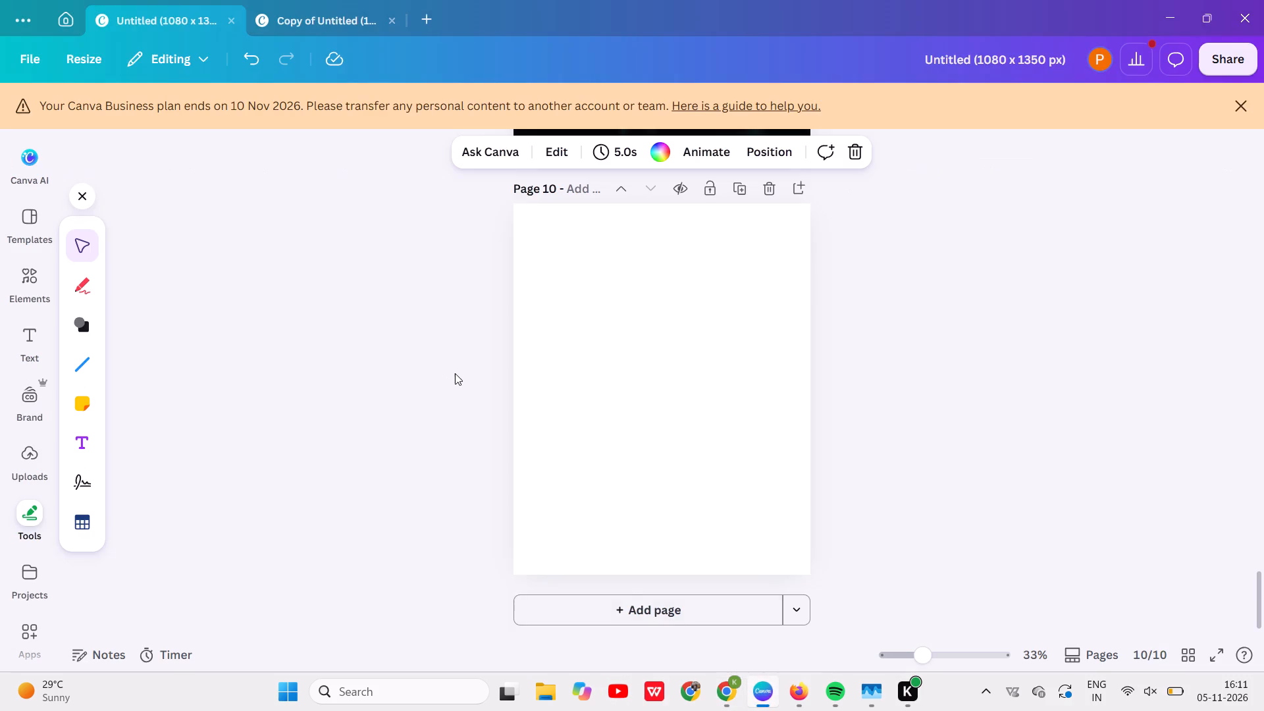
{"action": "scroll", "coordinate": [455, 373], "scroll_direction": "up", "scroll_amount": 7}
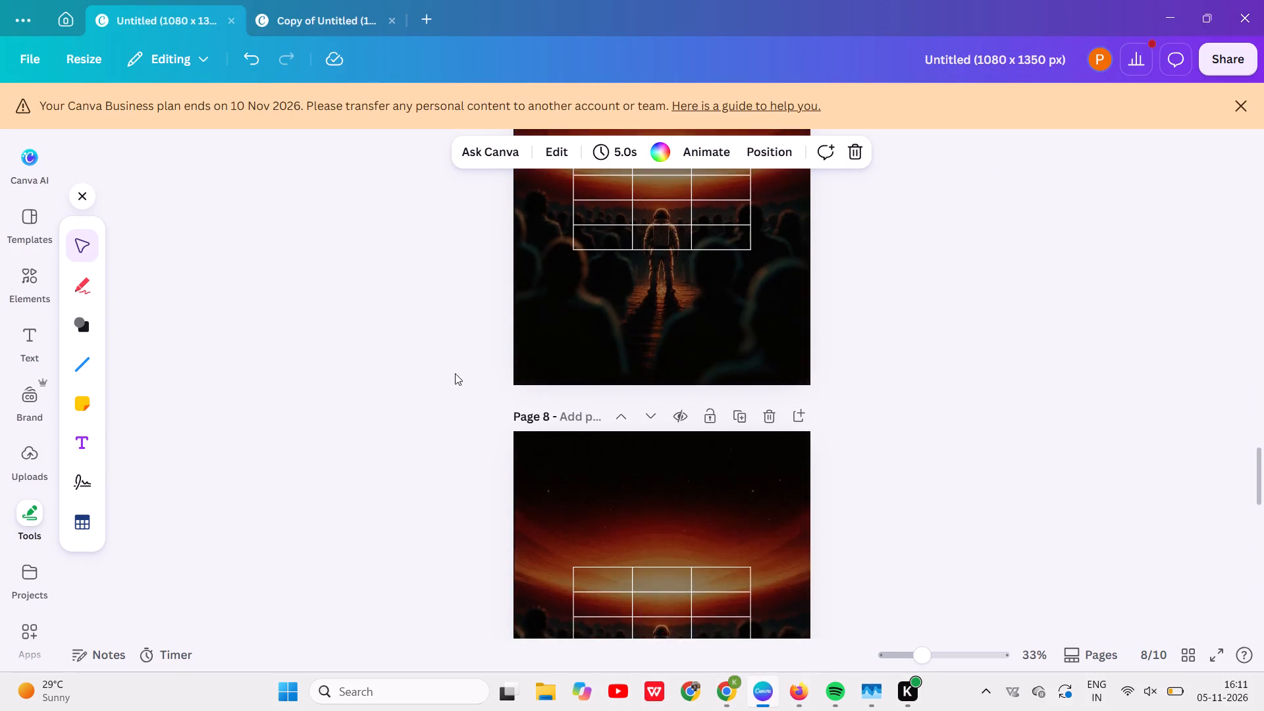
{"action": "scroll", "coordinate": [455, 373], "scroll_direction": "up", "scroll_amount": 8}
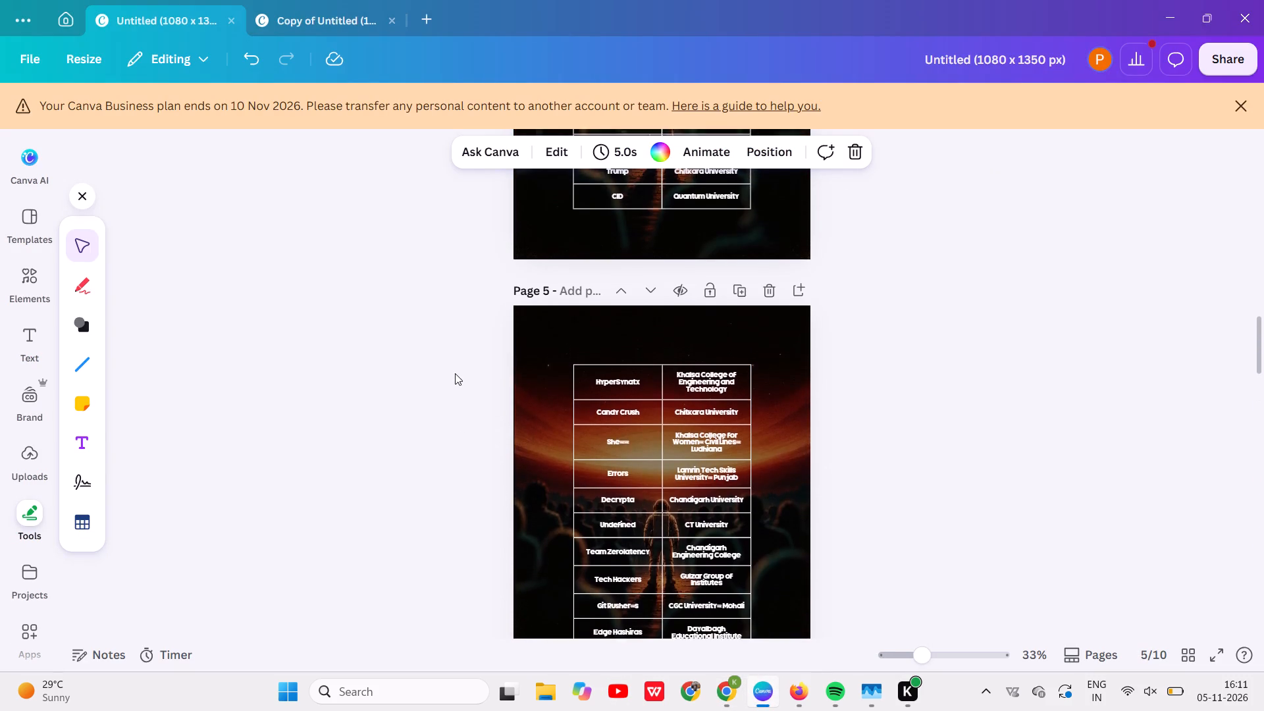
{"action": "scroll", "coordinate": [455, 373], "scroll_direction": "up", "scroll_amount": 8}
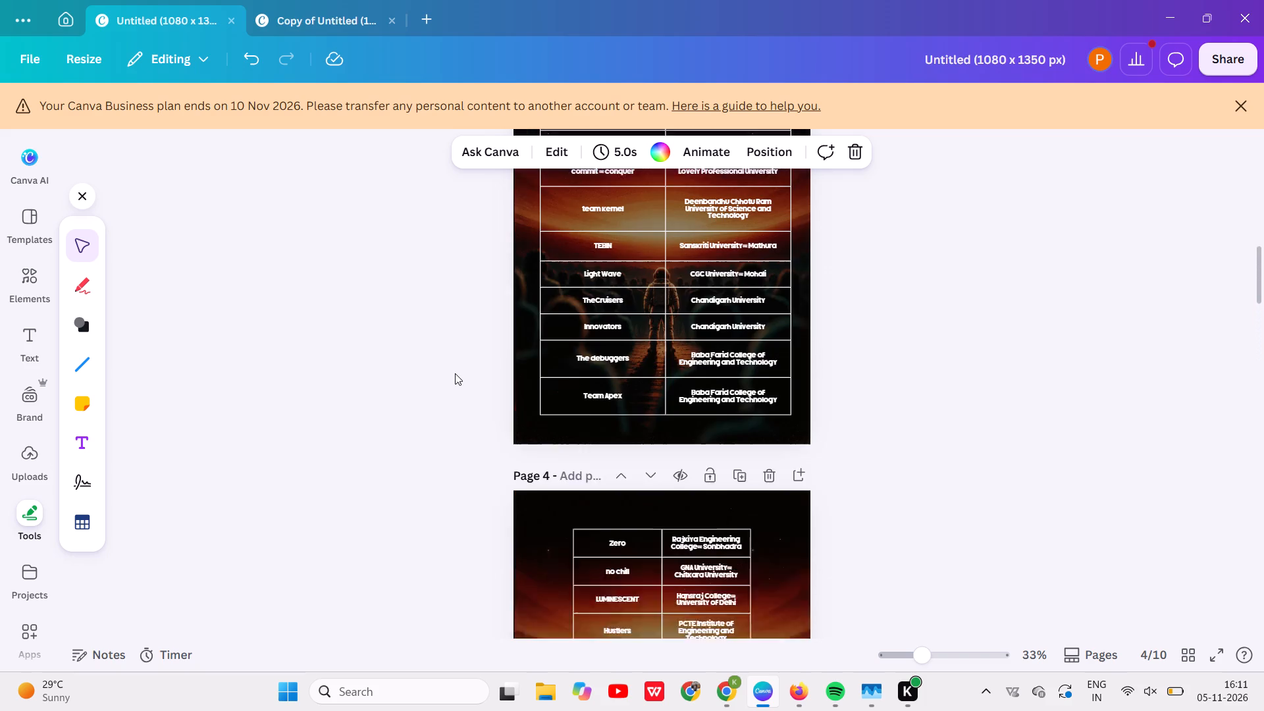
{"action": "scroll", "coordinate": [455, 373], "scroll_direction": "up", "scroll_amount": 5}
{"action": "scroll", "coordinate": [455, 373], "scroll_direction": "down", "scroll_amount": 1}
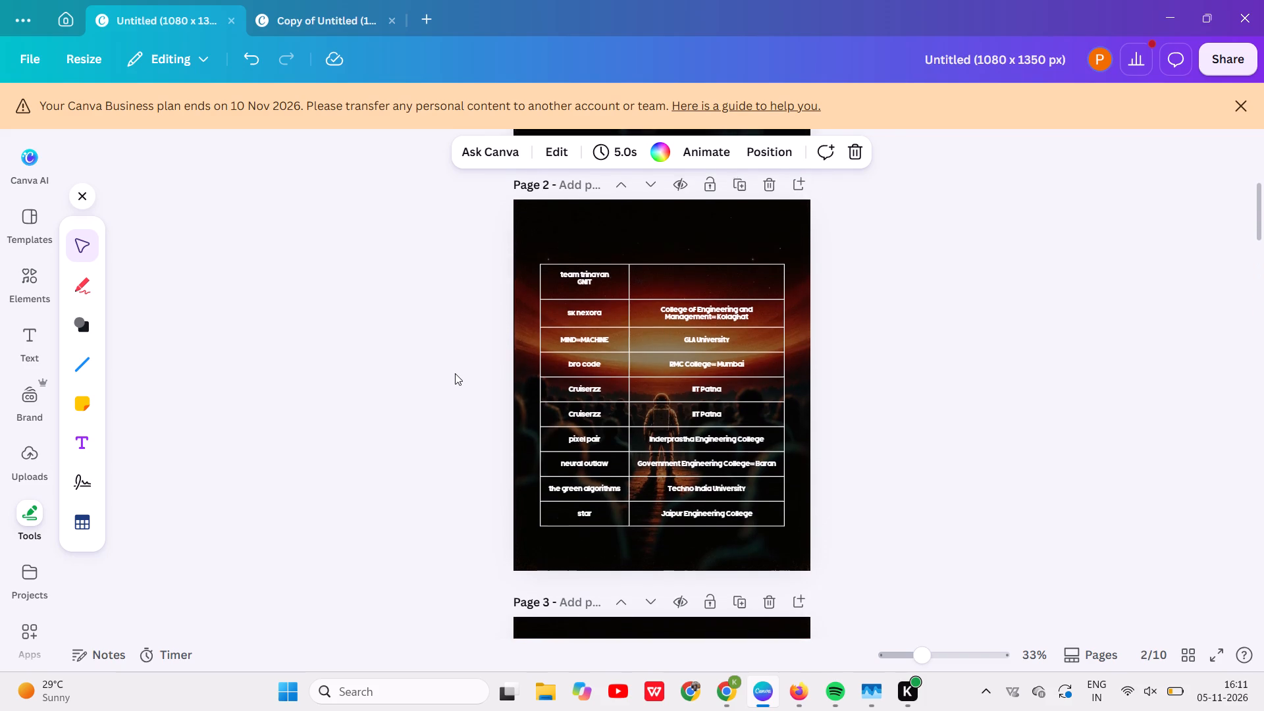
{"action": "scroll", "coordinate": [455, 373], "scroll_direction": "down", "scroll_amount": 9}
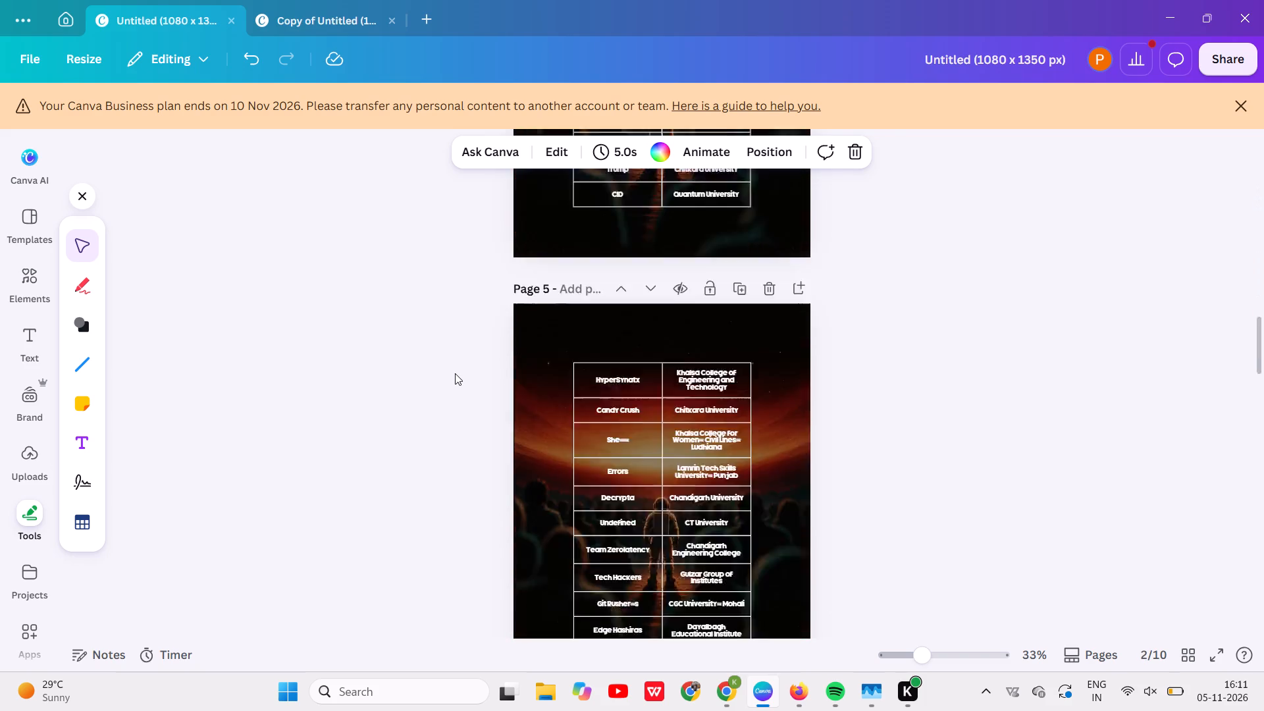
{"action": "scroll", "coordinate": [455, 373], "scroll_direction": "right", "scroll_amount": 1}
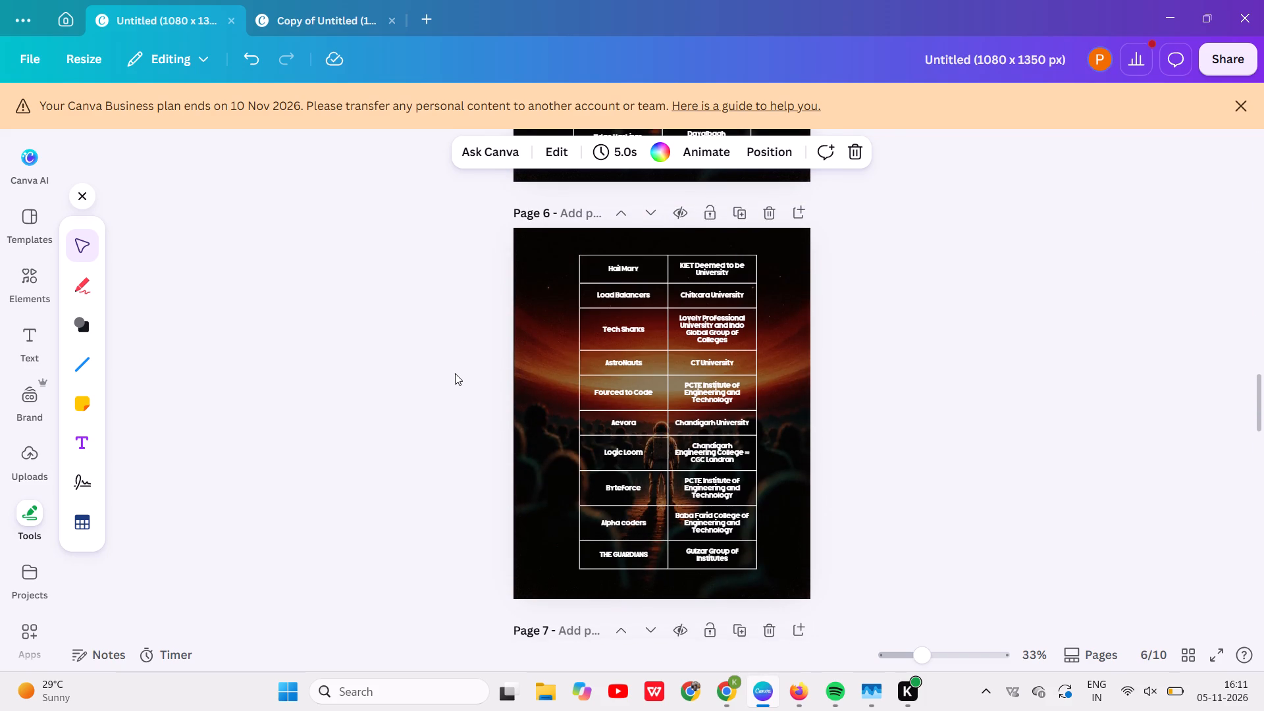
Copy the teams and colleges in rows 51 to 55, CtrlAltDefeat through APEX, from the Shortlisted Teams sheet in Chrome.
{"action": "left_click", "coordinate": [725, 685]}
{"action": "scroll", "coordinate": [380, 497], "scroll_direction": "down", "scroll_amount": 2}
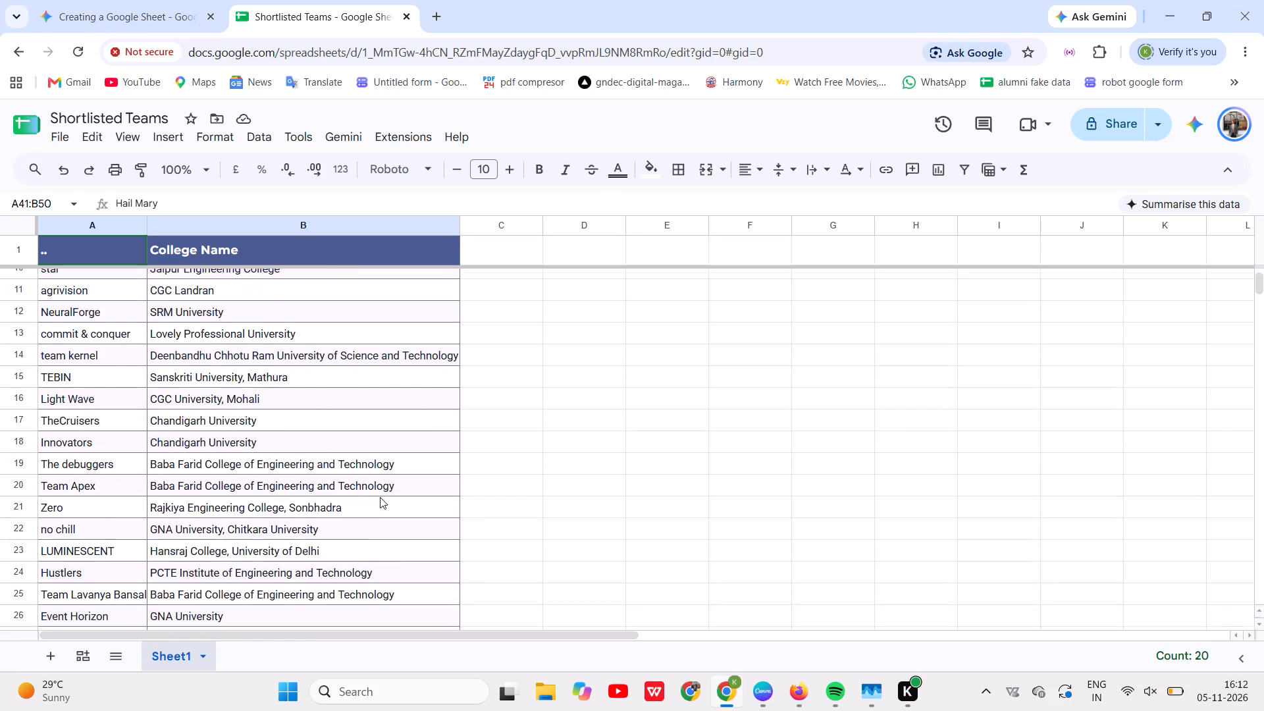
{"action": "scroll", "coordinate": [380, 497], "scroll_direction": "down", "scroll_amount": 4}
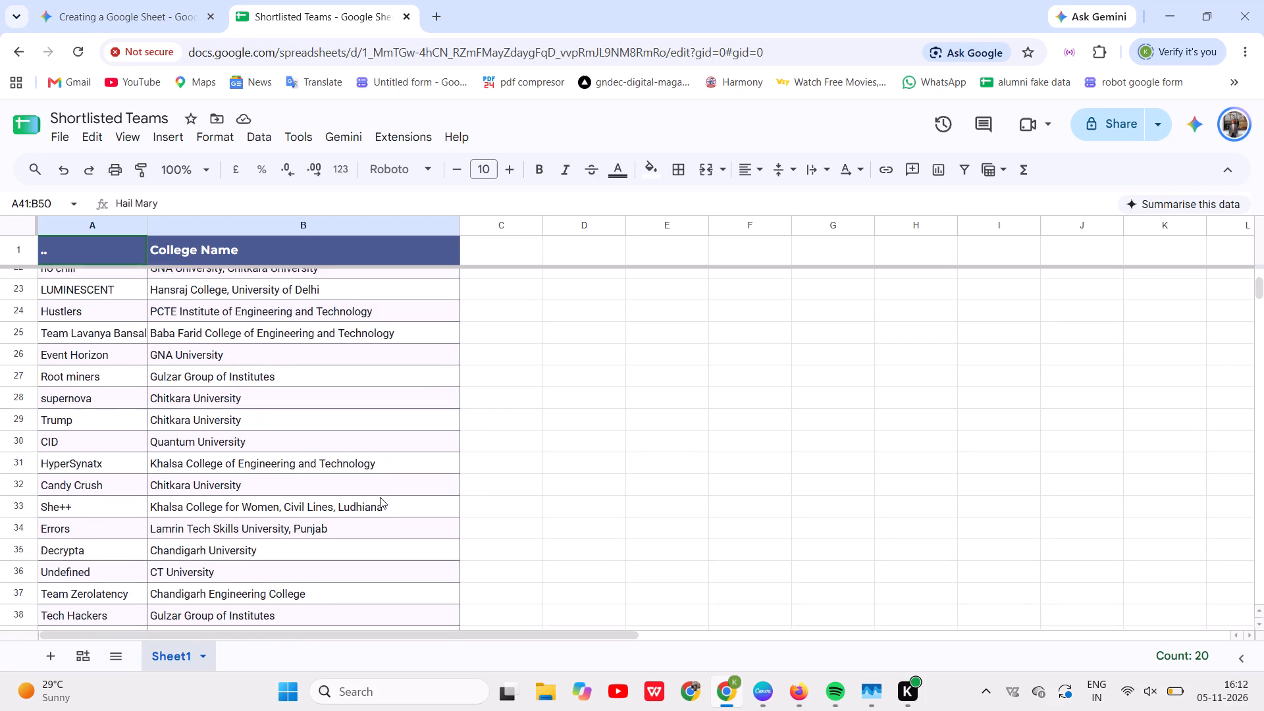
{"action": "scroll", "coordinate": [380, 497], "scroll_direction": "down", "scroll_amount": 6}
{"action": "scroll", "coordinate": [380, 497], "scroll_direction": "up", "scroll_amount": 1}
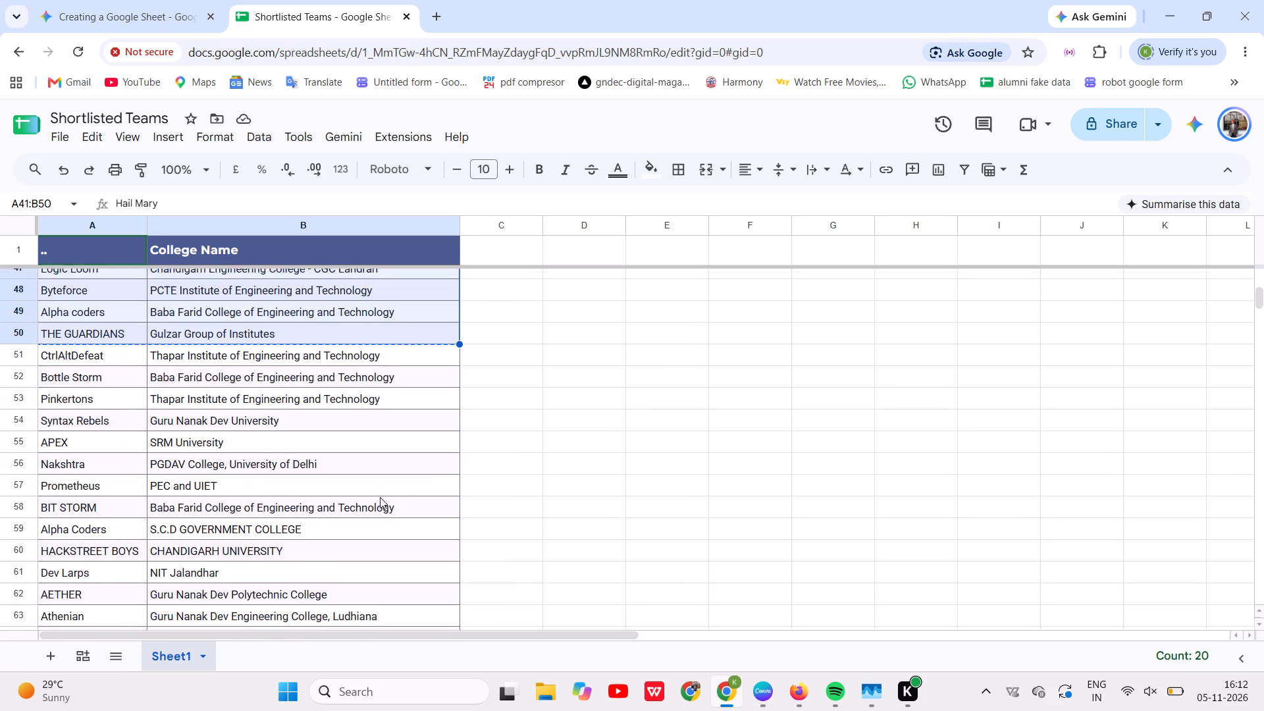
{"action": "scroll", "coordinate": [380, 497], "scroll_direction": "up", "scroll_amount": 1}
{"action": "left_click", "coordinate": [72, 381]}
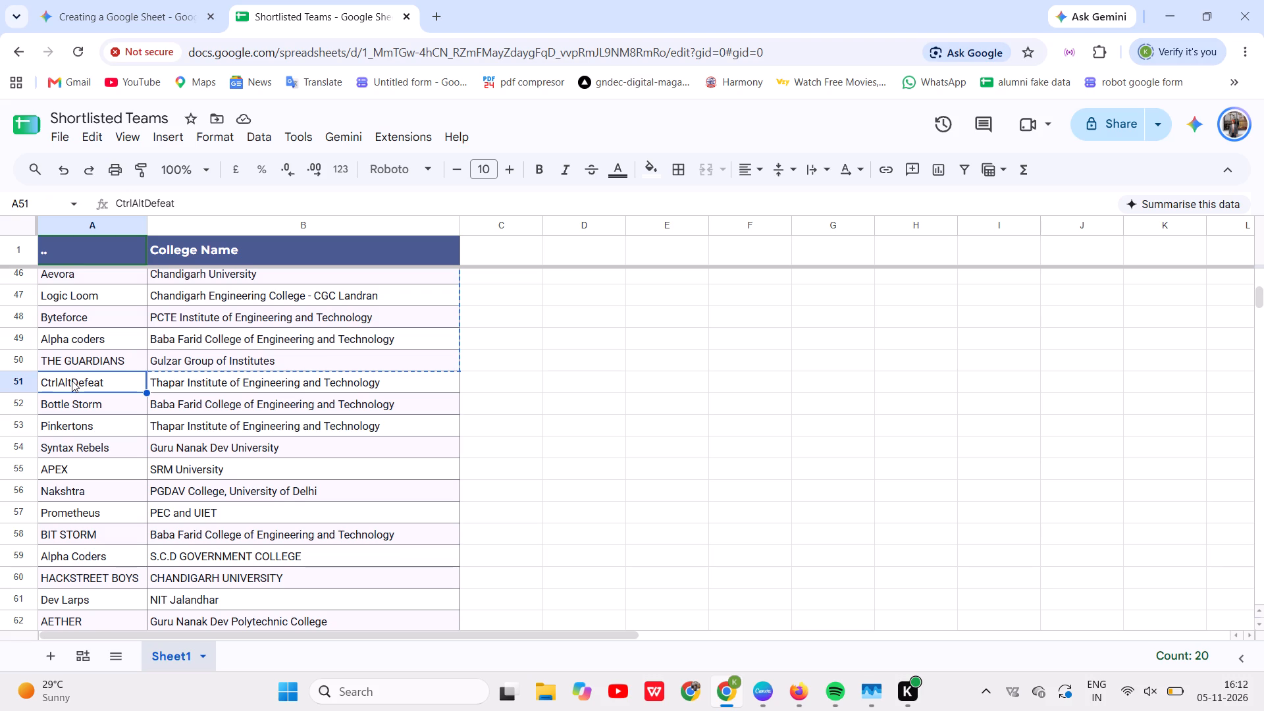
{"action": "left_click_drag", "start_coordinate": [72, 381], "coordinate": [245, 469]}
{"action": "key", "text": "ctrl+c"}
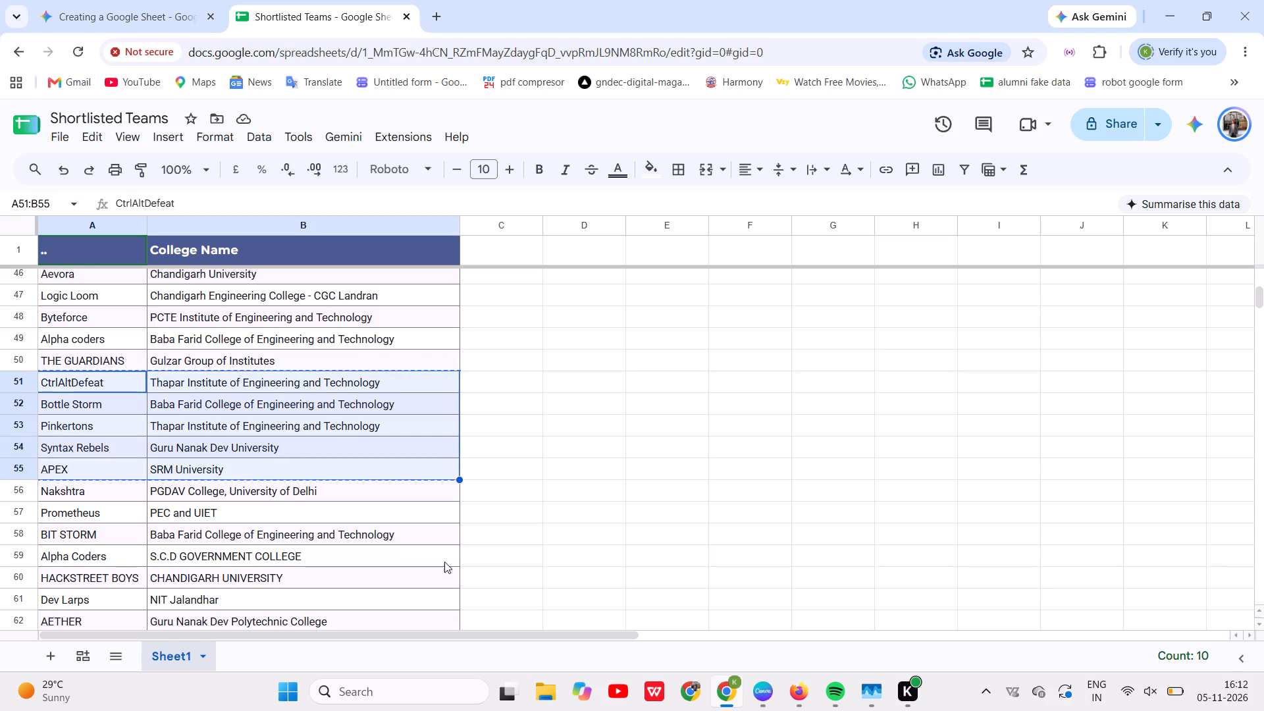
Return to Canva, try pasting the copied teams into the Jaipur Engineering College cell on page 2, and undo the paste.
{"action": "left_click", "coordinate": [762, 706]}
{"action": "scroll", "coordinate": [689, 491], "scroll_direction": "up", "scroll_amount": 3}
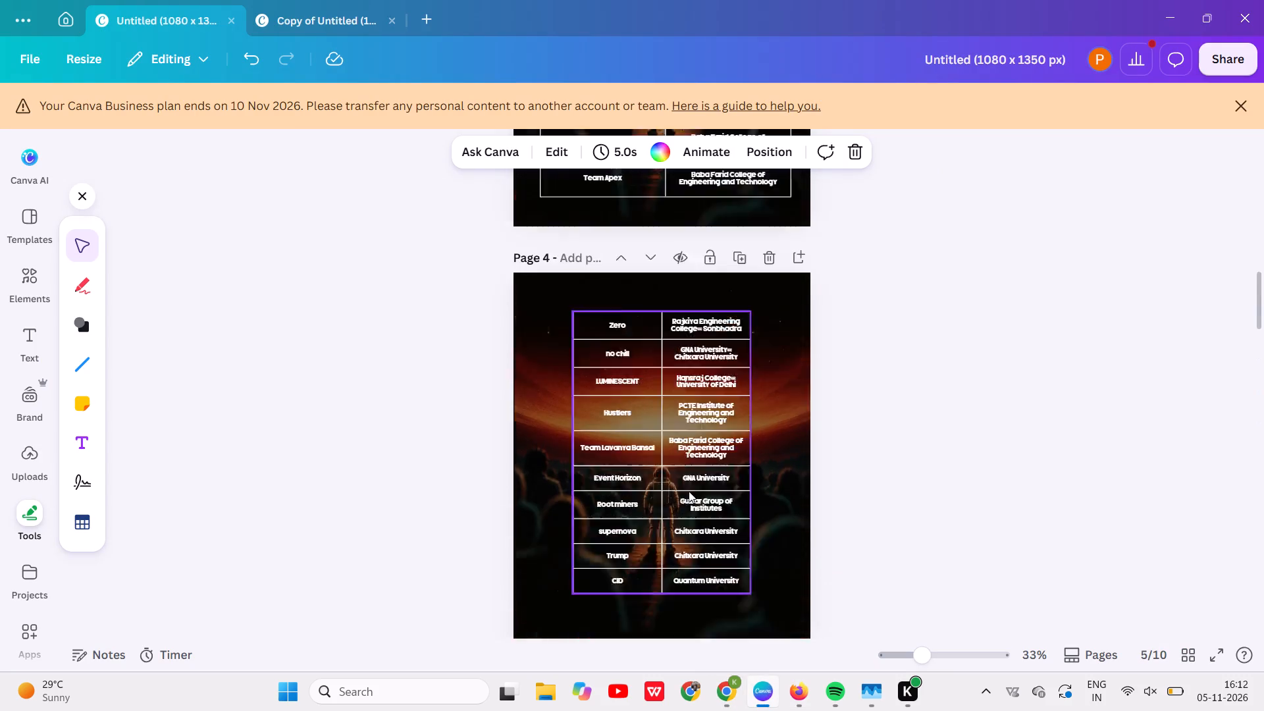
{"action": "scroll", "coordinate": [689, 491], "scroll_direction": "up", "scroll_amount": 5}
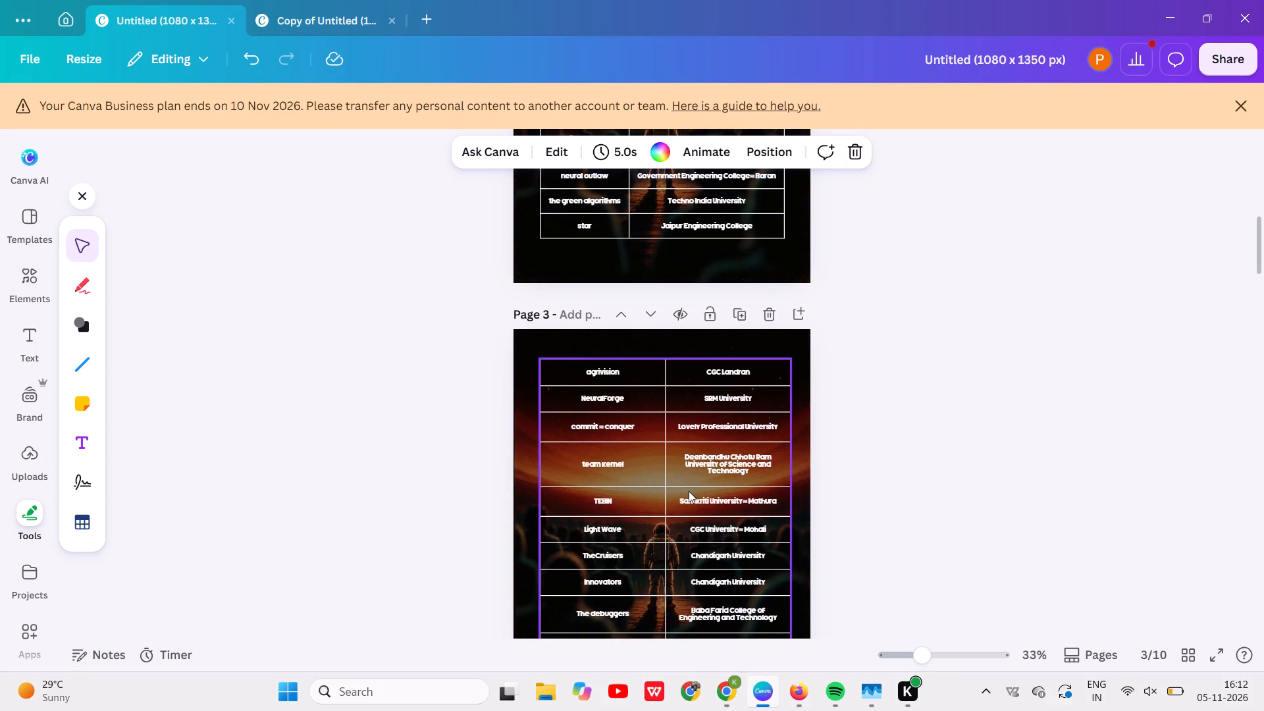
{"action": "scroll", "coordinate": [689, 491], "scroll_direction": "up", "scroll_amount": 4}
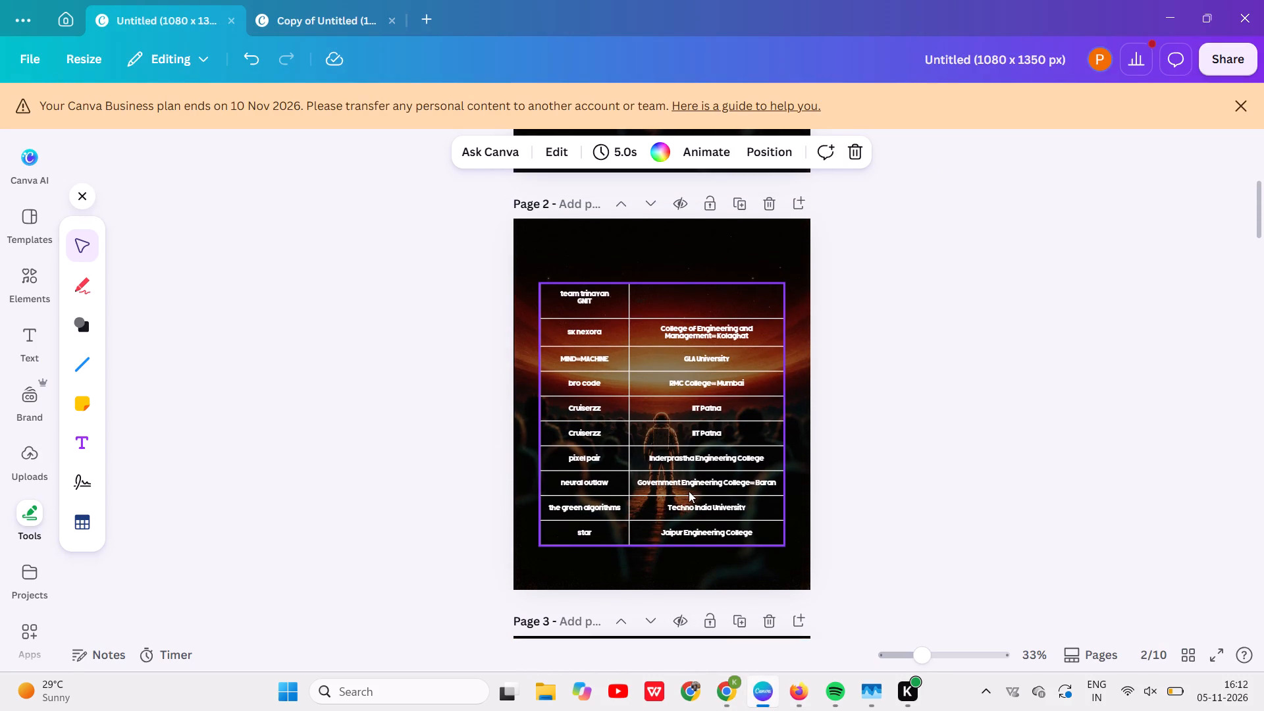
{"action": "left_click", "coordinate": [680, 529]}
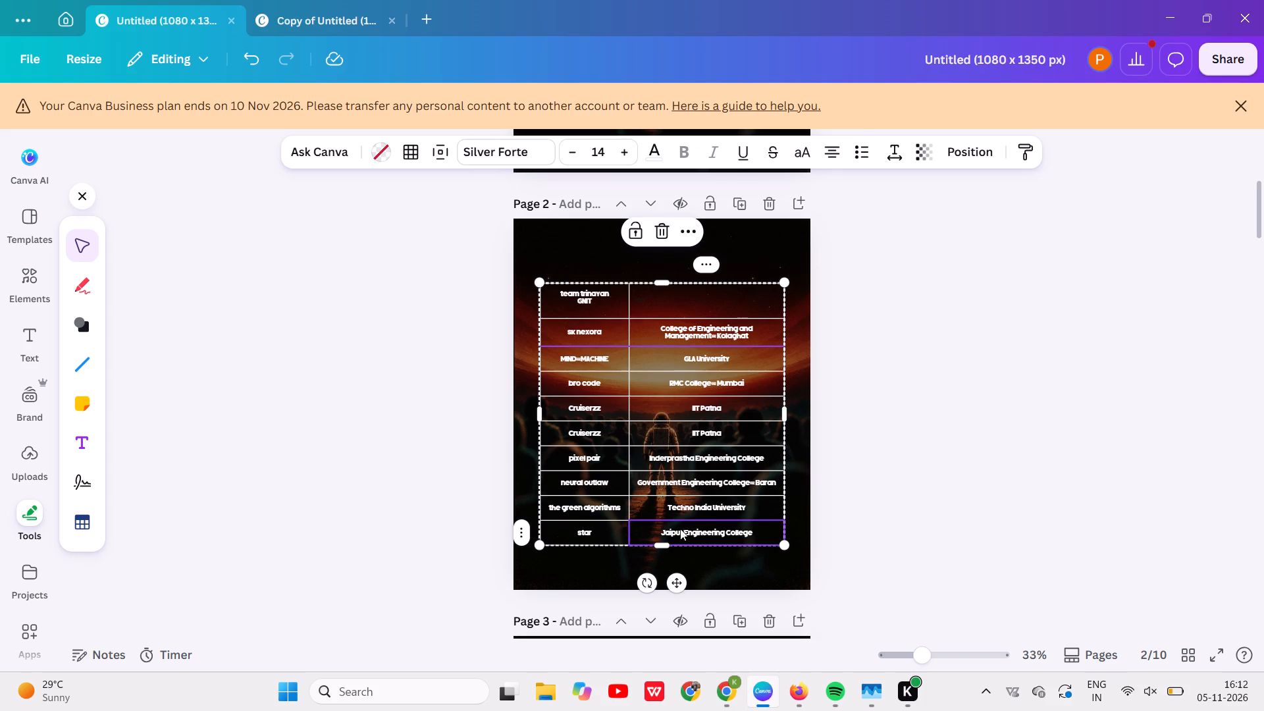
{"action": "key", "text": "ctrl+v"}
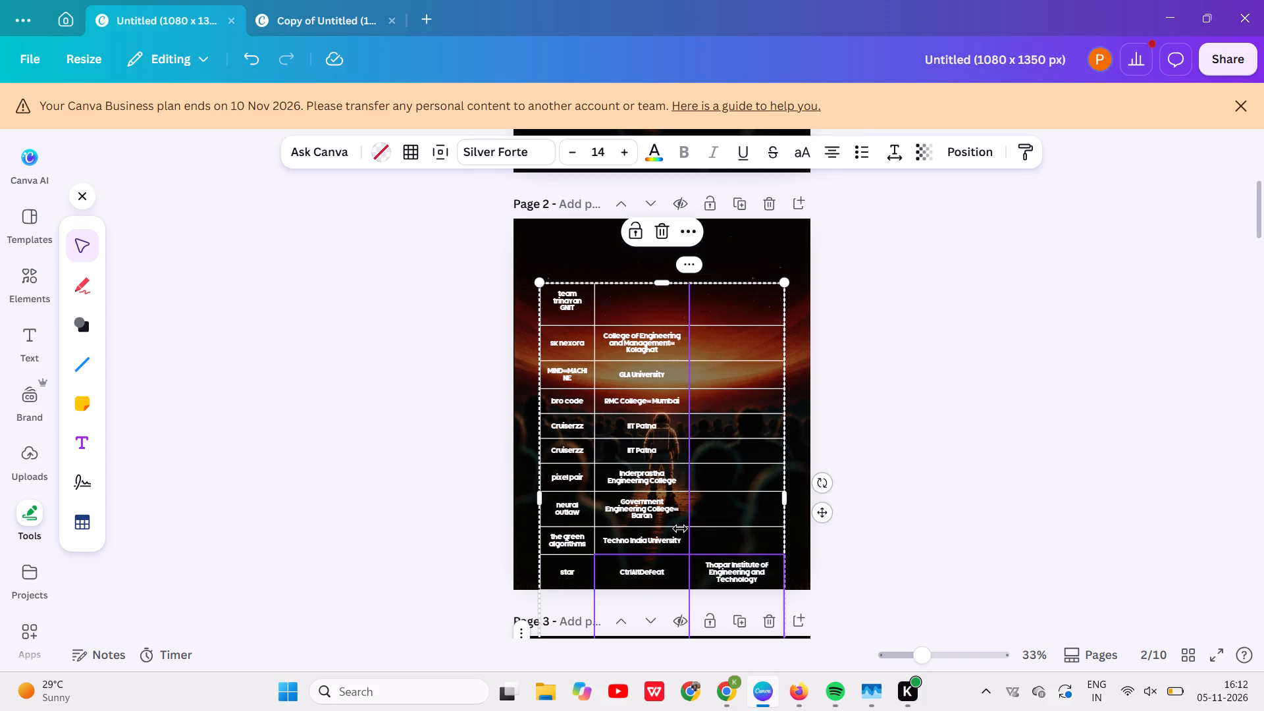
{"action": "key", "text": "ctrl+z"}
Add a row below star in the page 2 table and paste the five copied teams and colleges from its first cell.
{"action": "right_click", "coordinate": [747, 537]}
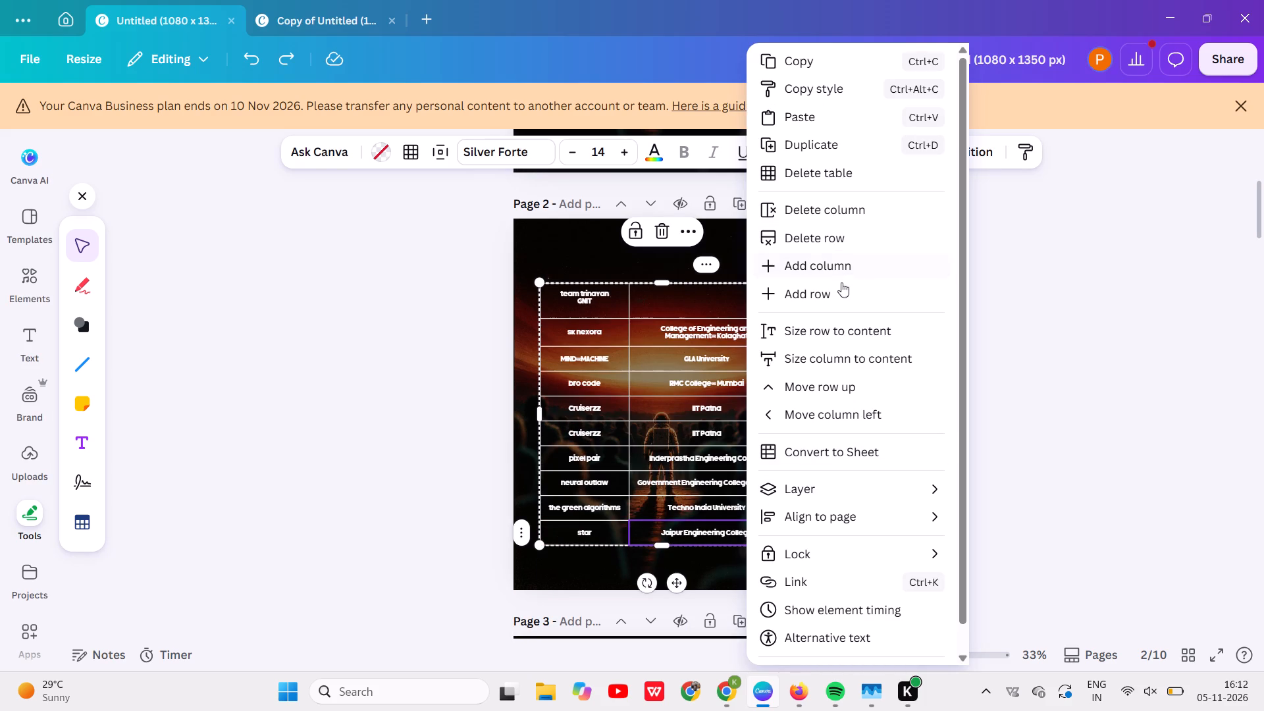
{"action": "left_click", "coordinate": [837, 288]}
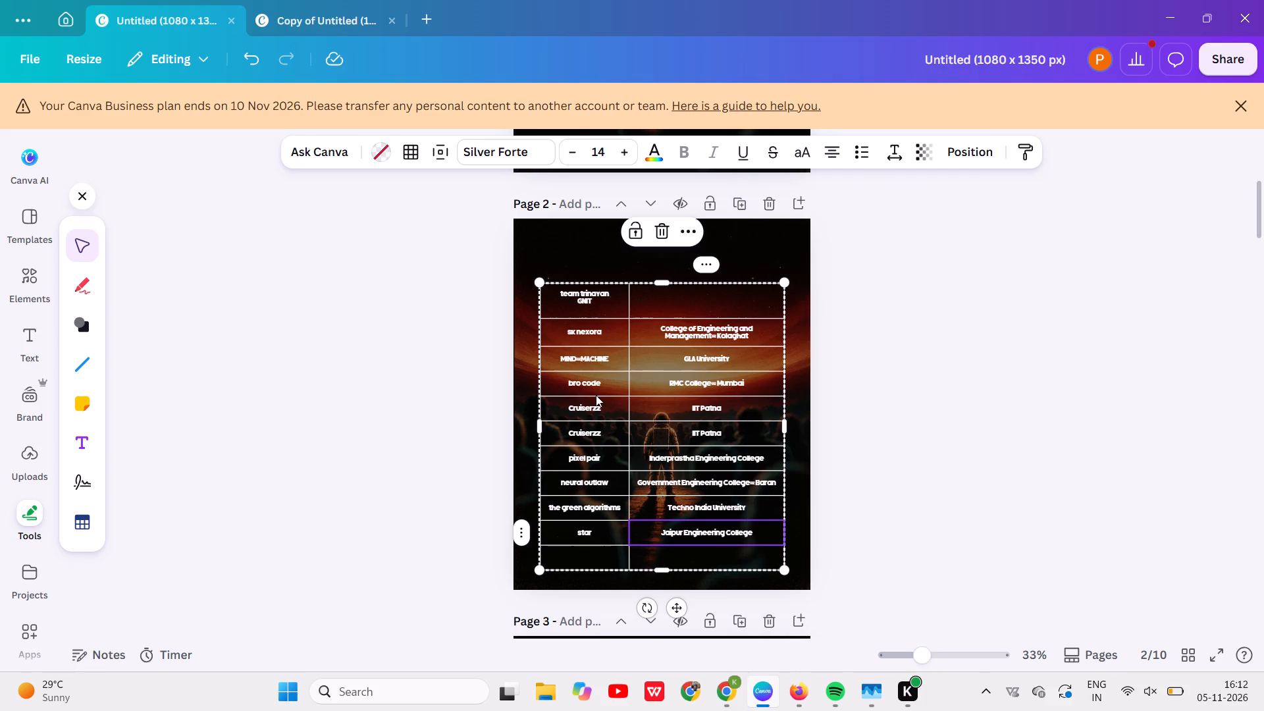
{"action": "left_click", "coordinate": [593, 556]}
{"action": "key", "text": "ctrl+v"}
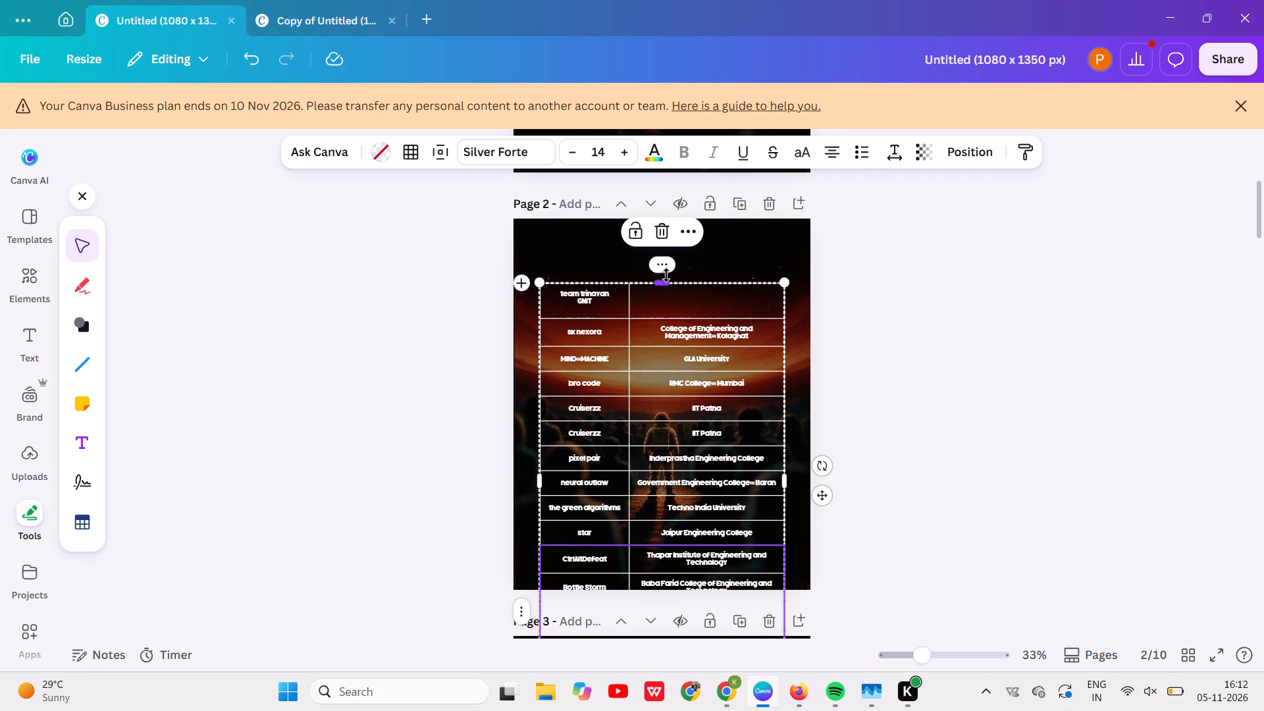
Move and widen the page 2 table so all fifteen rows fit within the page, roughly centred.
{"action": "left_click_drag", "start_coordinate": [826, 492], "coordinate": [828, 456]}
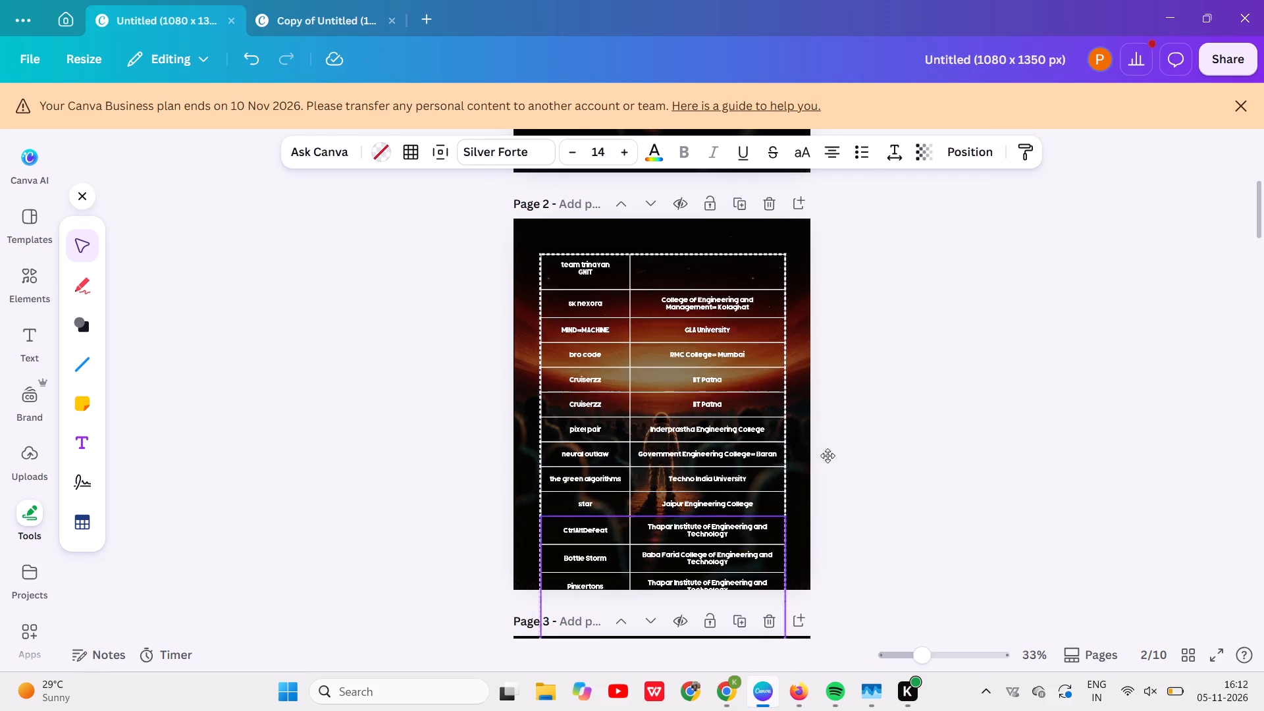
{"action": "left_click_drag", "start_coordinate": [828, 456], "coordinate": [824, 448]}
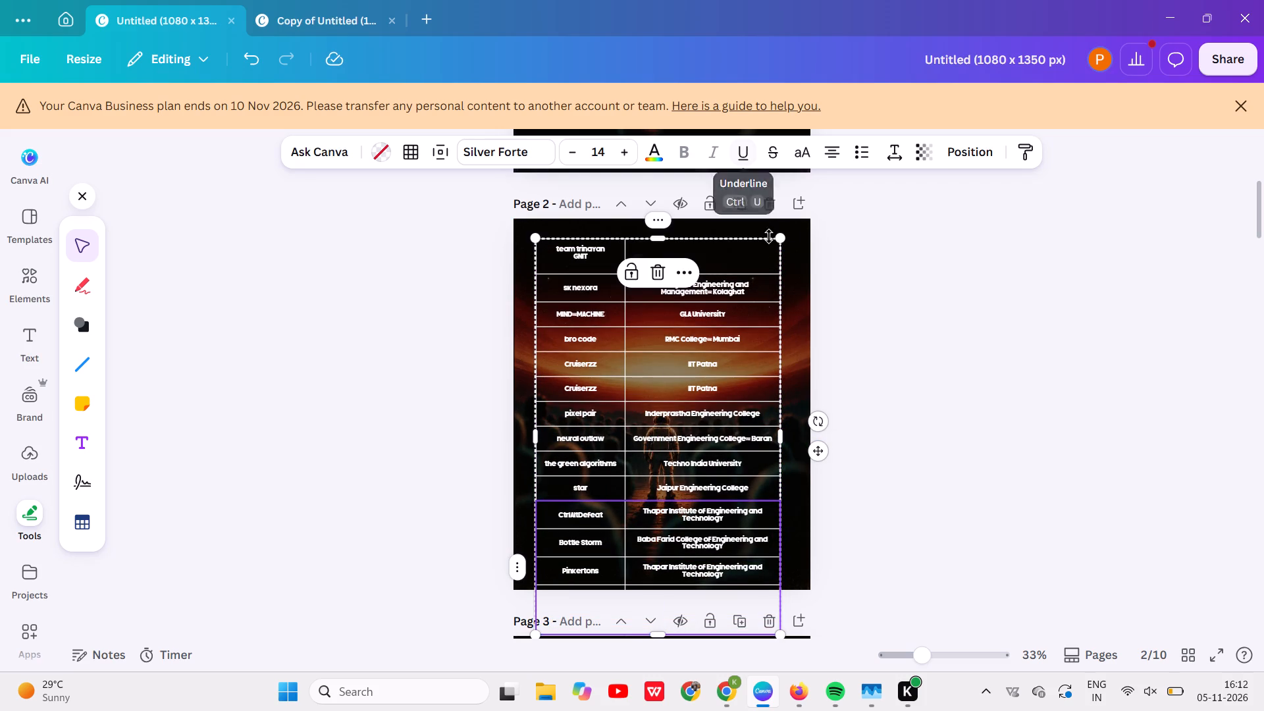
{"action": "left_click_drag", "start_coordinate": [781, 236], "coordinate": [727, 341]}
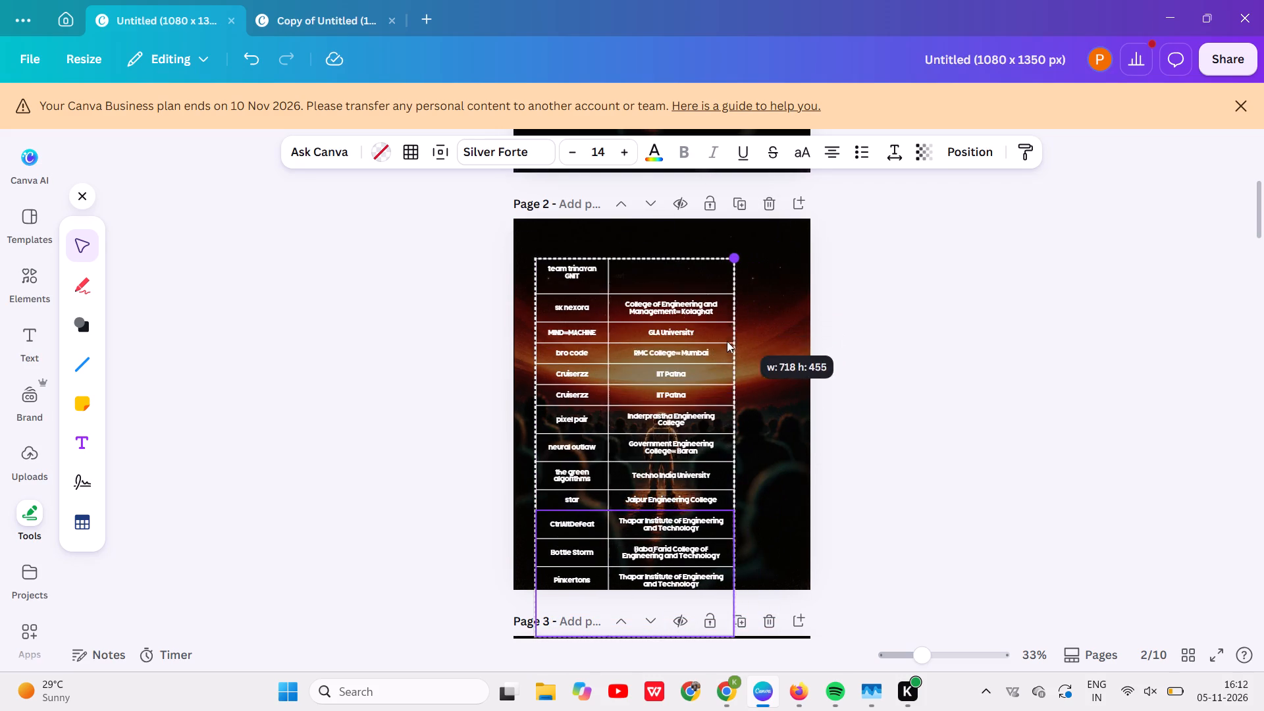
{"action": "left_click_drag", "start_coordinate": [727, 341], "coordinate": [818, 381]}
{"action": "left_click_drag", "start_coordinate": [862, 480], "coordinate": [843, 426]}
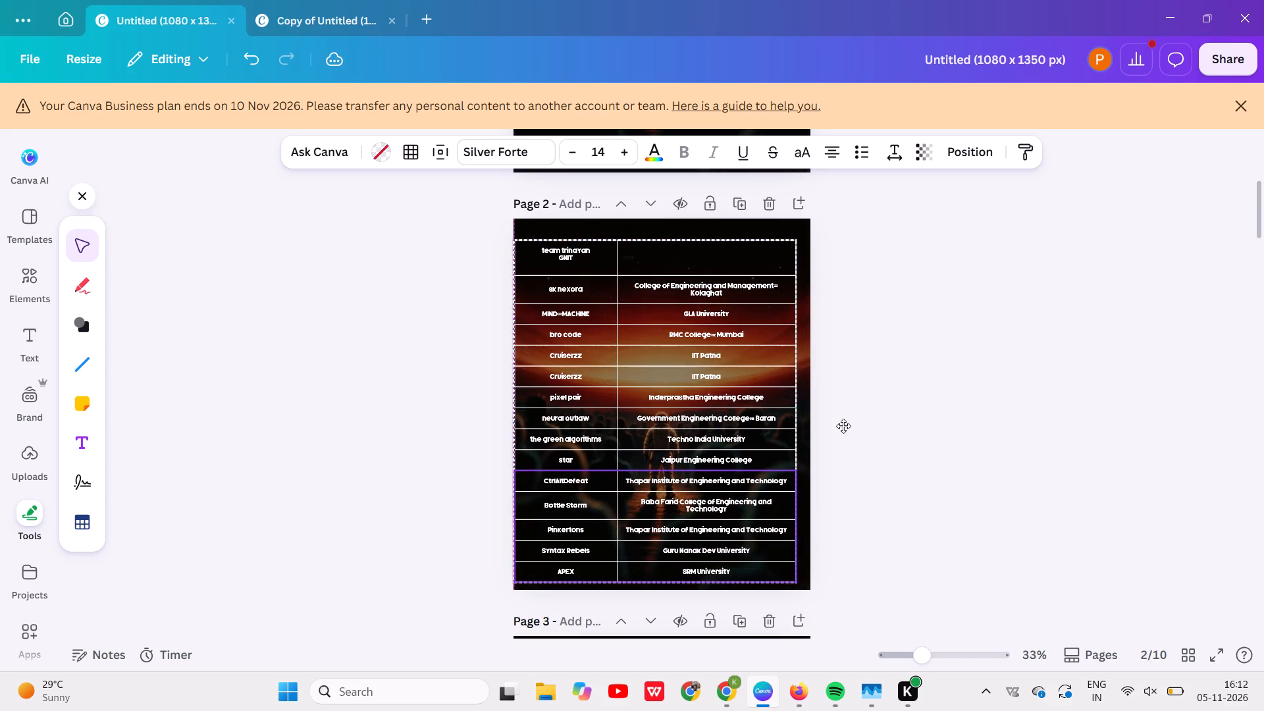
{"action": "left_click_drag", "start_coordinate": [843, 426], "coordinate": [847, 426]}
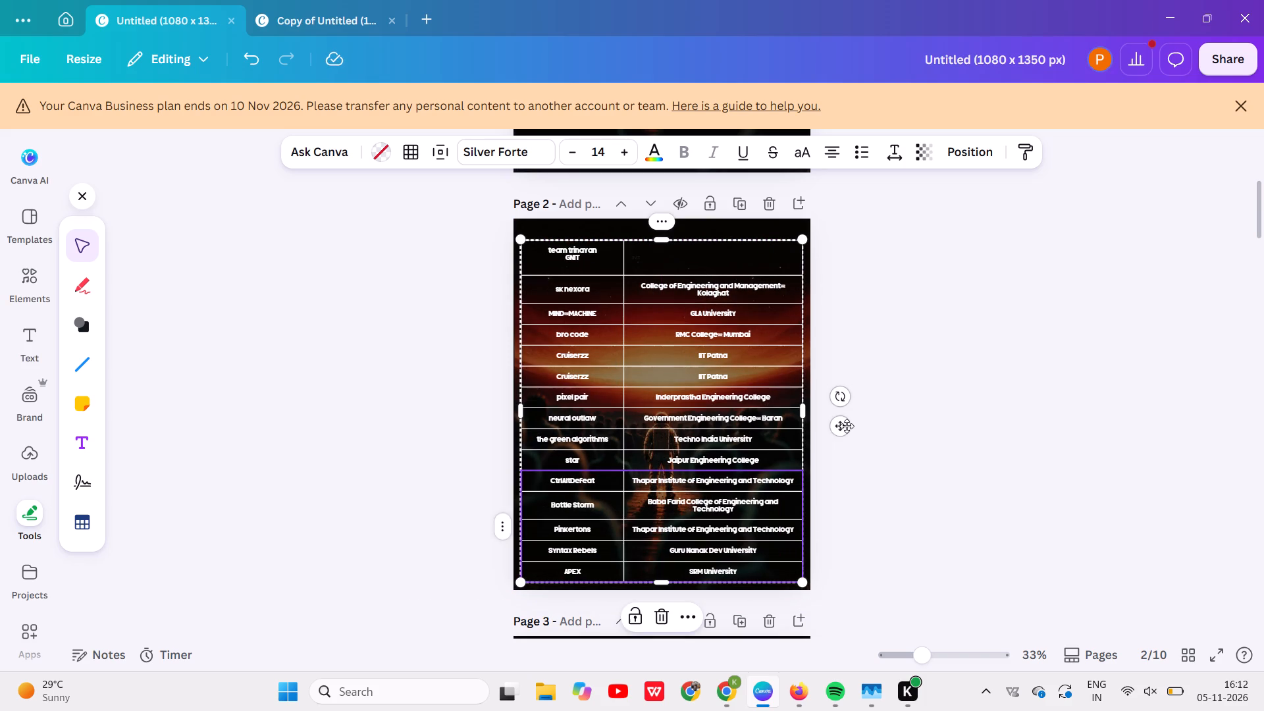
{"action": "left_click", "coordinate": [949, 473]}
Delete the Team Apex row from the page 3 table.
{"action": "scroll", "coordinate": [949, 473], "scroll_direction": "down", "scroll_amount": 1}
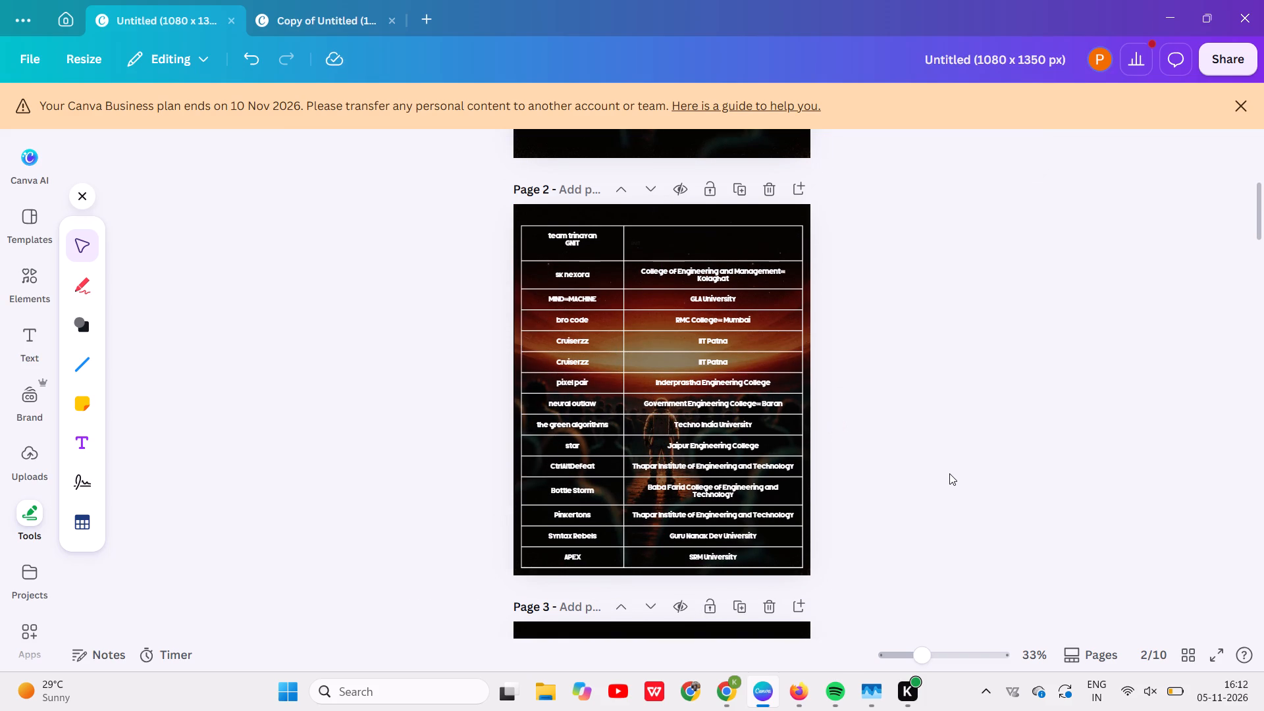
{"action": "scroll", "coordinate": [949, 473], "scroll_direction": "down", "scroll_amount": 1}
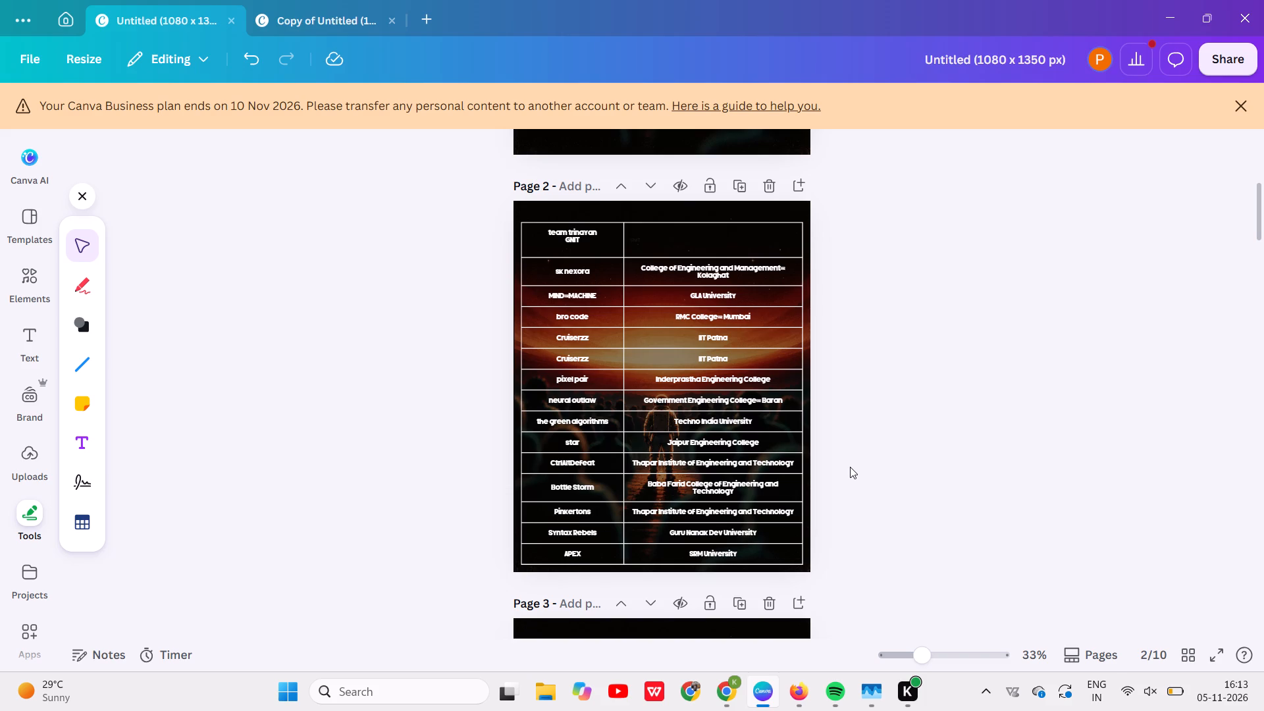
{"action": "scroll", "coordinate": [961, 413], "scroll_direction": "down", "scroll_amount": 4}
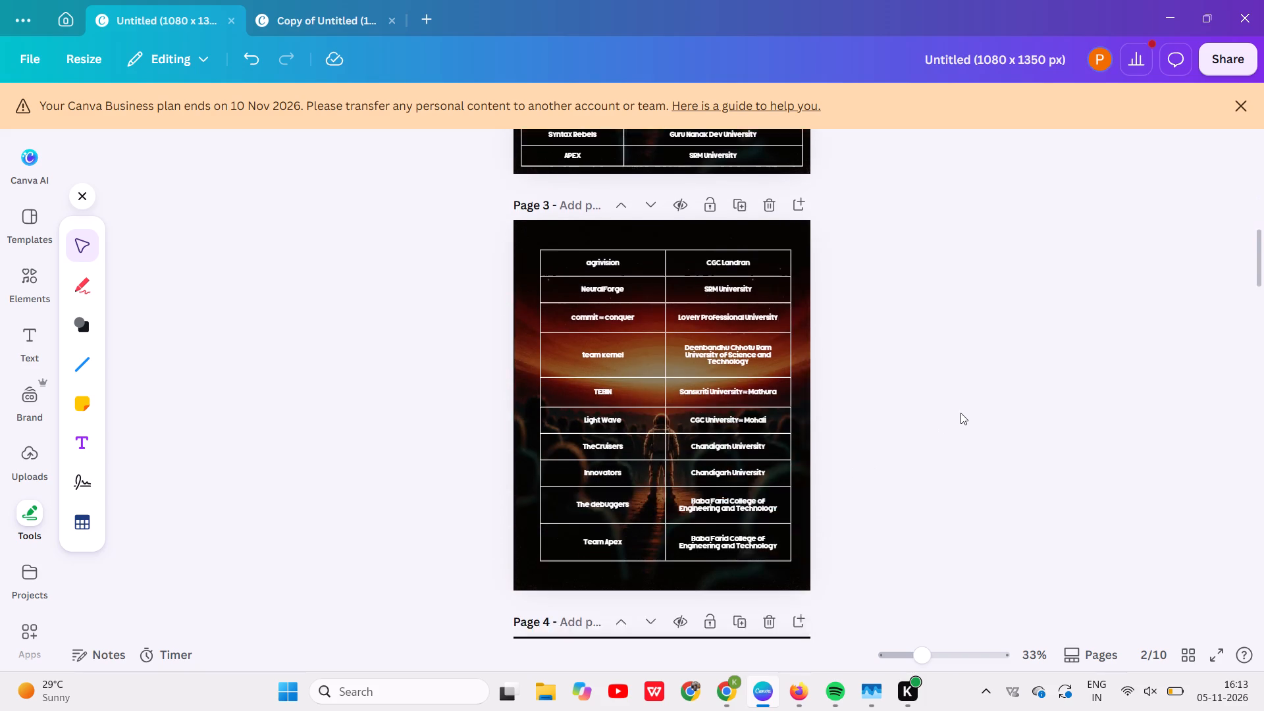
{"action": "scroll", "coordinate": [961, 413], "scroll_direction": "down", "scroll_amount": 1}
{"action": "left_click", "coordinate": [760, 488]}
{"action": "right_click", "coordinate": [760, 488]}
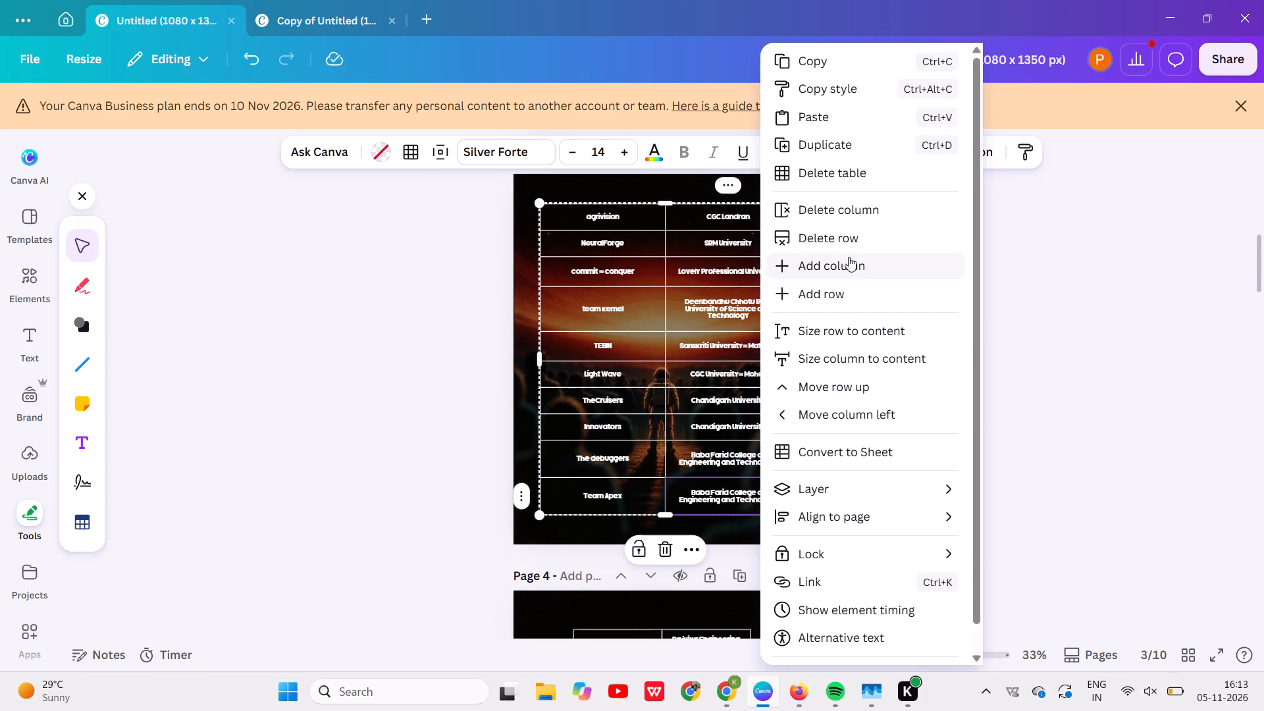
{"action": "left_click", "coordinate": [858, 235]}
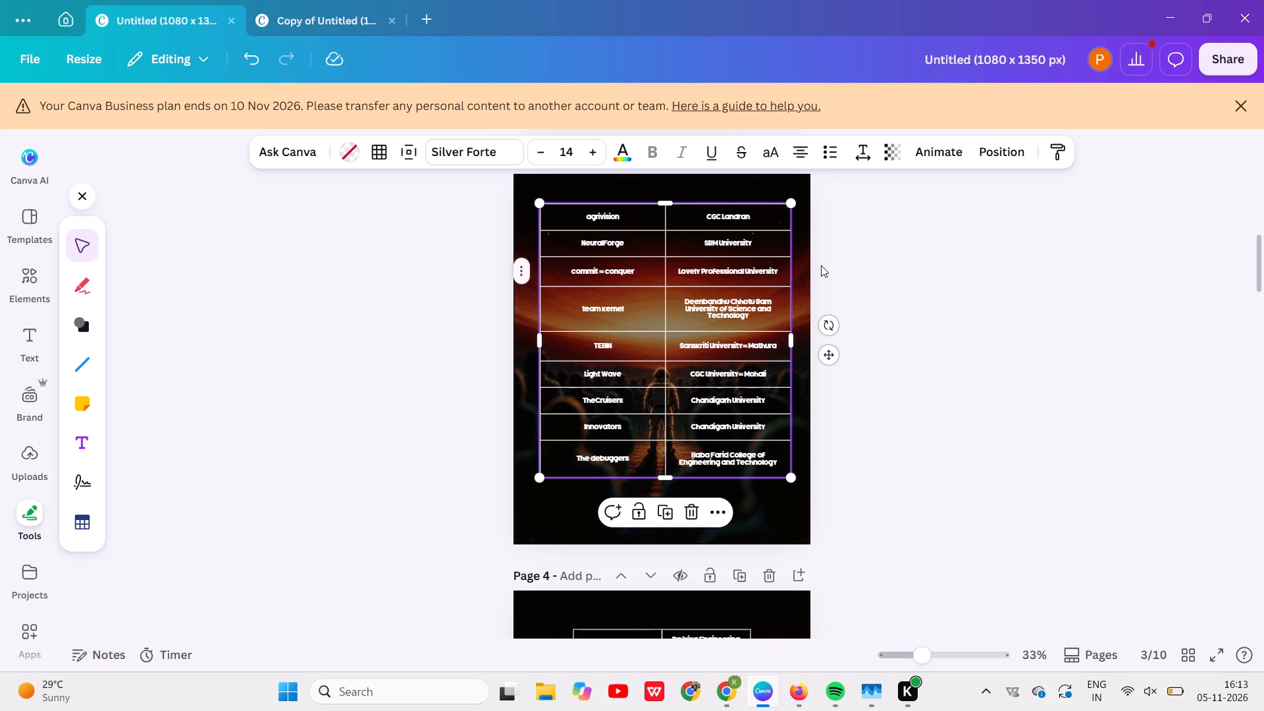
Examine the tables on pages 2 to 4, comparing their rows and layout.
{"action": "scroll", "coordinate": [821, 265], "scroll_direction": "up", "scroll_amount": 1}
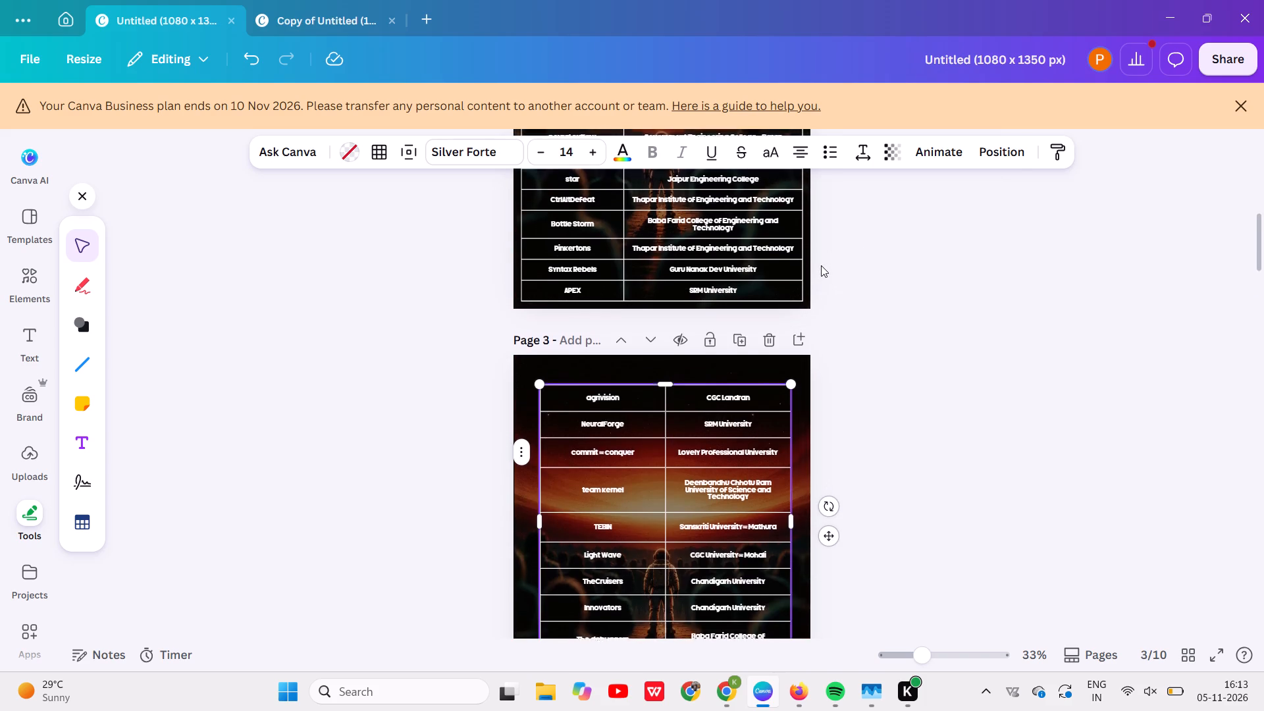
{"action": "scroll", "coordinate": [821, 265], "scroll_direction": "up", "scroll_amount": 2}
{"action": "scroll", "coordinate": [821, 265], "scroll_direction": "down", "scroll_amount": 1}
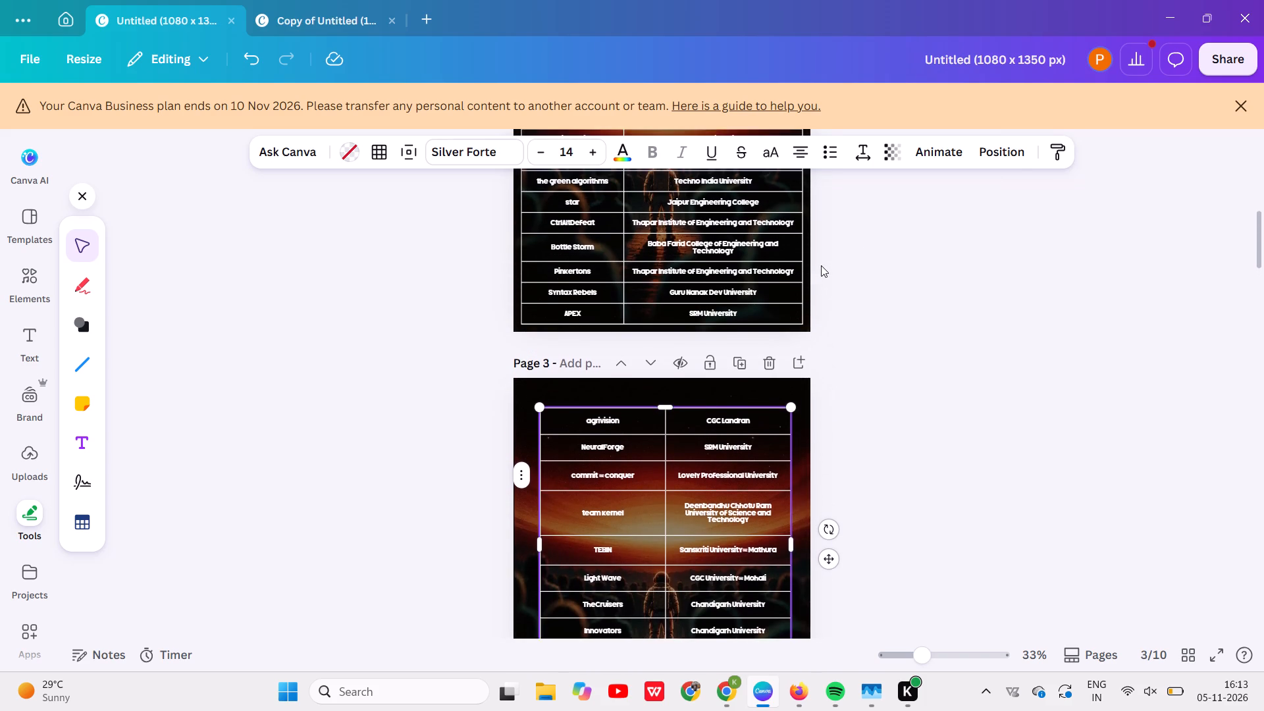
{"action": "scroll", "coordinate": [821, 265], "scroll_direction": "down", "scroll_amount": 2}
{"action": "scroll", "coordinate": [821, 265], "scroll_direction": "up", "scroll_amount": 1}
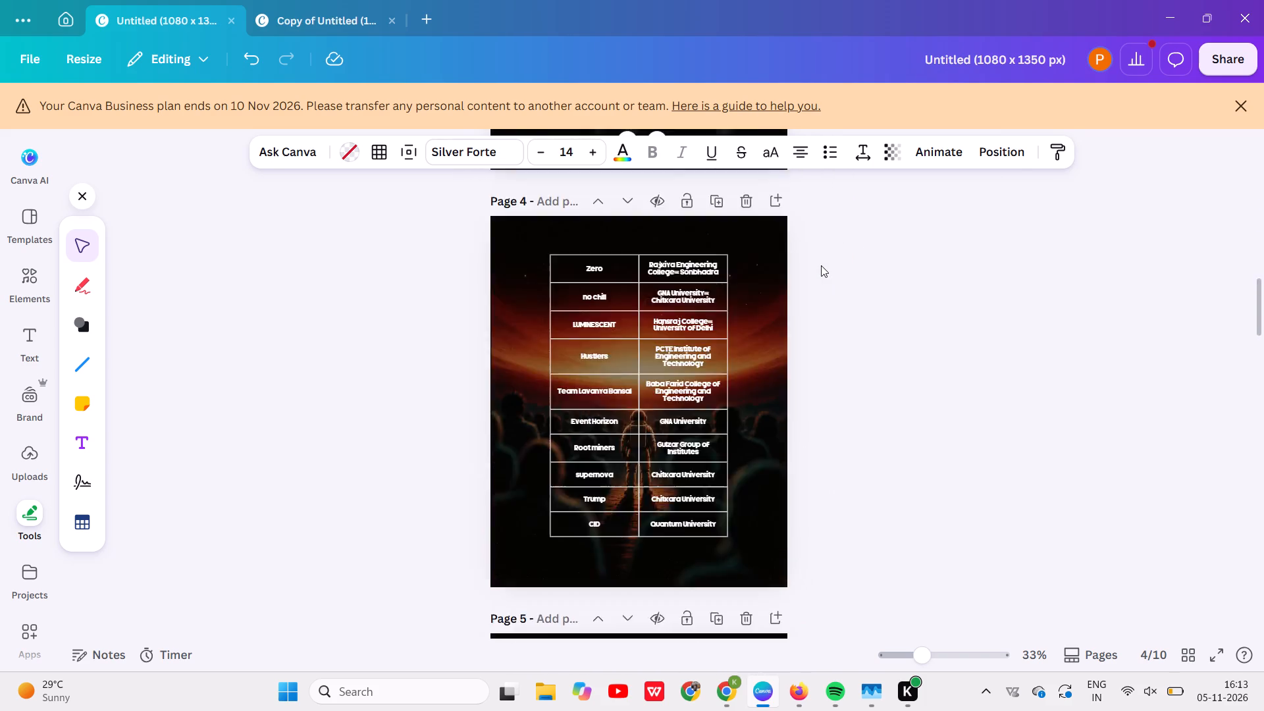
{"action": "scroll", "coordinate": [821, 265], "scroll_direction": "up", "scroll_amount": 1}
{"action": "scroll", "coordinate": [821, 265], "scroll_direction": "down", "scroll_amount": 3}
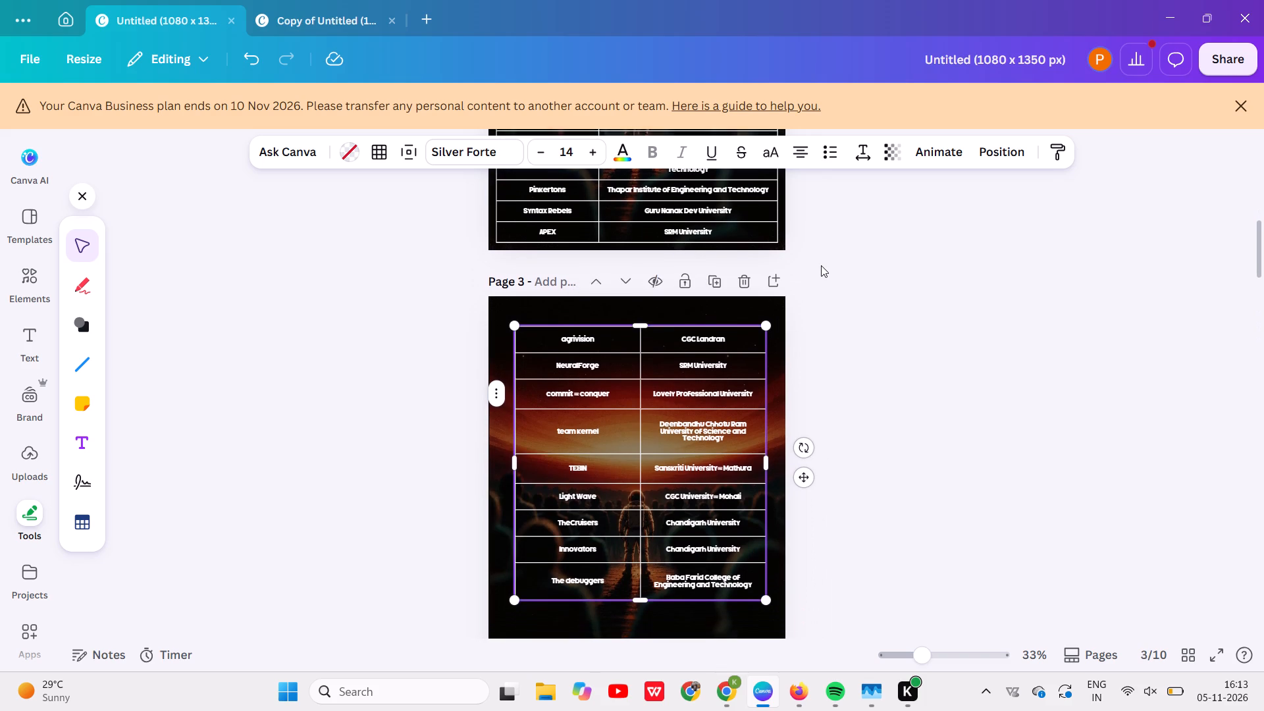
{"action": "scroll", "coordinate": [821, 265], "scroll_direction": "down", "scroll_amount": 1}
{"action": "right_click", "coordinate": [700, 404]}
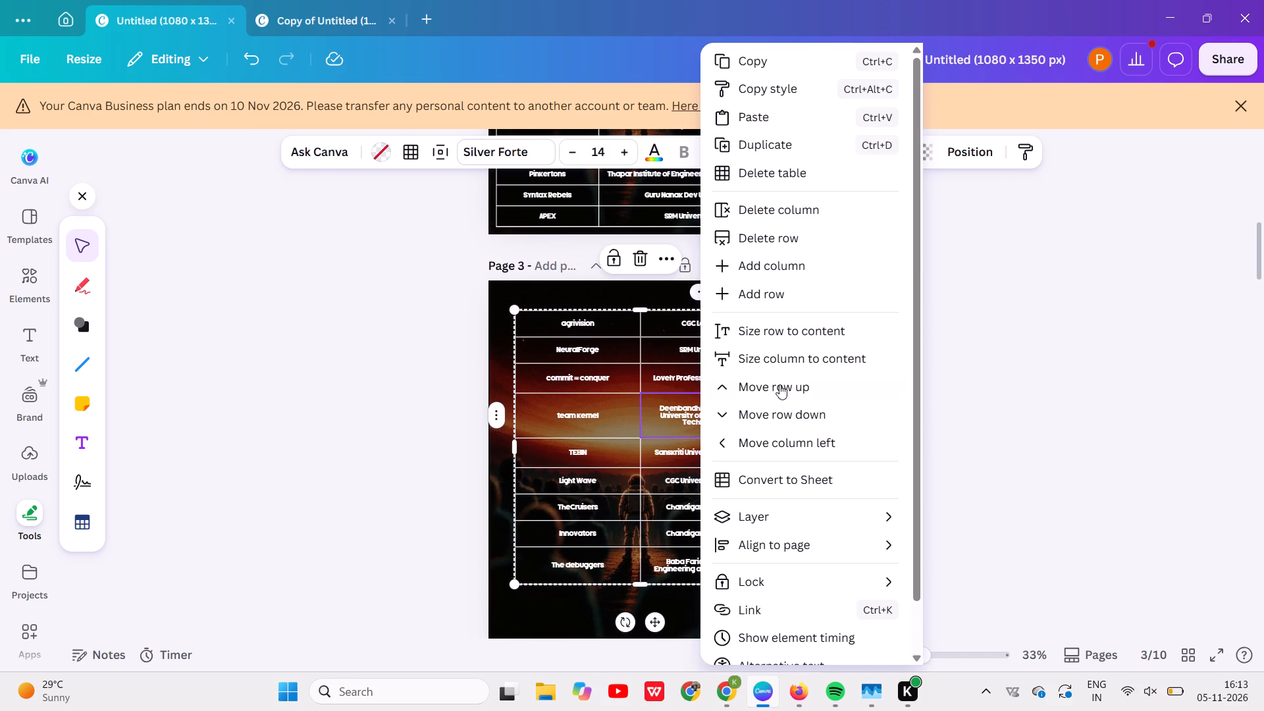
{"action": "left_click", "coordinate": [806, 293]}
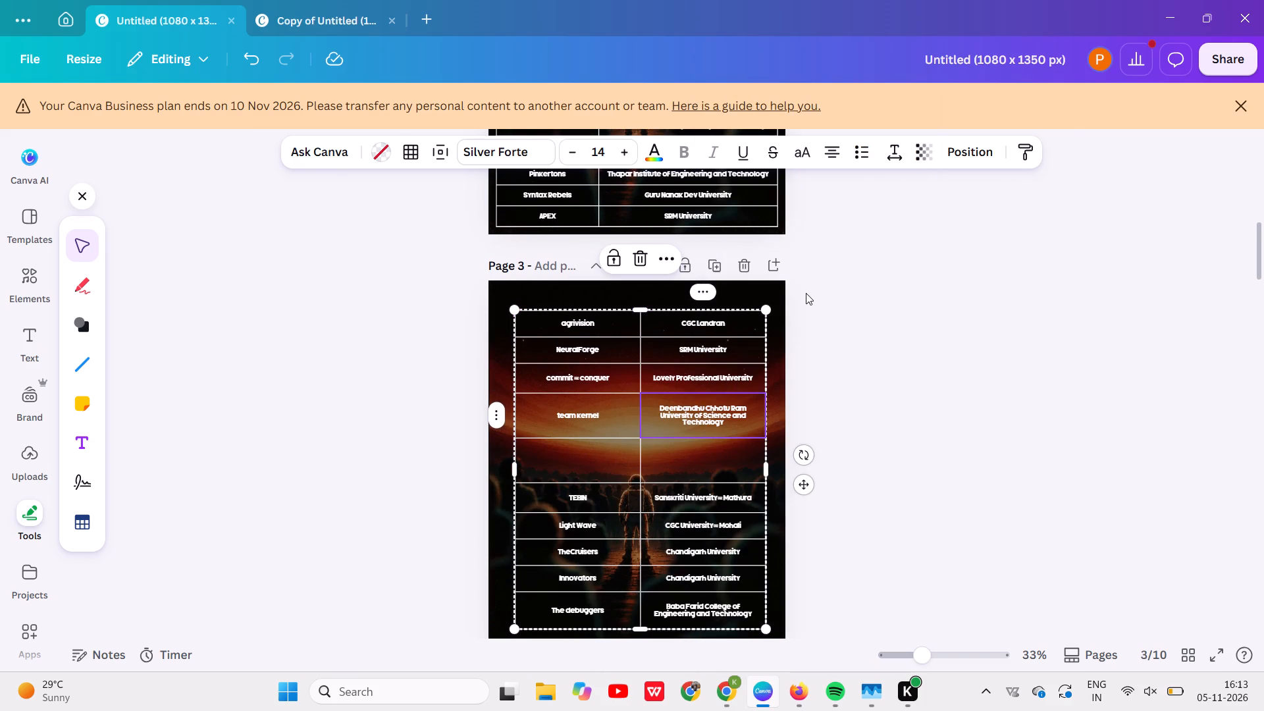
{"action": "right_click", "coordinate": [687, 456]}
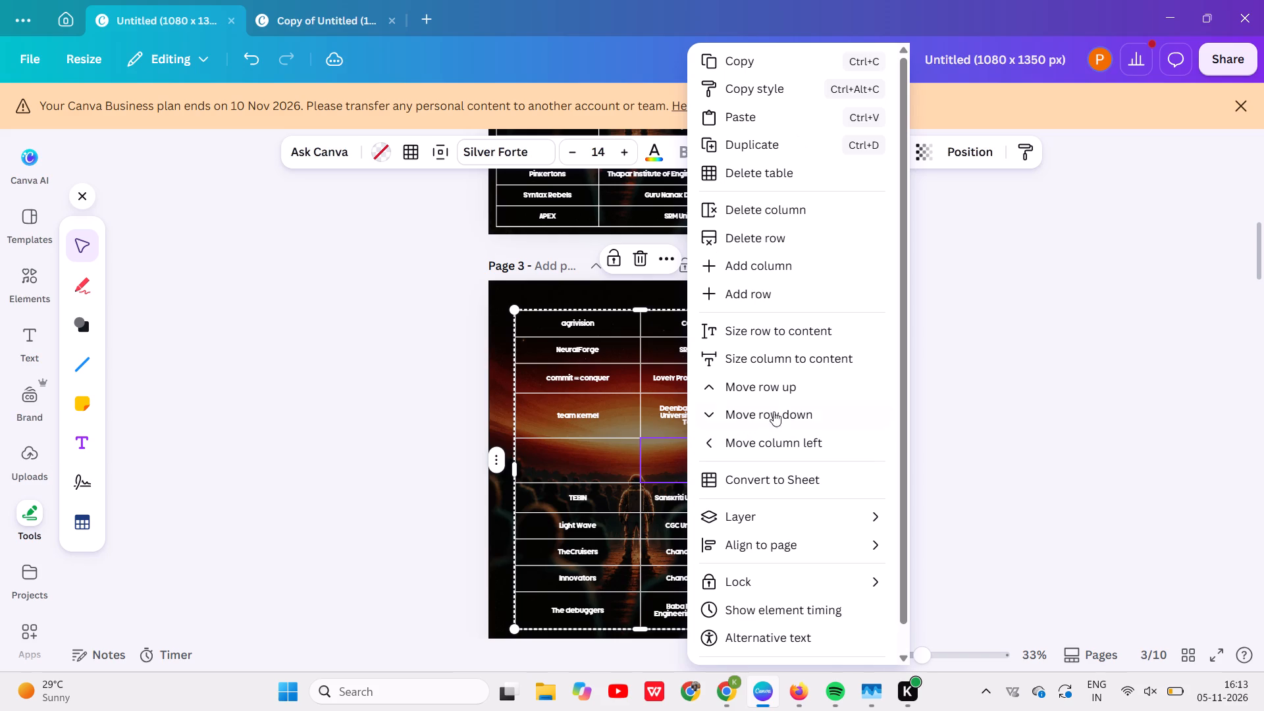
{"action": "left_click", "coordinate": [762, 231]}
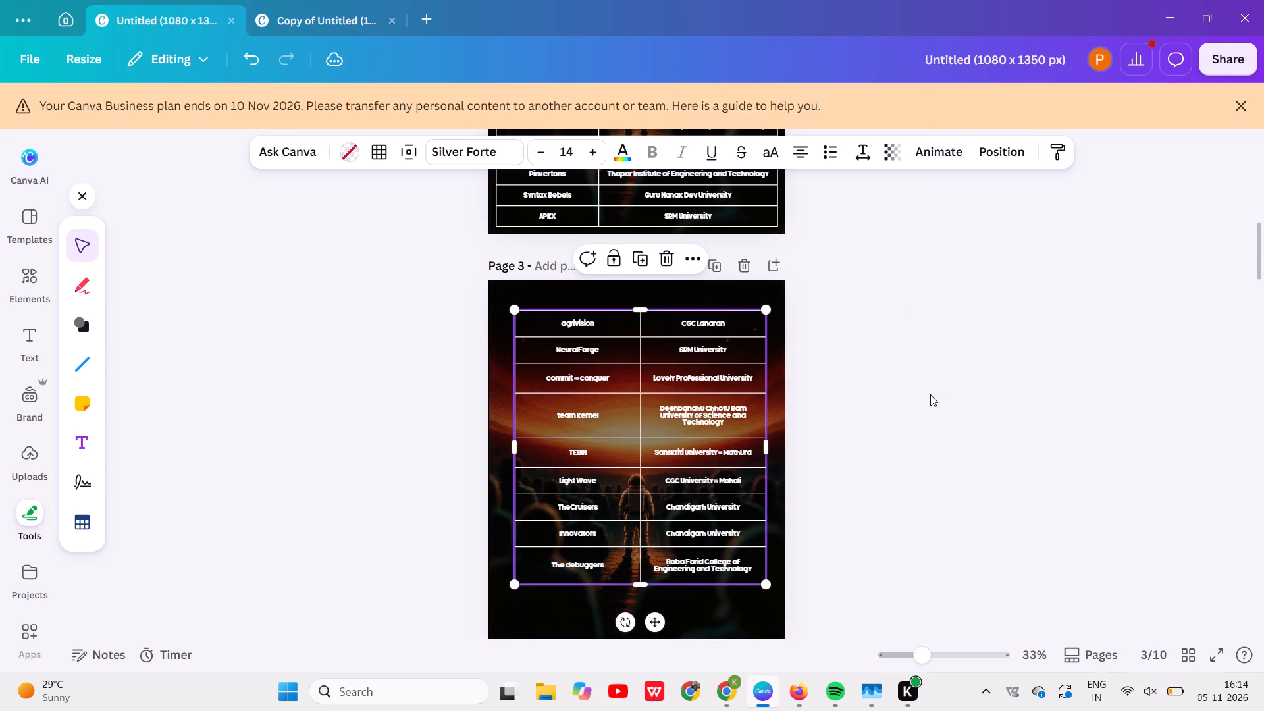
Add a row below The debuggers in the page 3 table and select its first cell.
{"action": "scroll", "coordinate": [930, 394], "scroll_direction": "down", "scroll_amount": 1}
{"action": "left_click", "coordinate": [725, 488]}
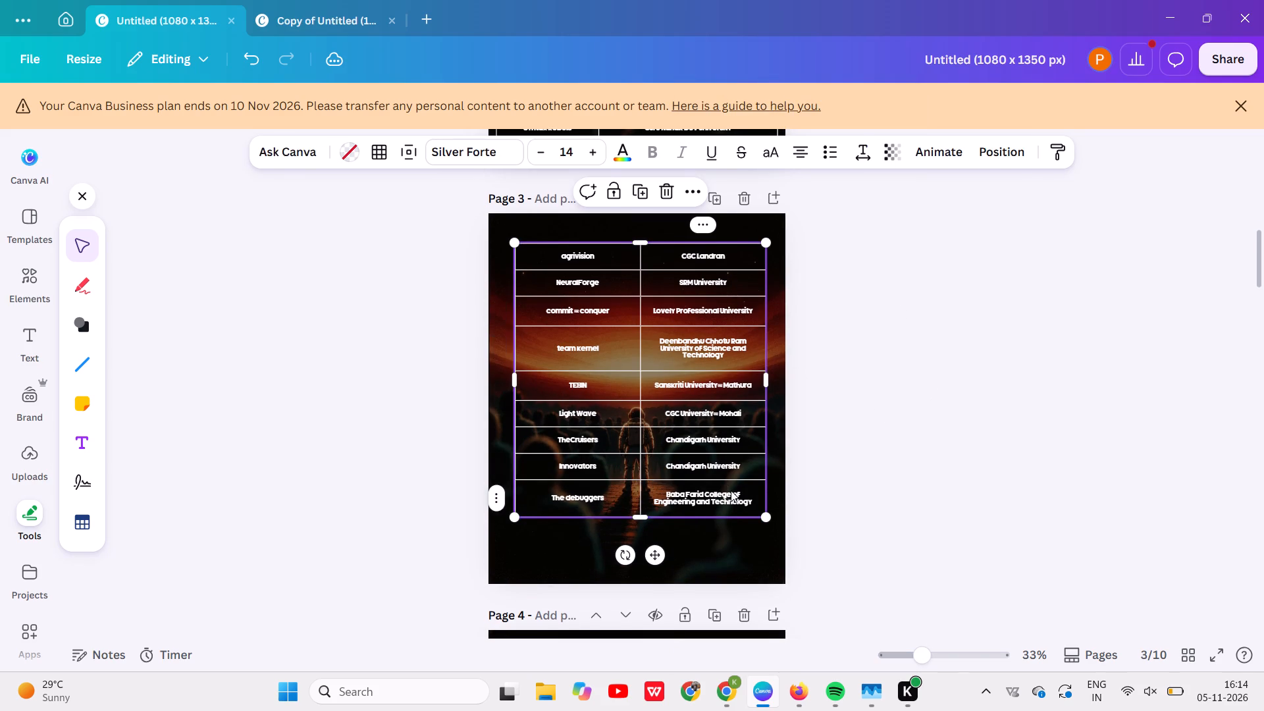
{"action": "left_click", "coordinate": [731, 490]}
{"action": "right_click", "coordinate": [731, 490]}
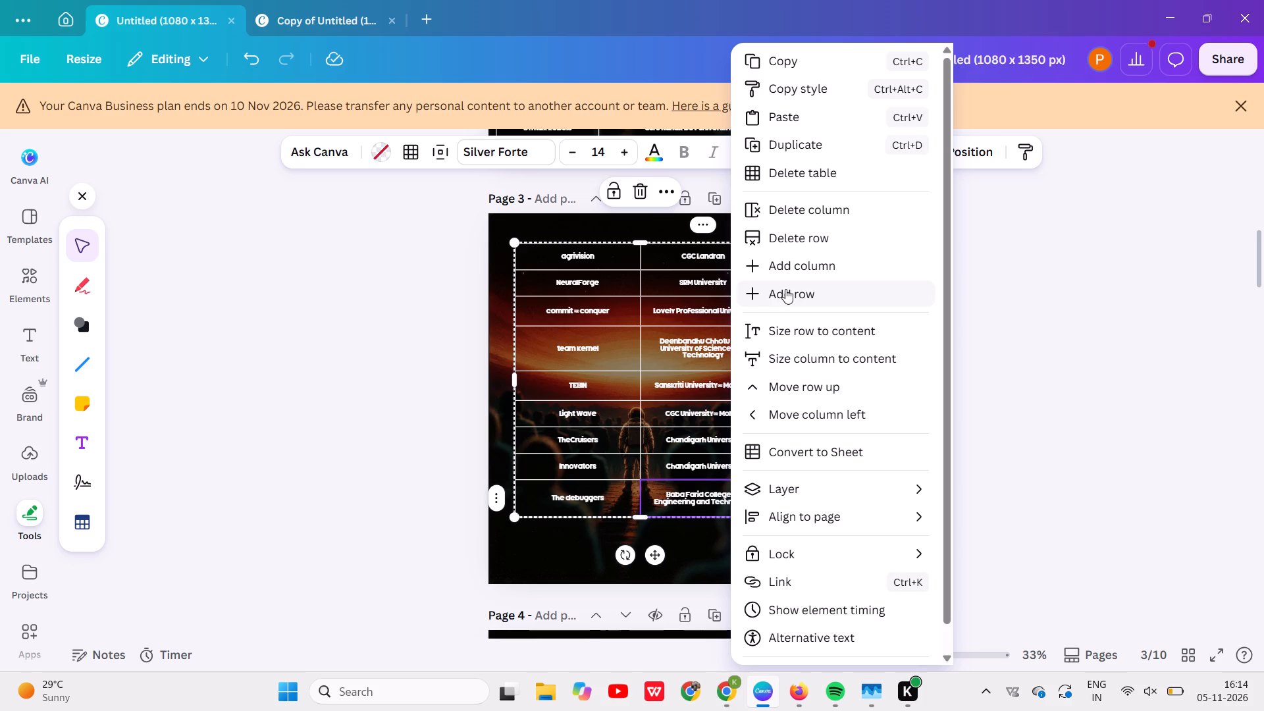
{"action": "left_click", "coordinate": [785, 289]}
{"action": "left_click", "coordinate": [614, 537]}
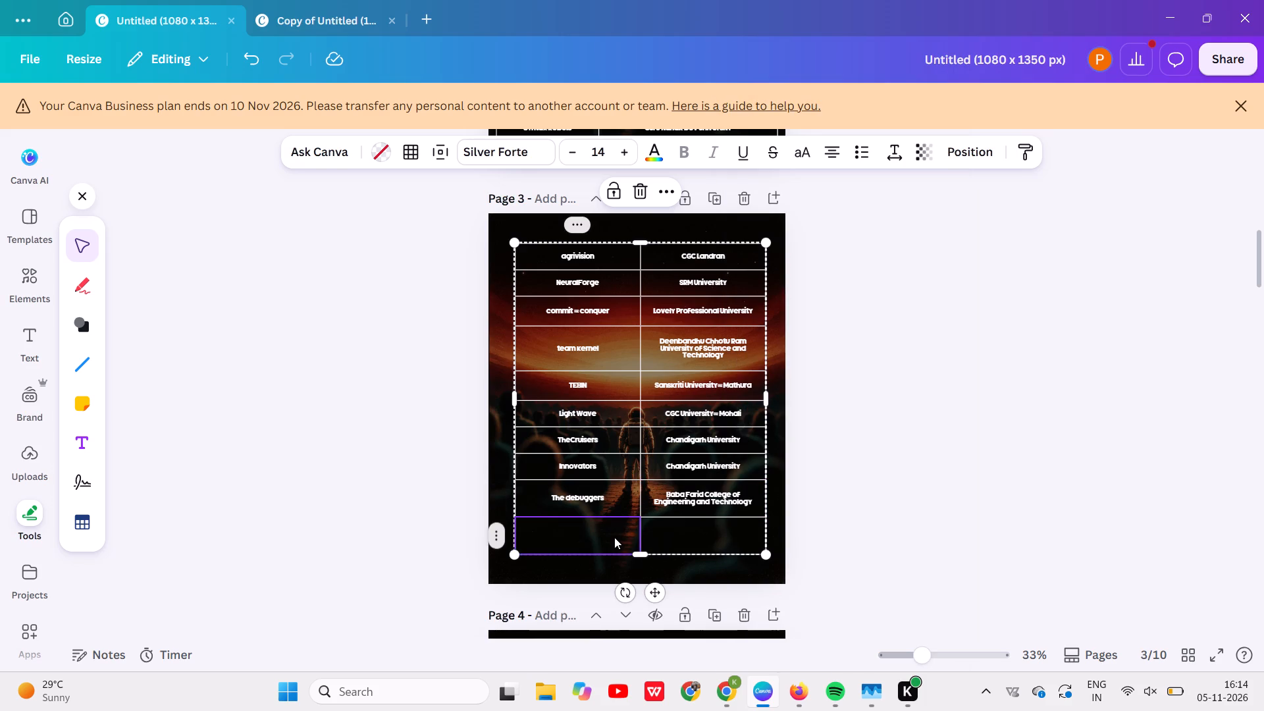
Copy the five teams Nakshtra to HACKSTREET BOYS with their colleges from the Google Sheet and paste them into the page 3 table's new row.
{"action": "left_click", "coordinate": [733, 703]}
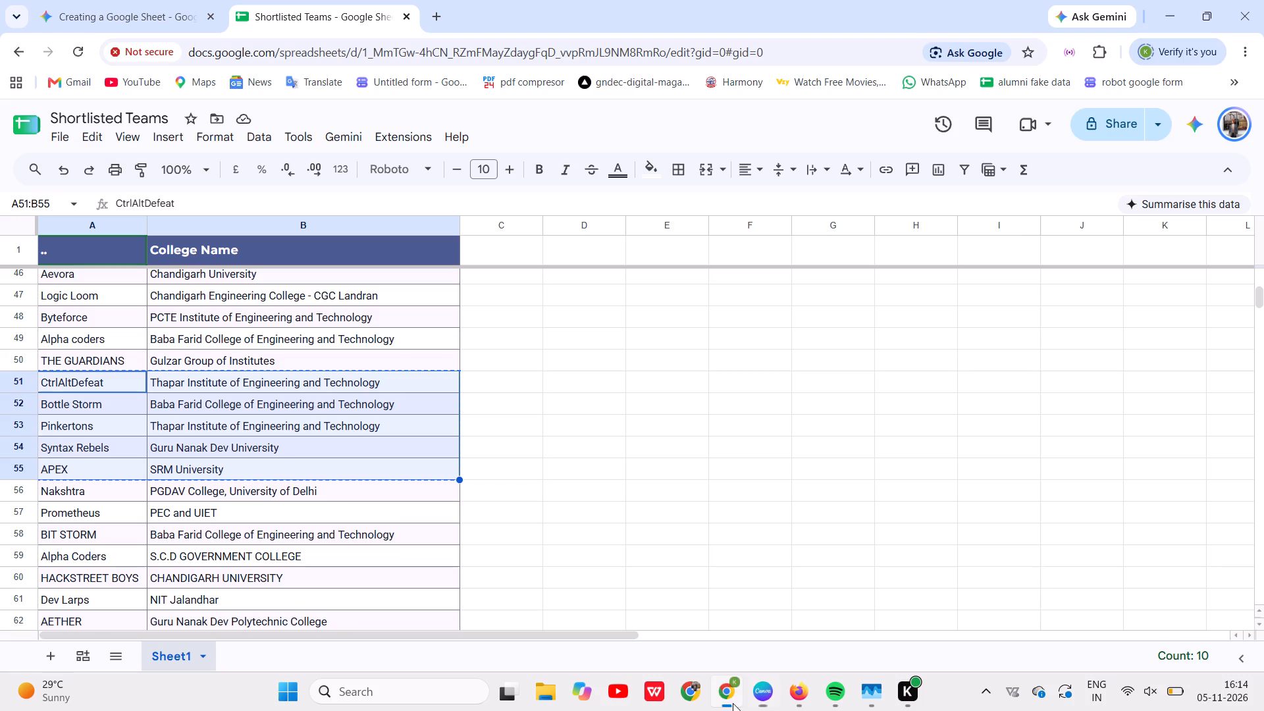
{"action": "left_click", "coordinate": [89, 495]}
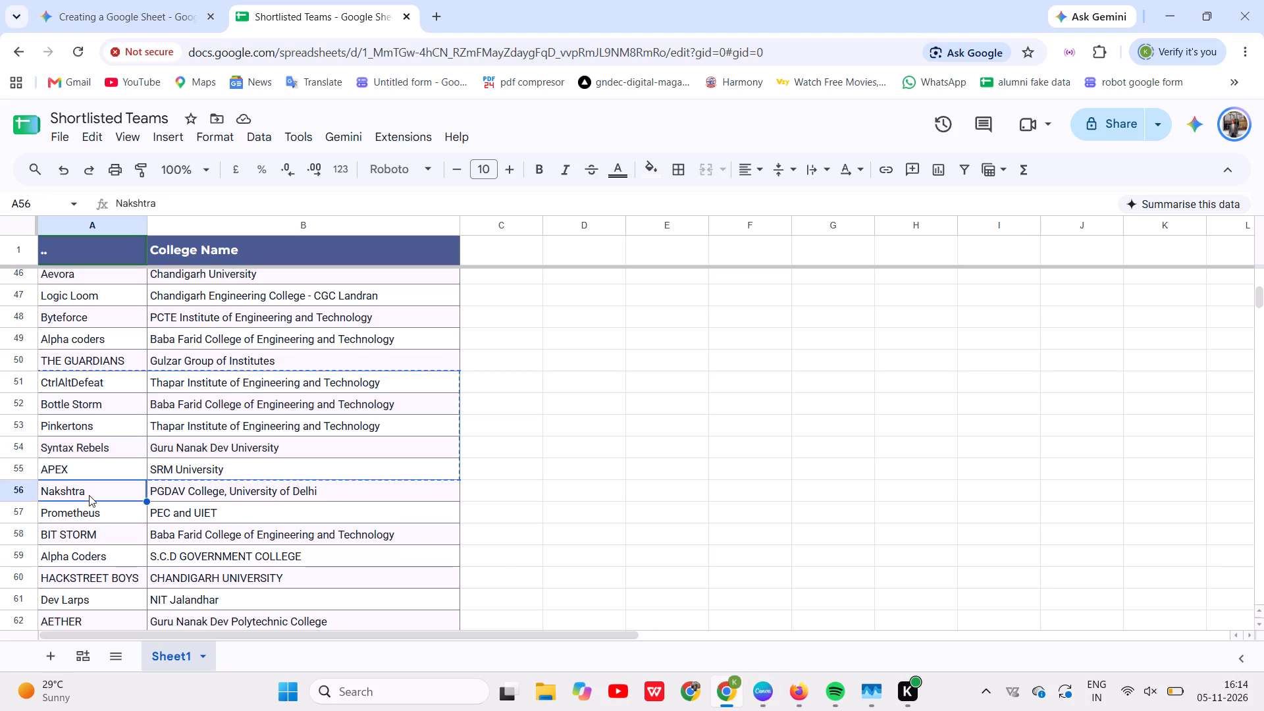
{"action": "scroll", "coordinate": [89, 495], "scroll_direction": "down", "scroll_amount": 1}
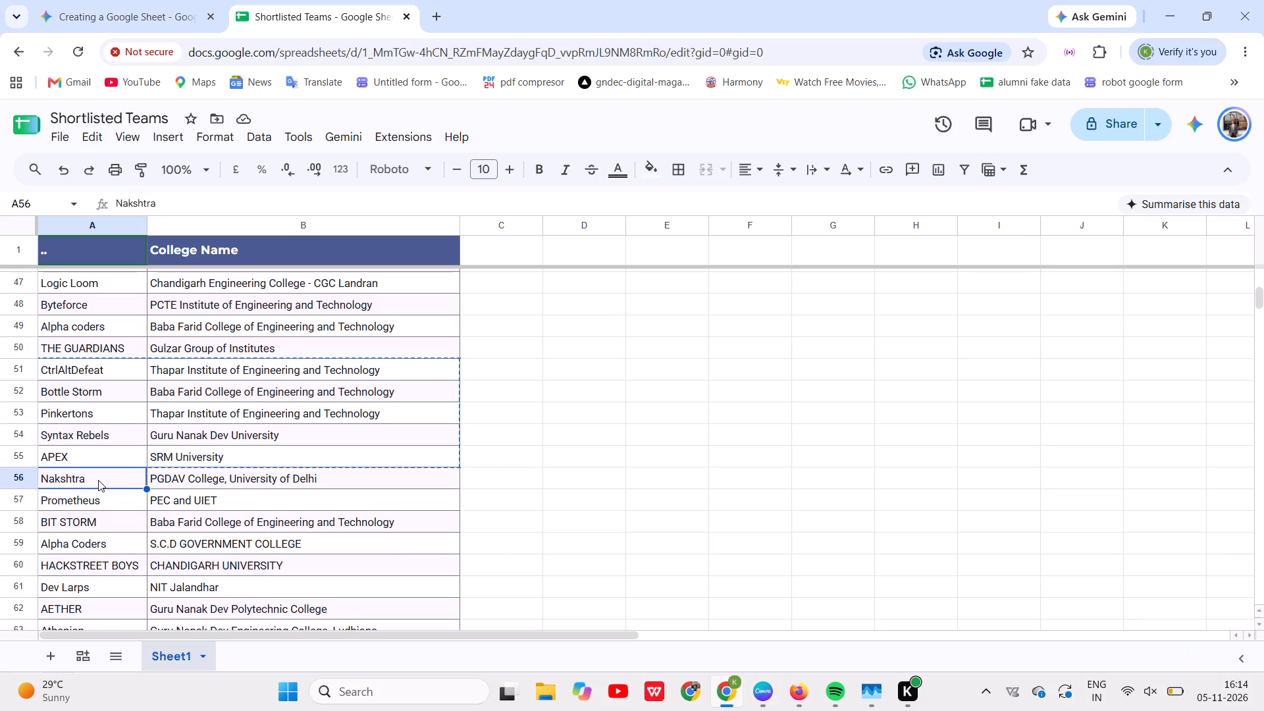
{"action": "left_click", "coordinate": [98, 480]}
{"action": "left_click_drag", "start_coordinate": [98, 480], "coordinate": [237, 556]}
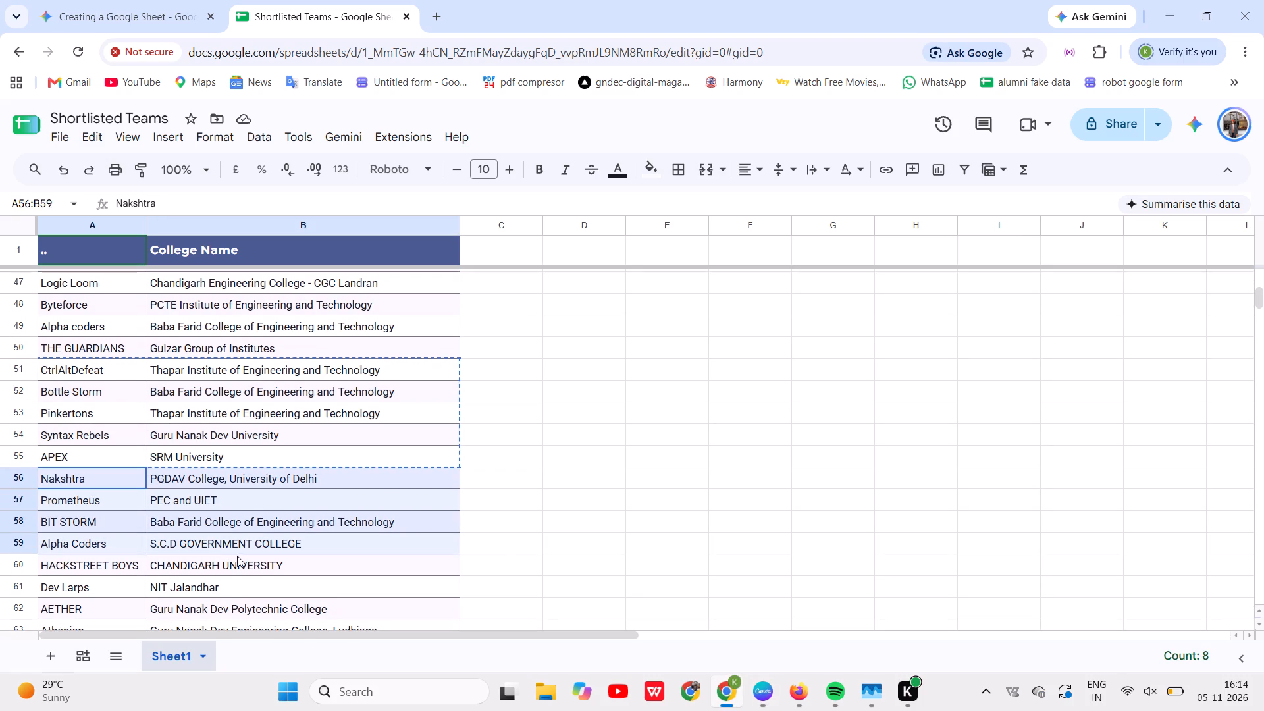
{"action": "left_click_drag", "start_coordinate": [237, 556], "coordinate": [240, 558]}
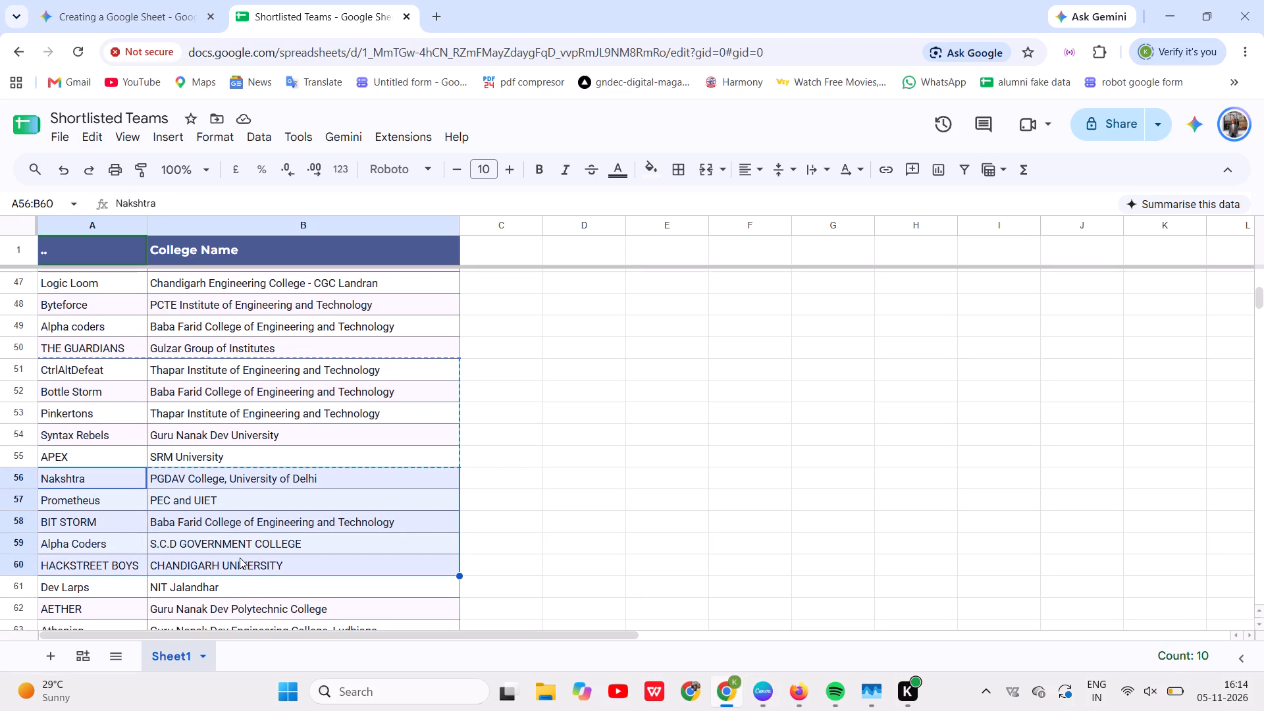
{"action": "key", "text": "ctrl+c"}
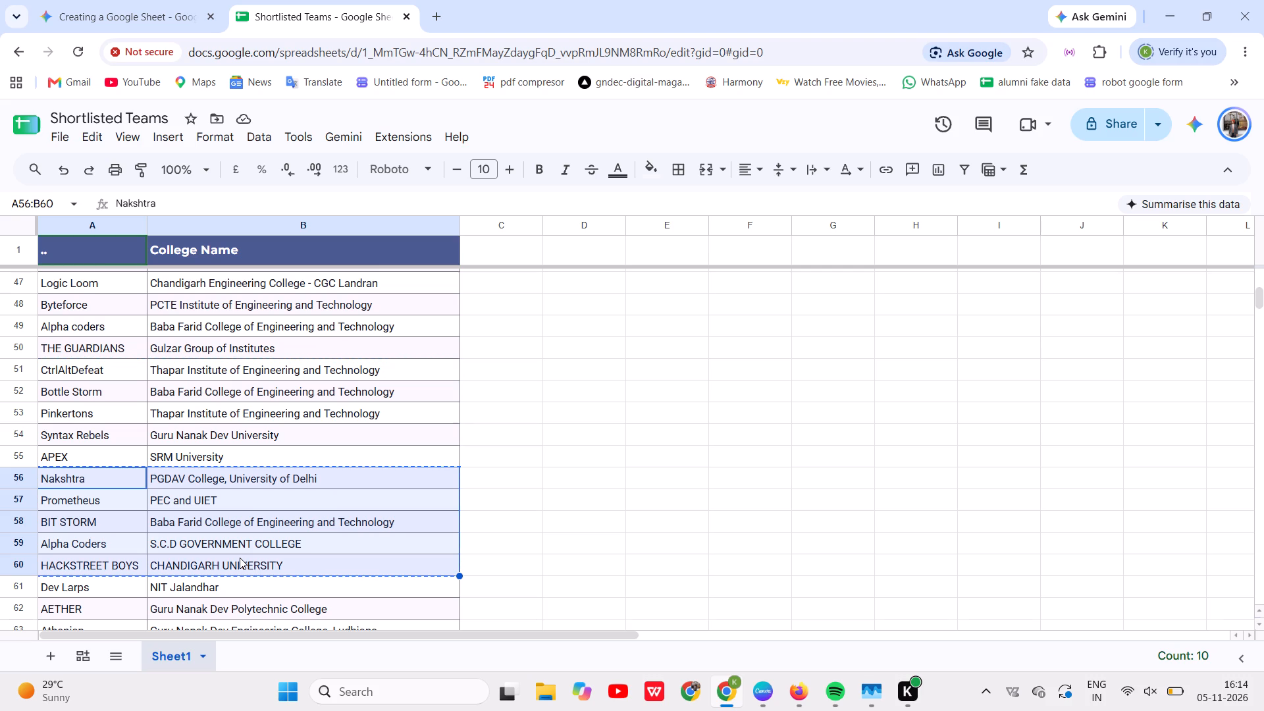
{"action": "left_click", "coordinate": [773, 693]}
{"action": "key", "text": "ctrl+v"}
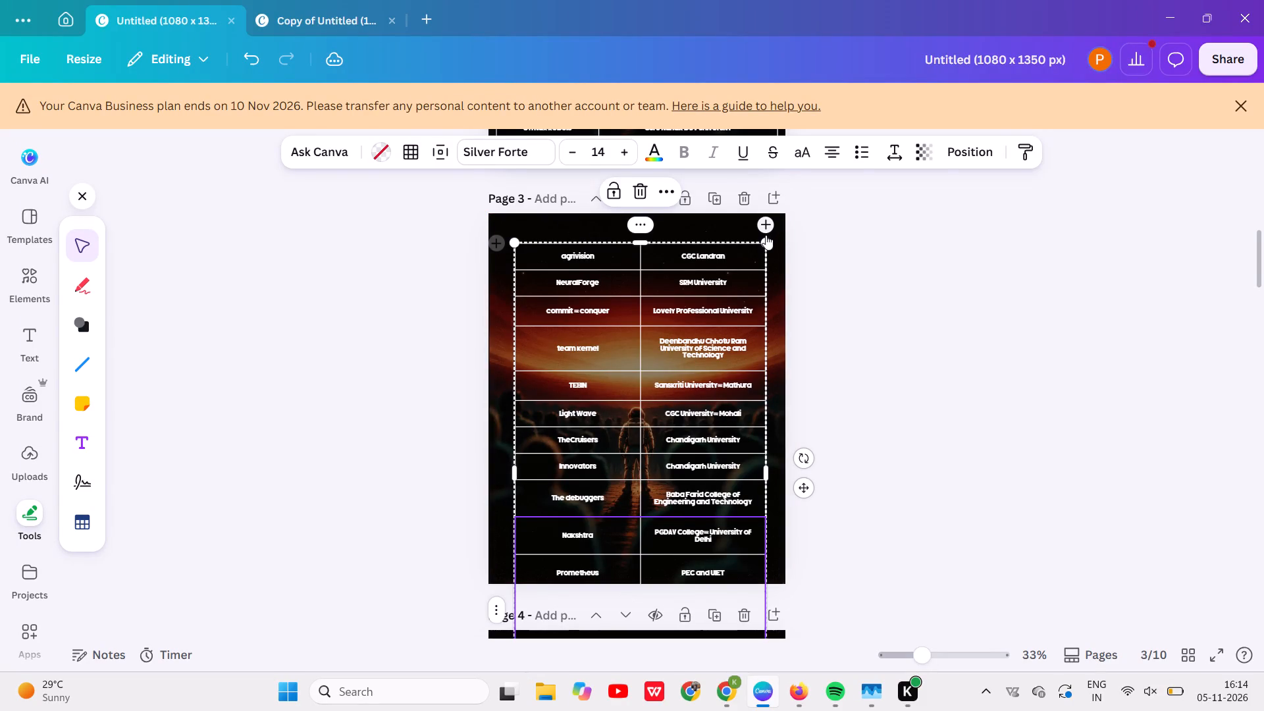
Resize and move the page 3 table so all fourteen rows fit within the page, centred horizontally.
{"action": "left_click_drag", "start_coordinate": [765, 242], "coordinate": [761, 266]}
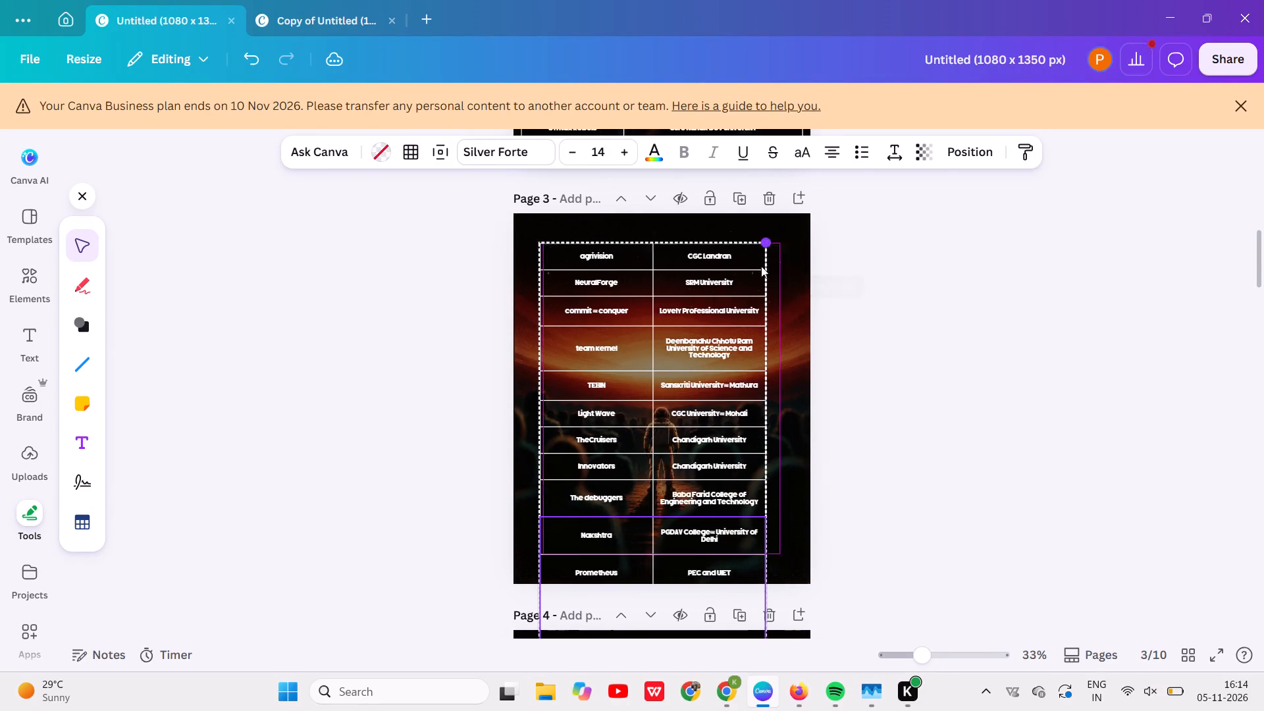
{"action": "left_click_drag", "start_coordinate": [761, 266], "coordinate": [833, 330]}
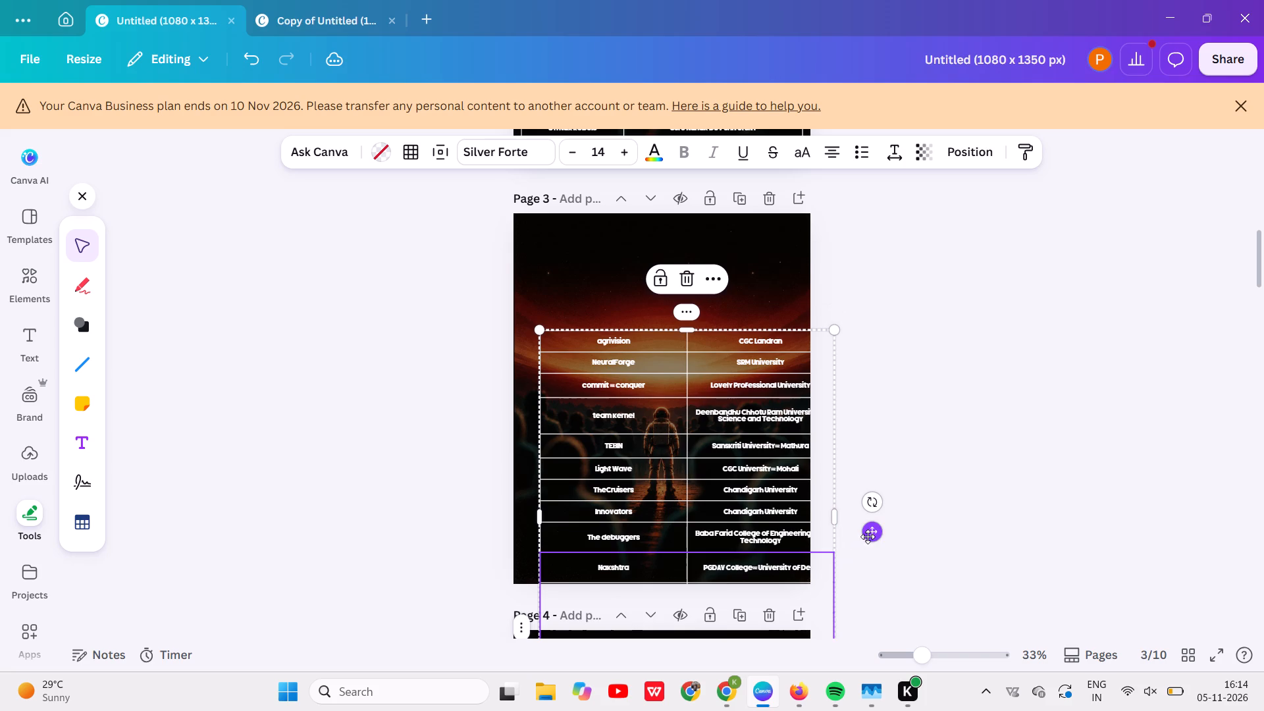
{"action": "left_click_drag", "start_coordinate": [869, 537], "coordinate": [846, 452]}
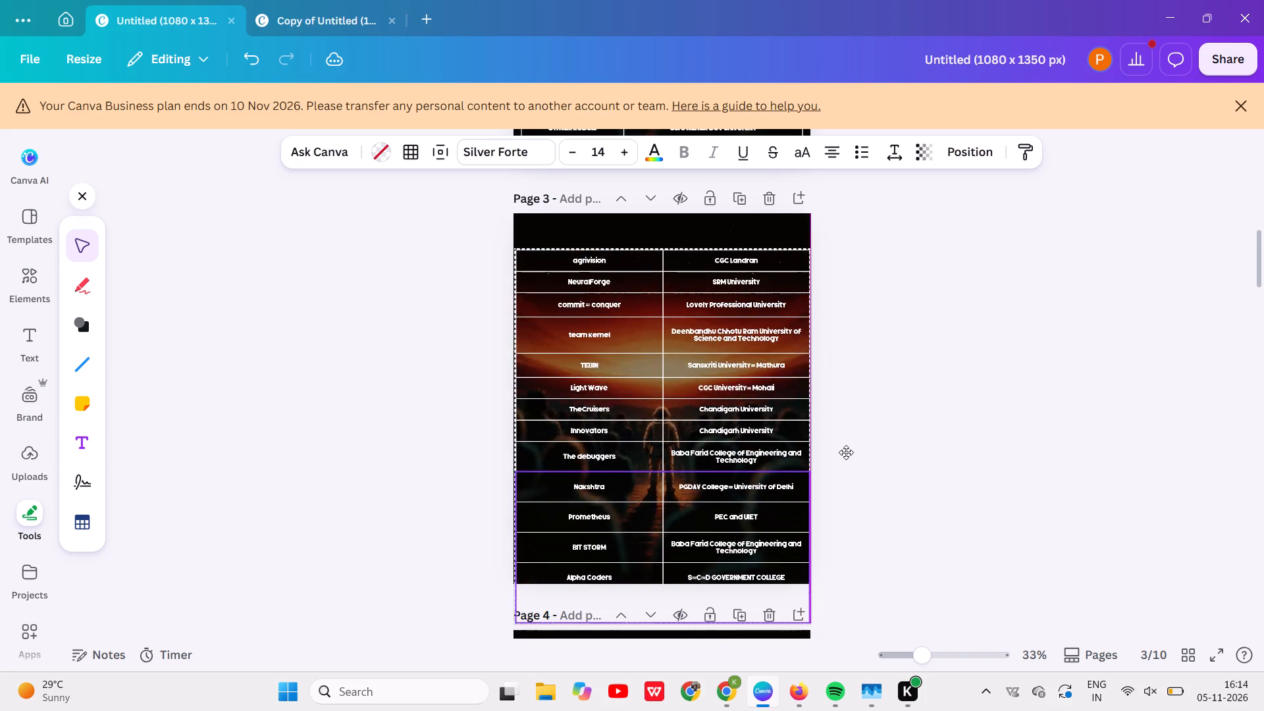
{"action": "left_click_drag", "start_coordinate": [846, 452], "coordinate": [844, 433]}
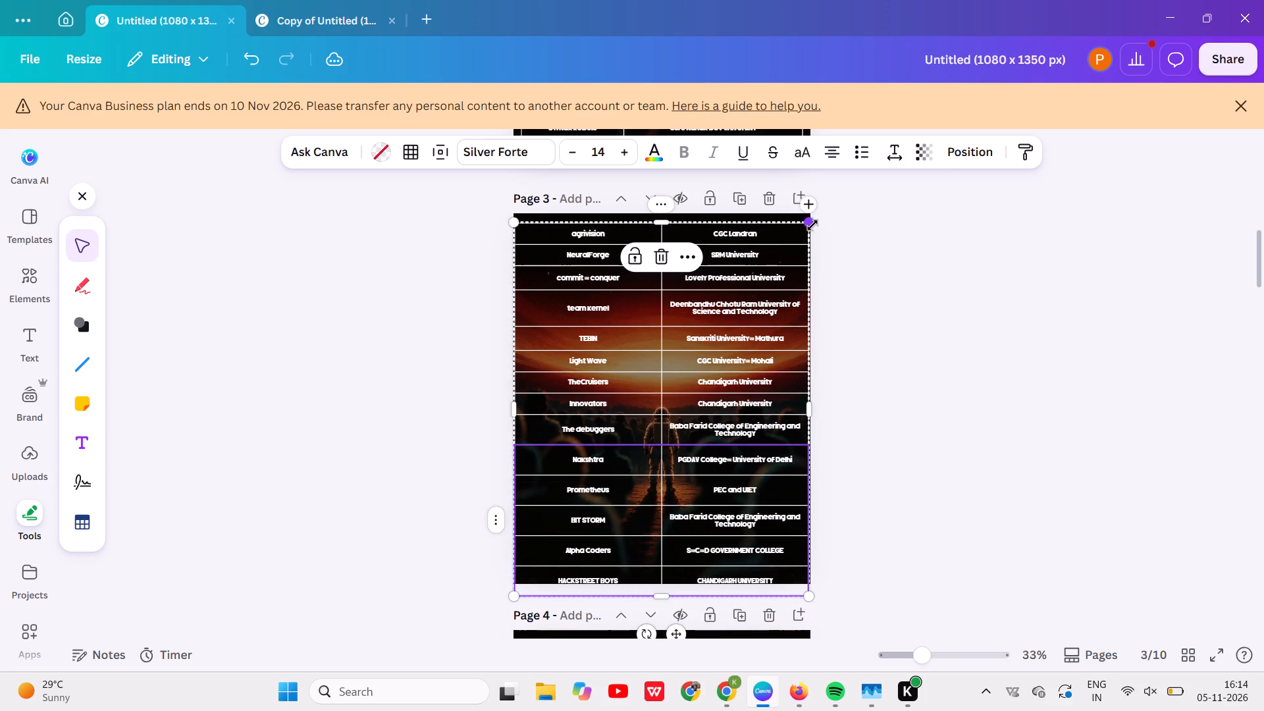
{"action": "left_click_drag", "start_coordinate": [809, 225], "coordinate": [800, 253]}
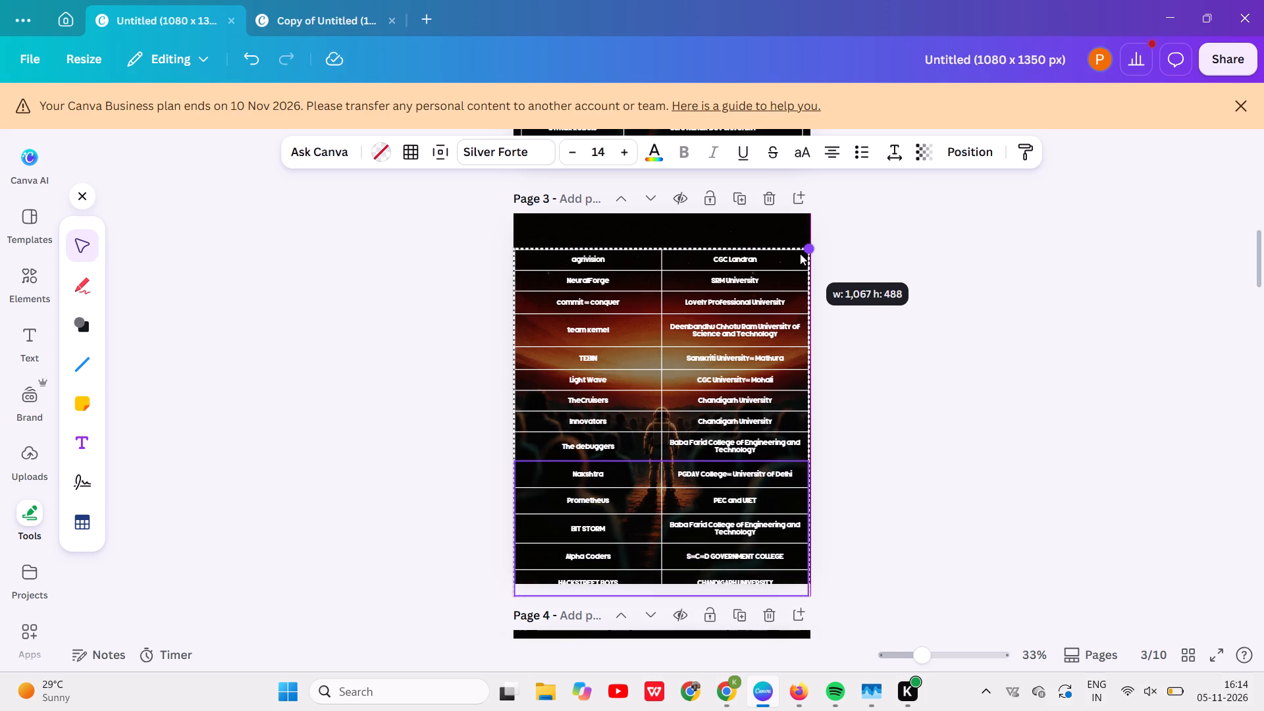
{"action": "left_click_drag", "start_coordinate": [800, 253], "coordinate": [782, 248]}
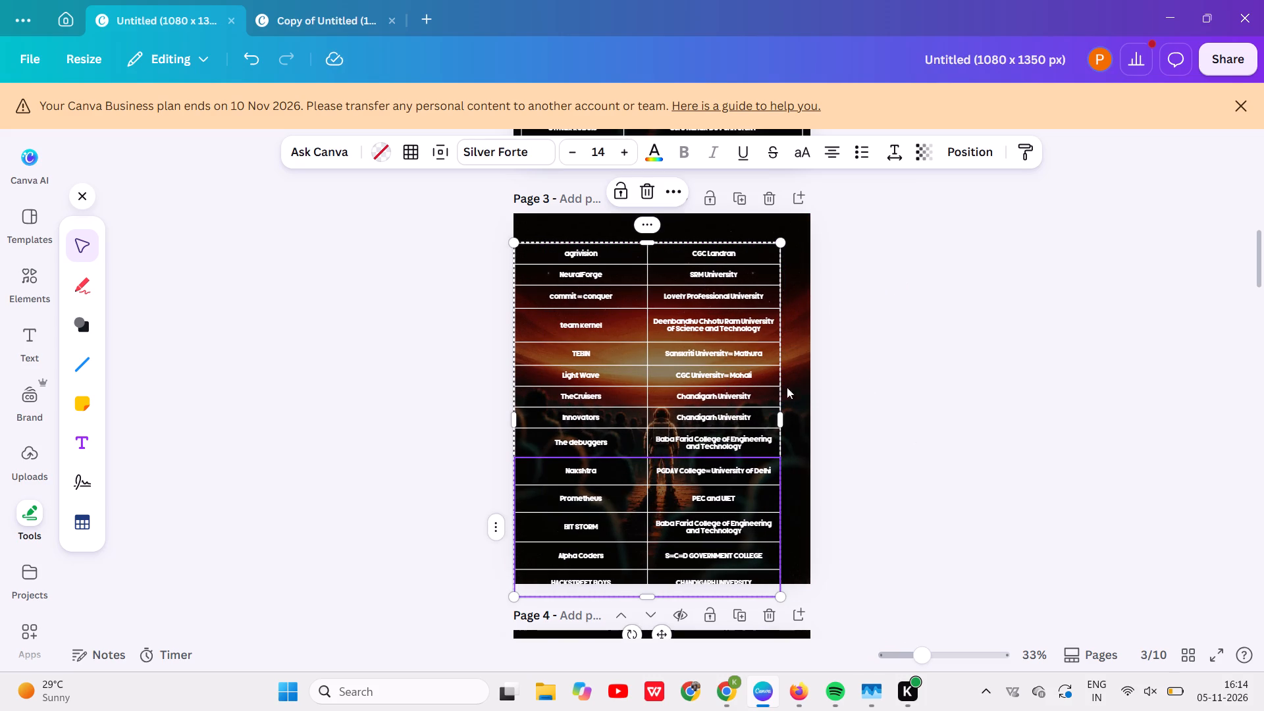
{"action": "left_click", "coordinate": [934, 413]}
{"action": "left_click", "coordinate": [772, 409]}
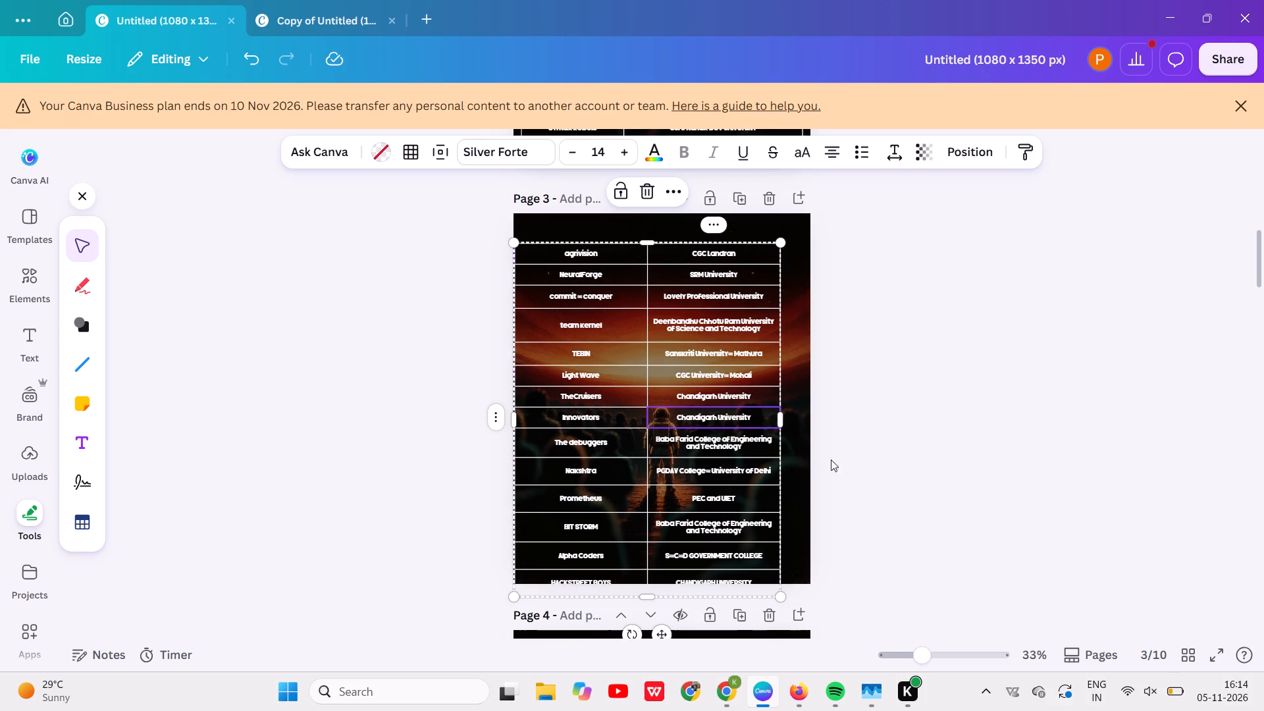
{"action": "left_click_drag", "start_coordinate": [662, 637], "coordinate": [665, 631]}
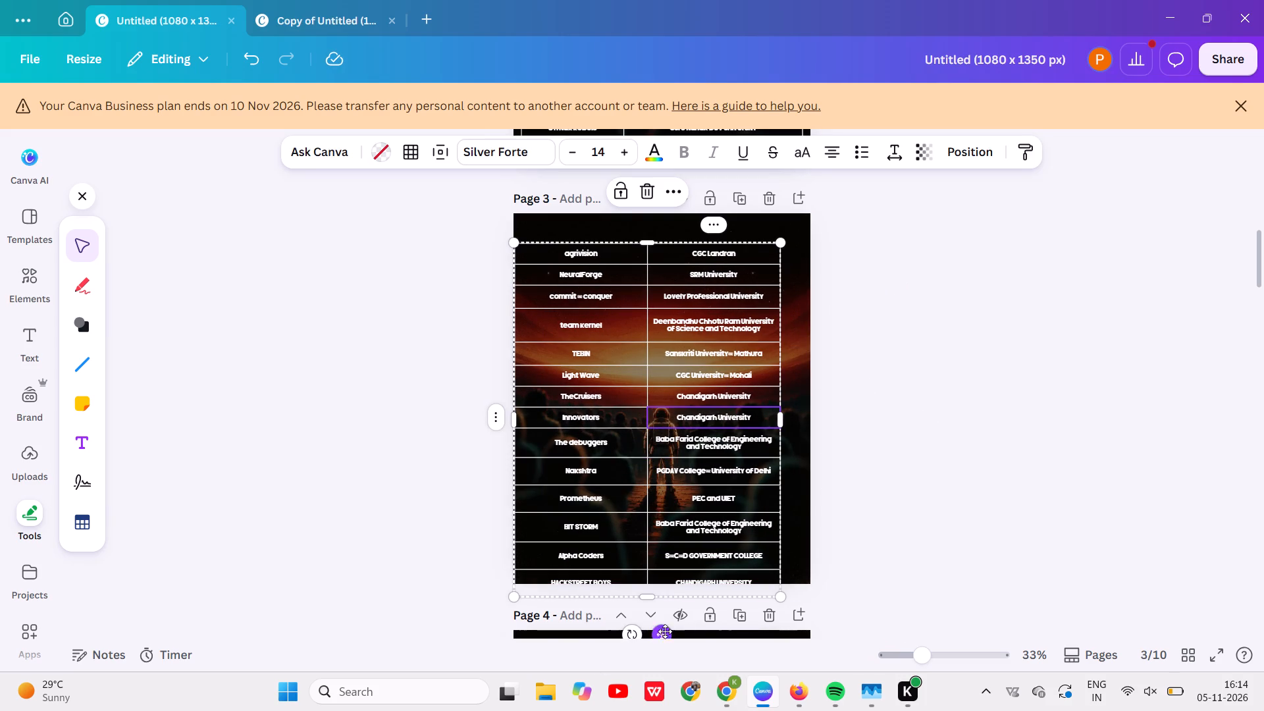
{"action": "left_click_drag", "start_coordinate": [665, 631], "coordinate": [674, 622]}
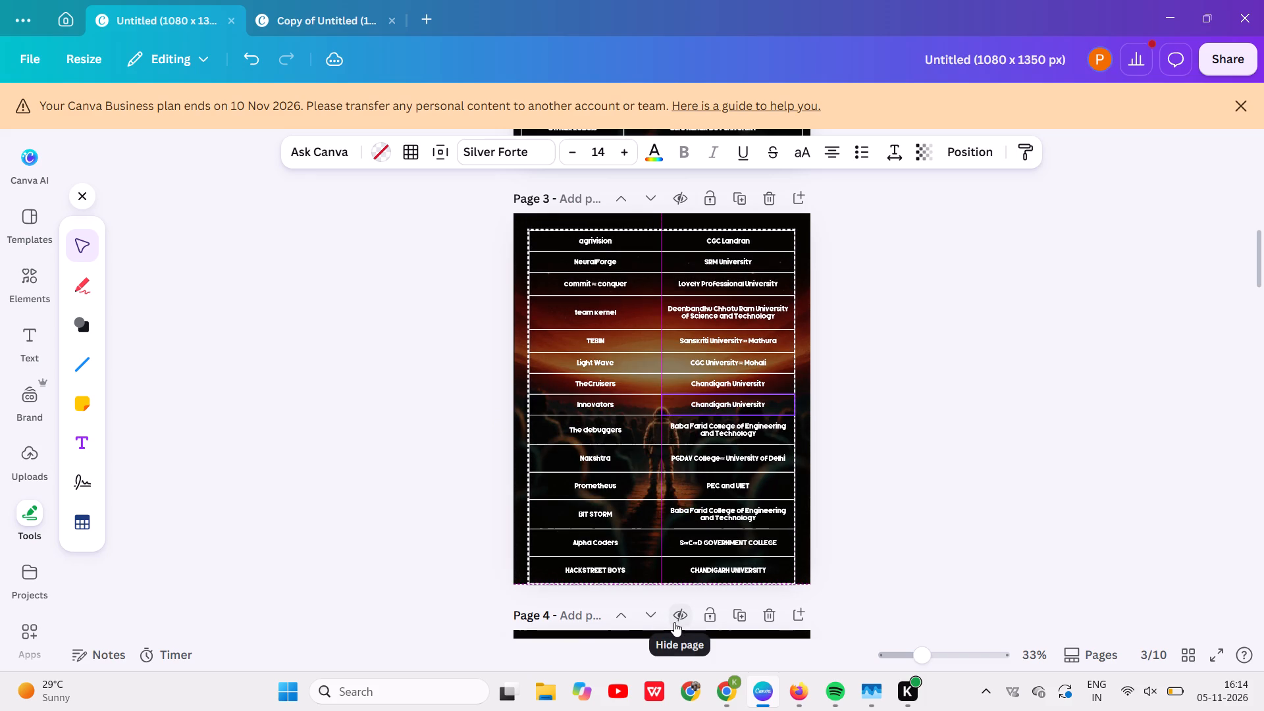
{"action": "left_click_drag", "start_coordinate": [674, 622], "coordinate": [673, 619]}
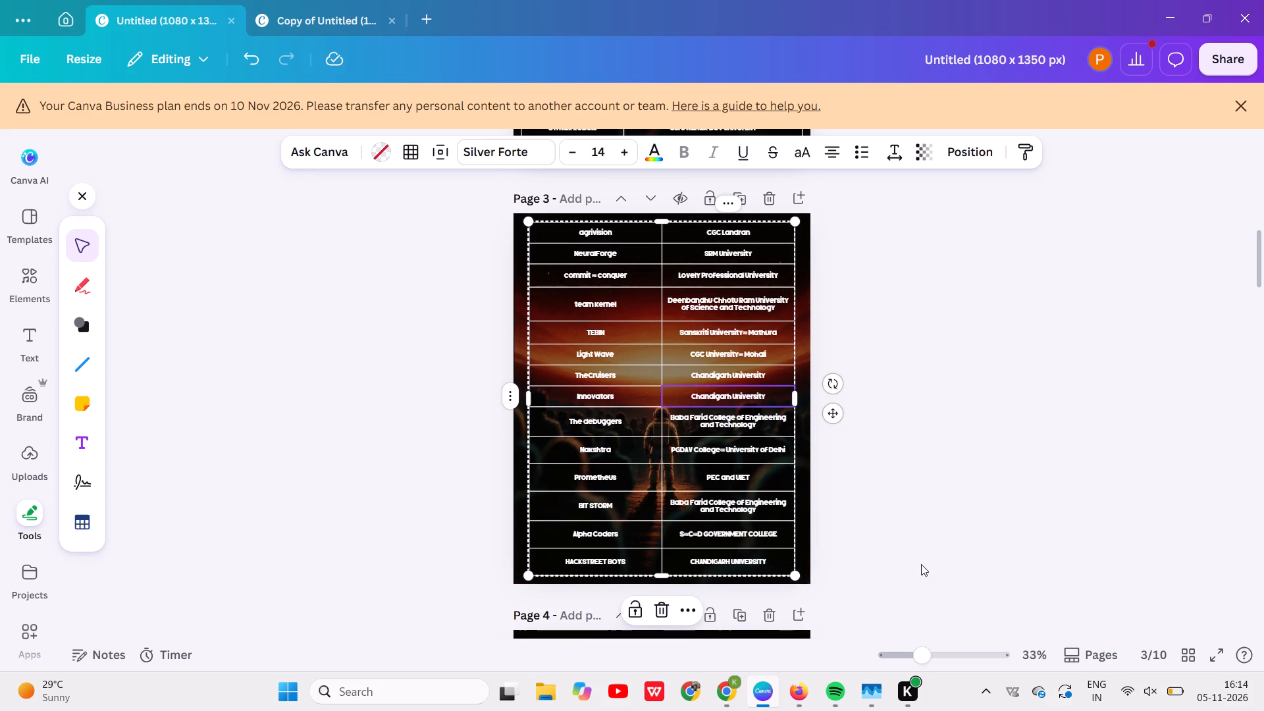
{"action": "left_click", "coordinate": [921, 564]}
{"action": "left_click", "coordinate": [921, 564]}
Copy the five teams Dev Larps to INVOXYS with their colleges from the Google Sheet.
{"action": "scroll", "coordinate": [921, 564], "scroll_direction": "down", "scroll_amount": 2}
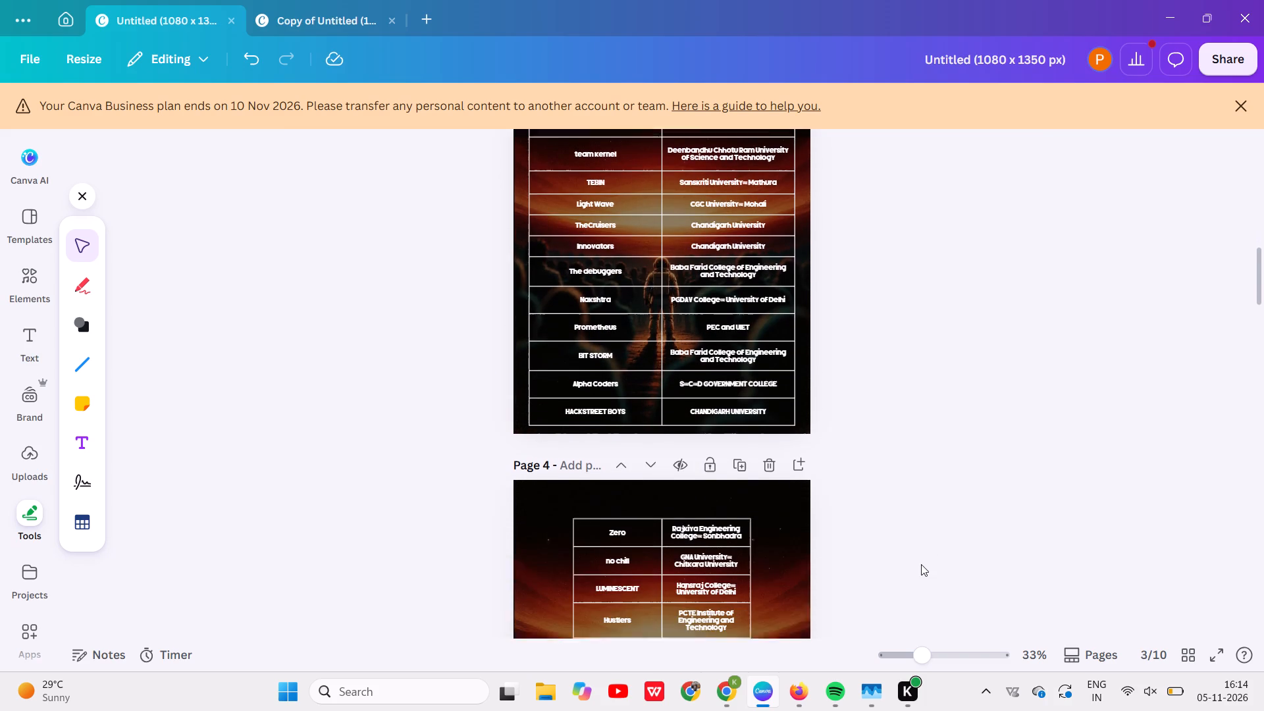
{"action": "scroll", "coordinate": [921, 564], "scroll_direction": "down", "scroll_amount": 4}
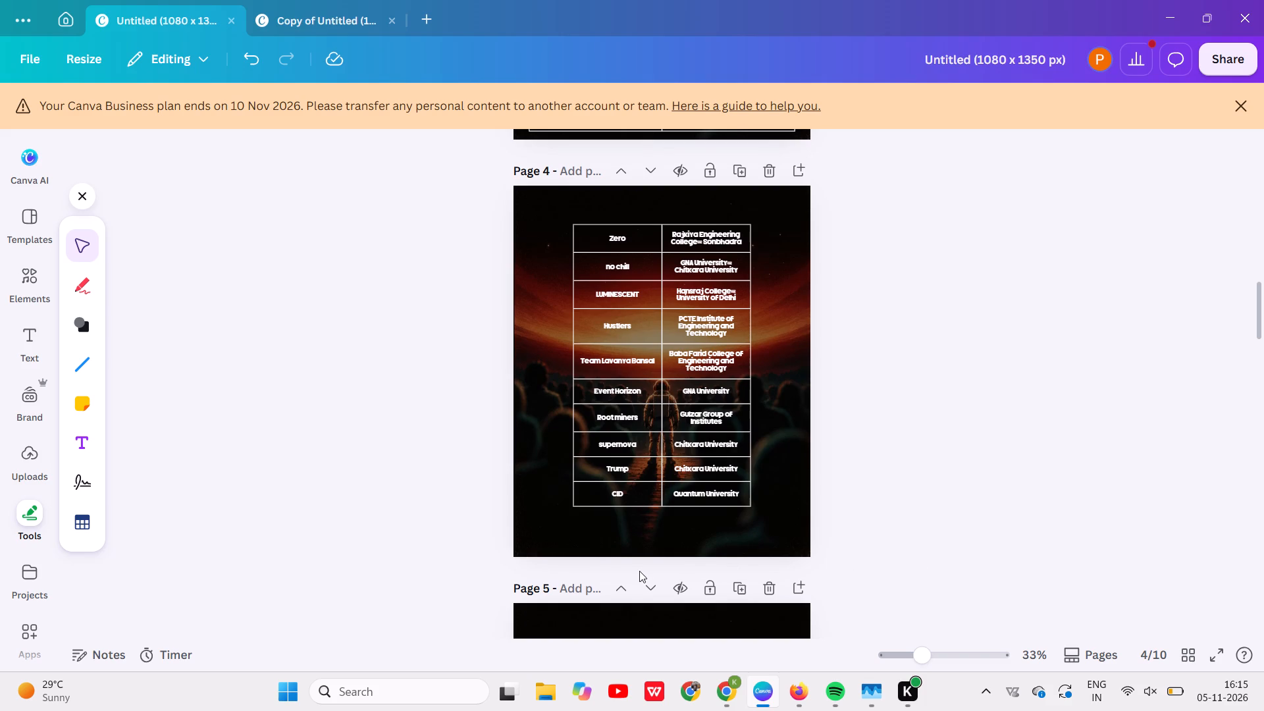
{"action": "left_click", "coordinate": [719, 681]}
{"action": "scroll", "coordinate": [515, 551], "scroll_direction": "down", "scroll_amount": 1}
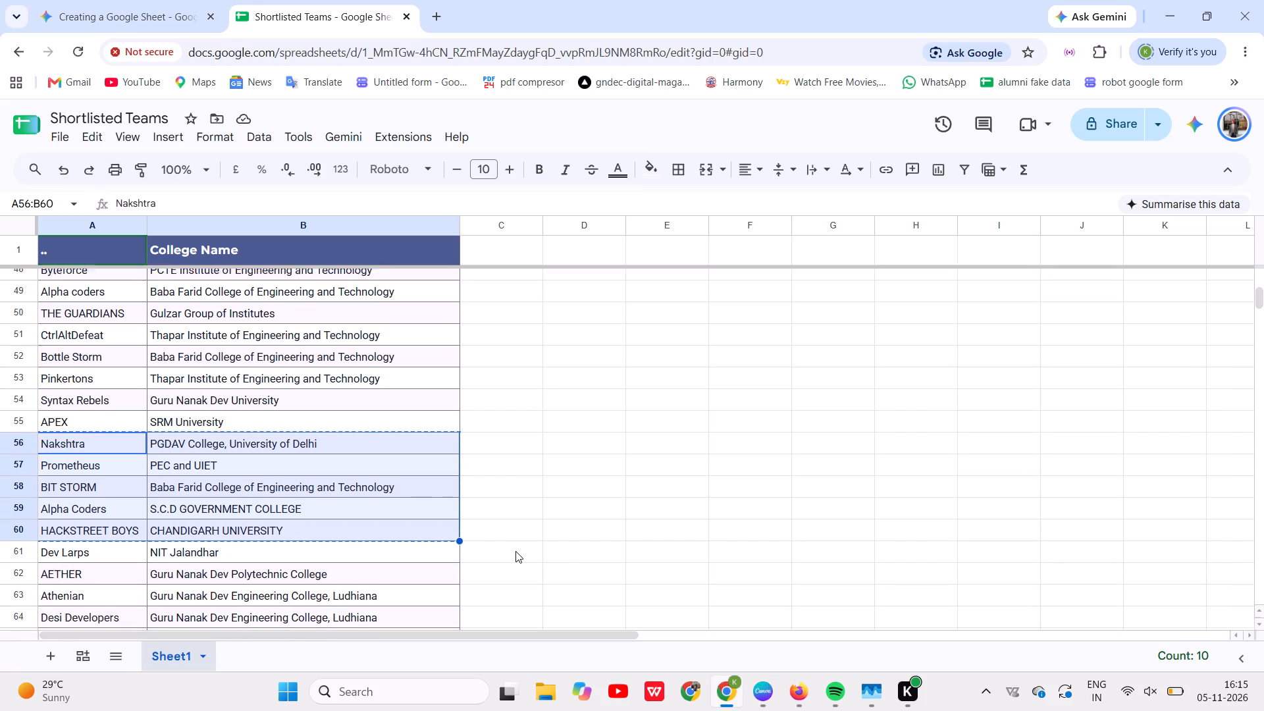
{"action": "scroll", "coordinate": [515, 551], "scroll_direction": "down", "scroll_amount": 3}
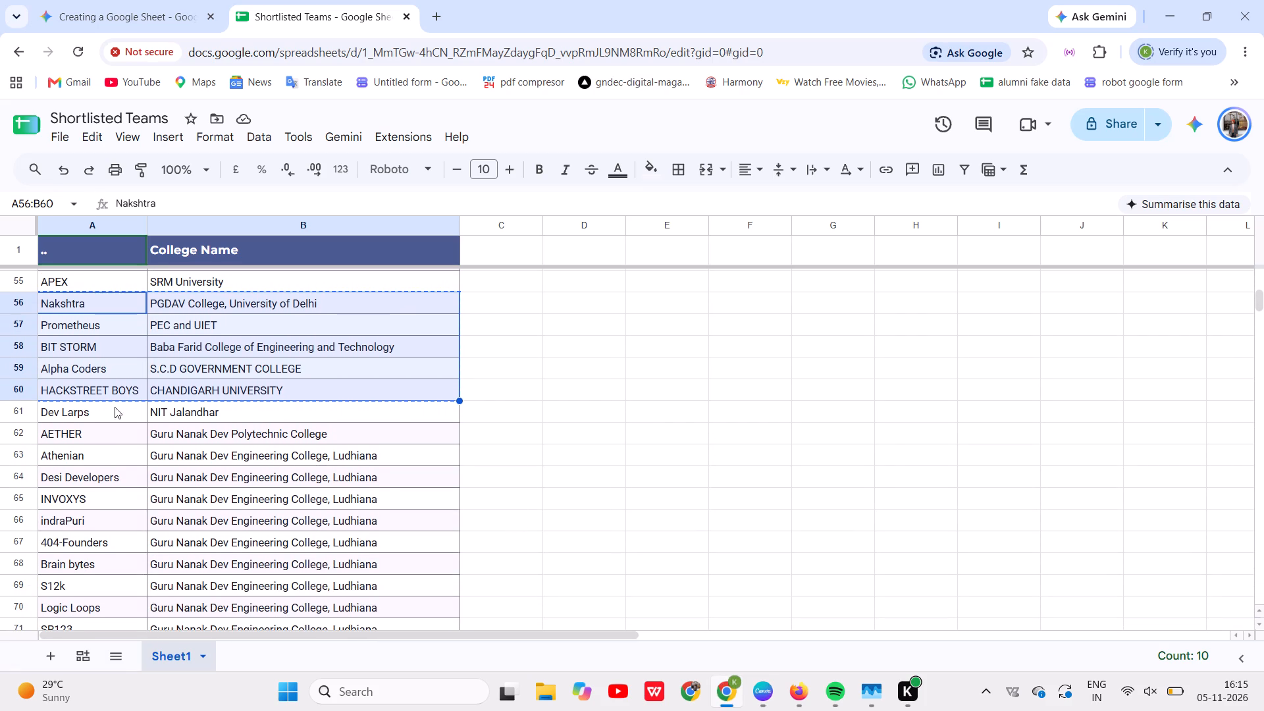
{"action": "double_click", "coordinate": [109, 410]}
{"action": "left_click", "coordinate": [109, 410]}
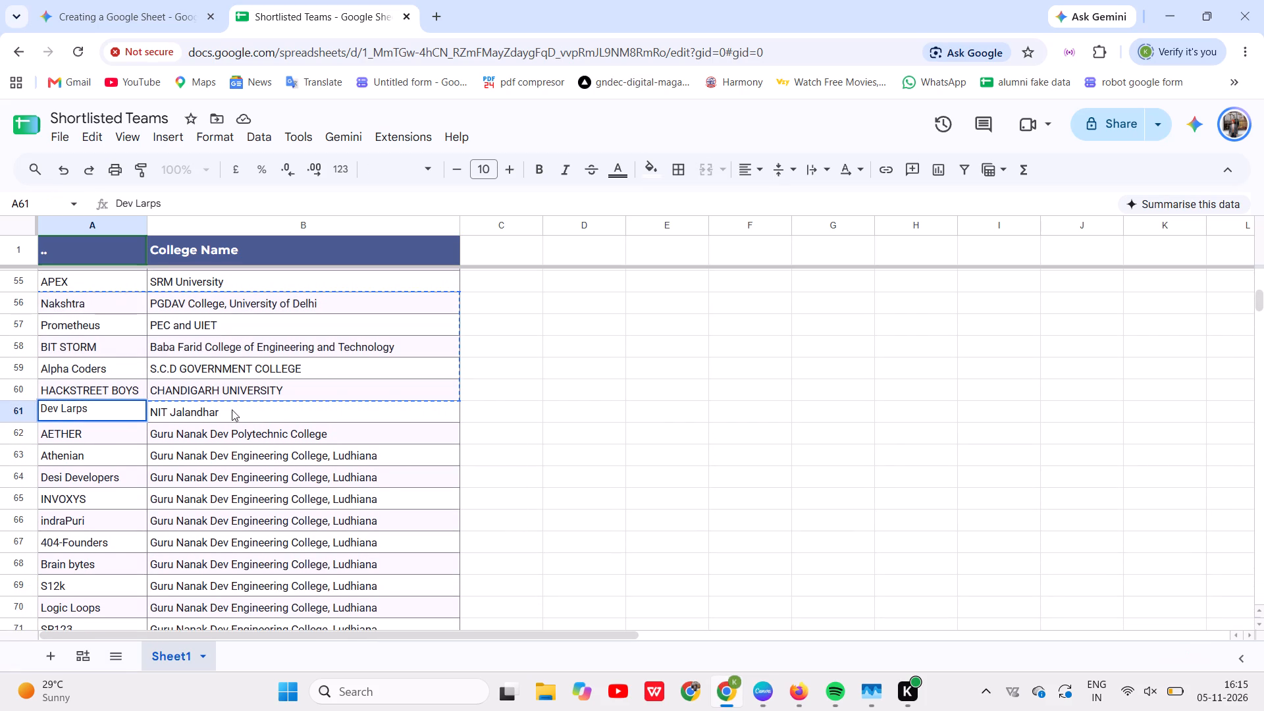
{"action": "left_click", "coordinate": [508, 446]}
{"action": "left_click_drag", "start_coordinate": [108, 409], "coordinate": [363, 512]}
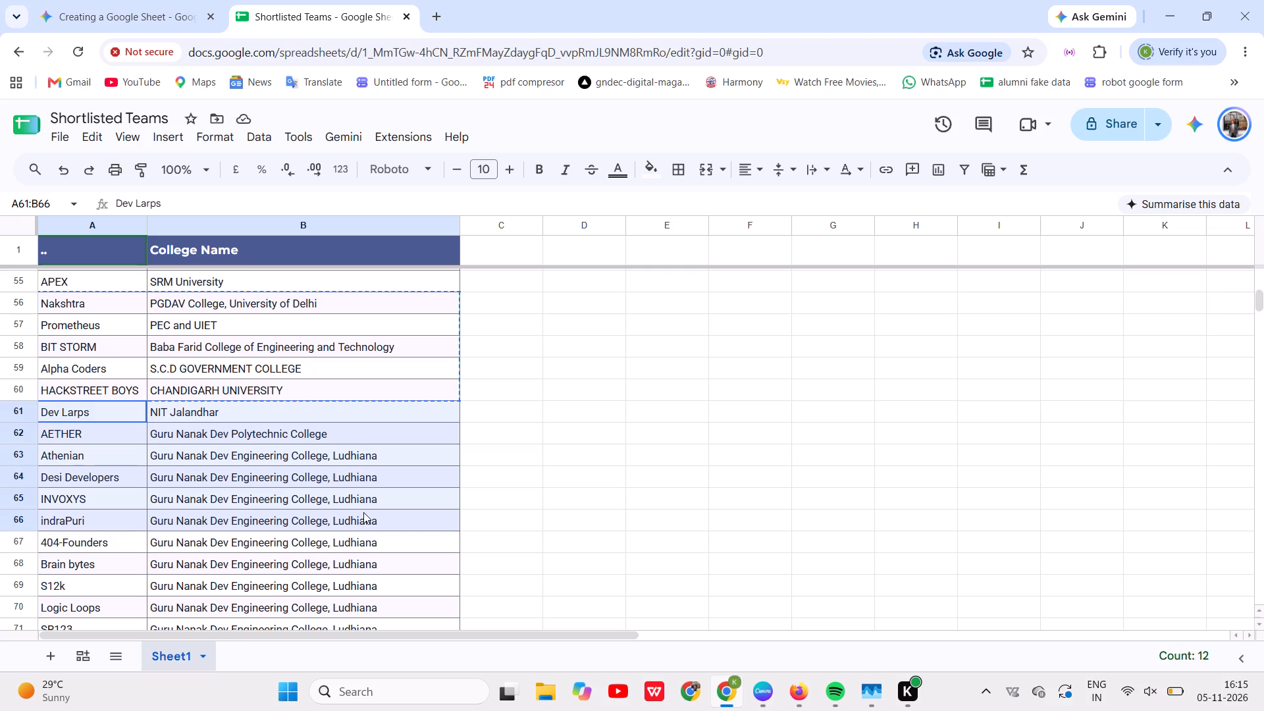
{"action": "left_click_drag", "start_coordinate": [363, 512], "coordinate": [371, 506]}
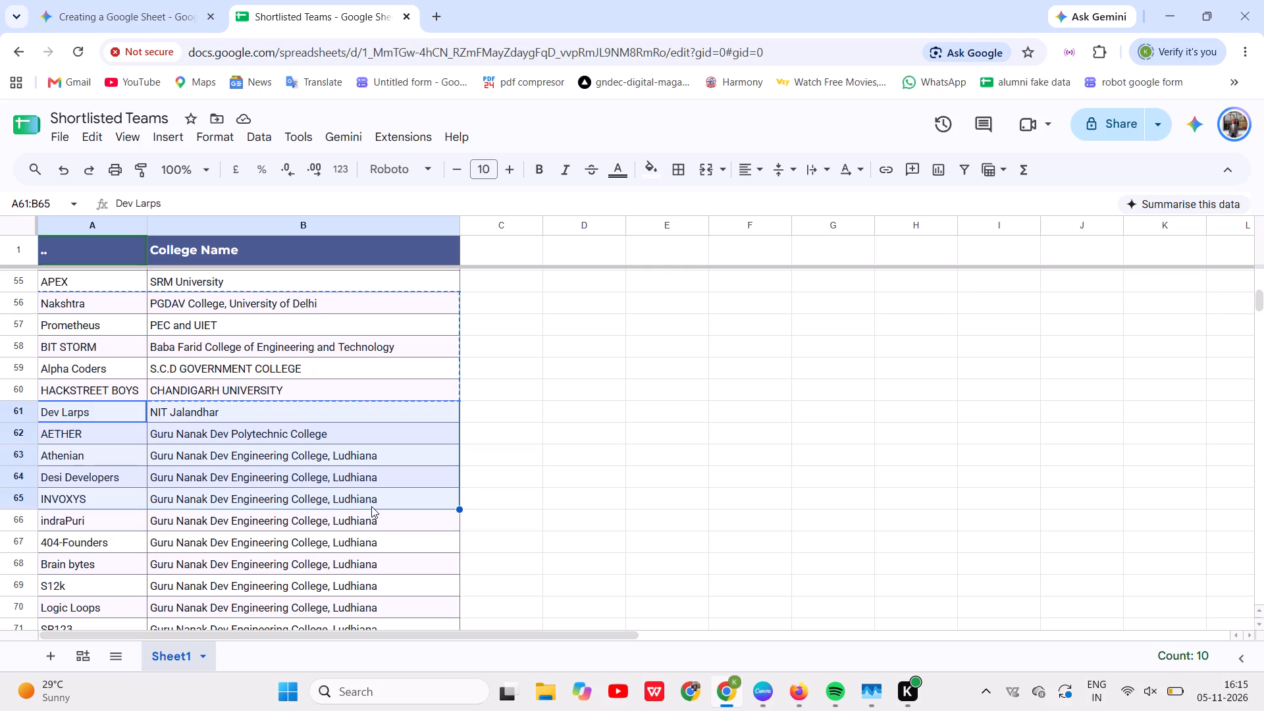
{"action": "key", "text": "ctrl+c"}
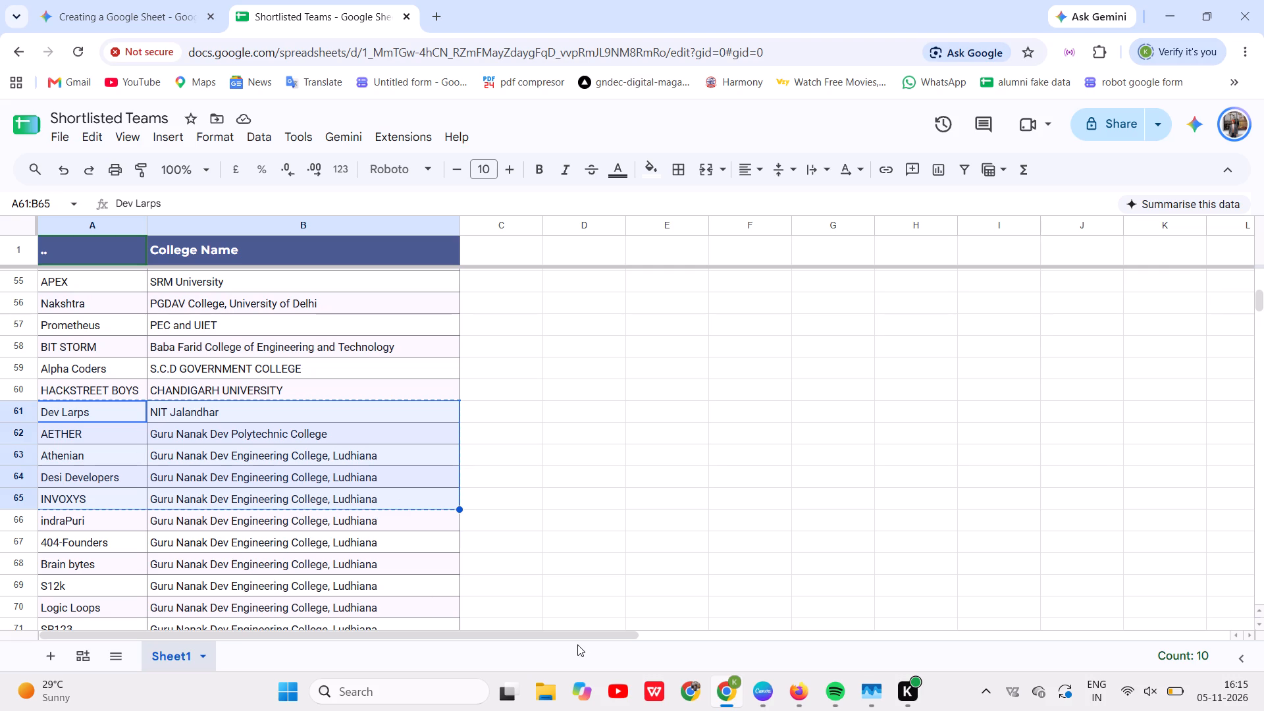
In Canva, add a row below CID in the page 4 table and paste the five copied teams, Dev Larps to INVOXYS, starting in its first cell.
{"action": "left_click", "coordinate": [769, 689]}
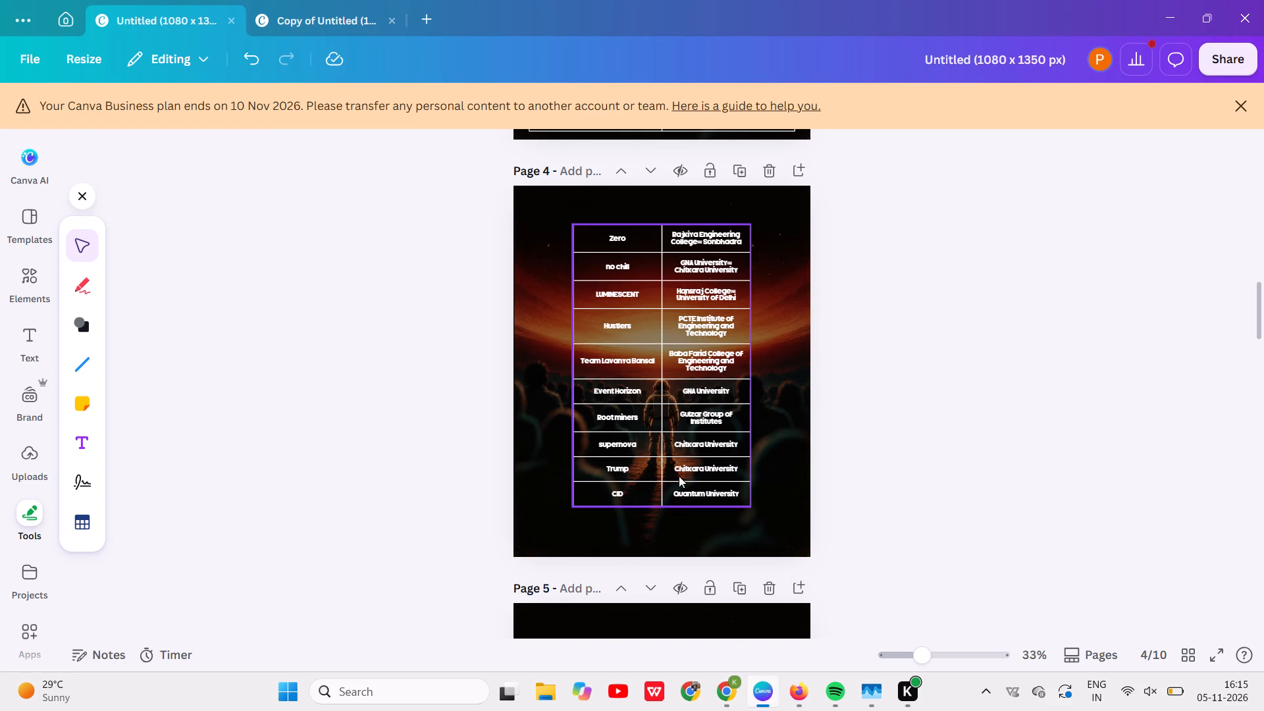
{"action": "left_click", "coordinate": [693, 492]}
{"action": "right_click", "coordinate": [693, 492]}
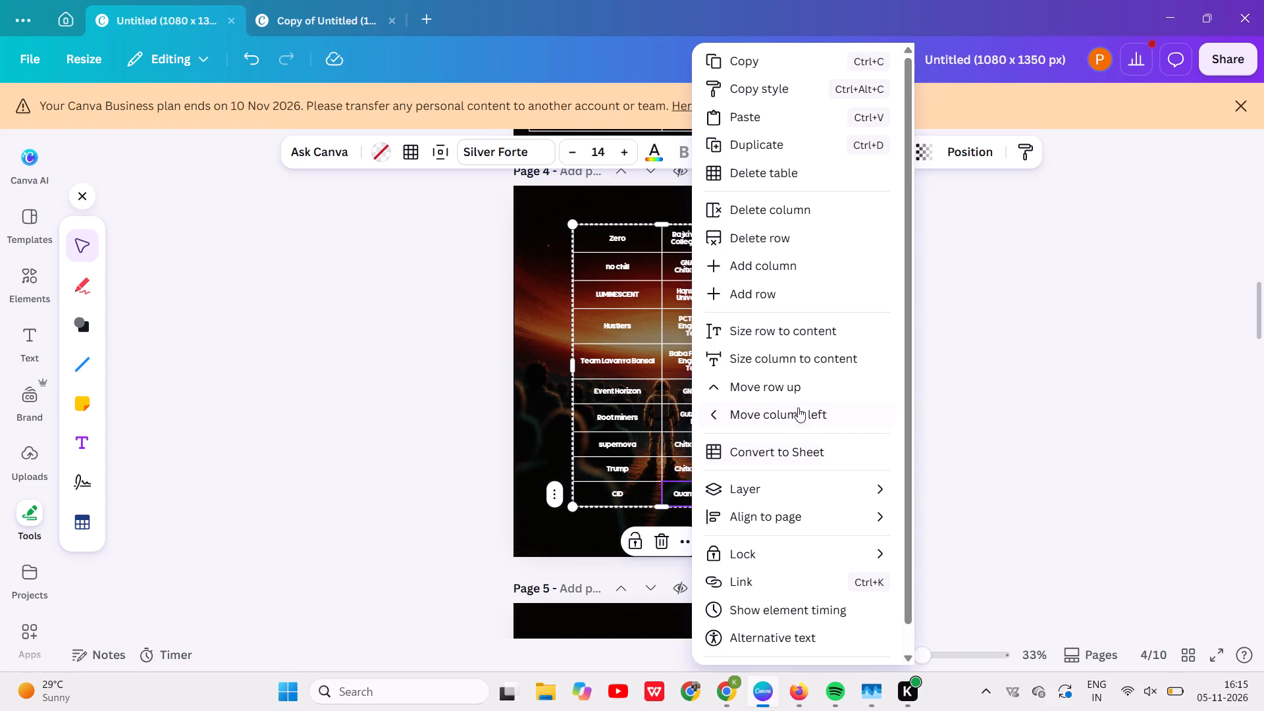
{"action": "left_click", "coordinate": [764, 291]}
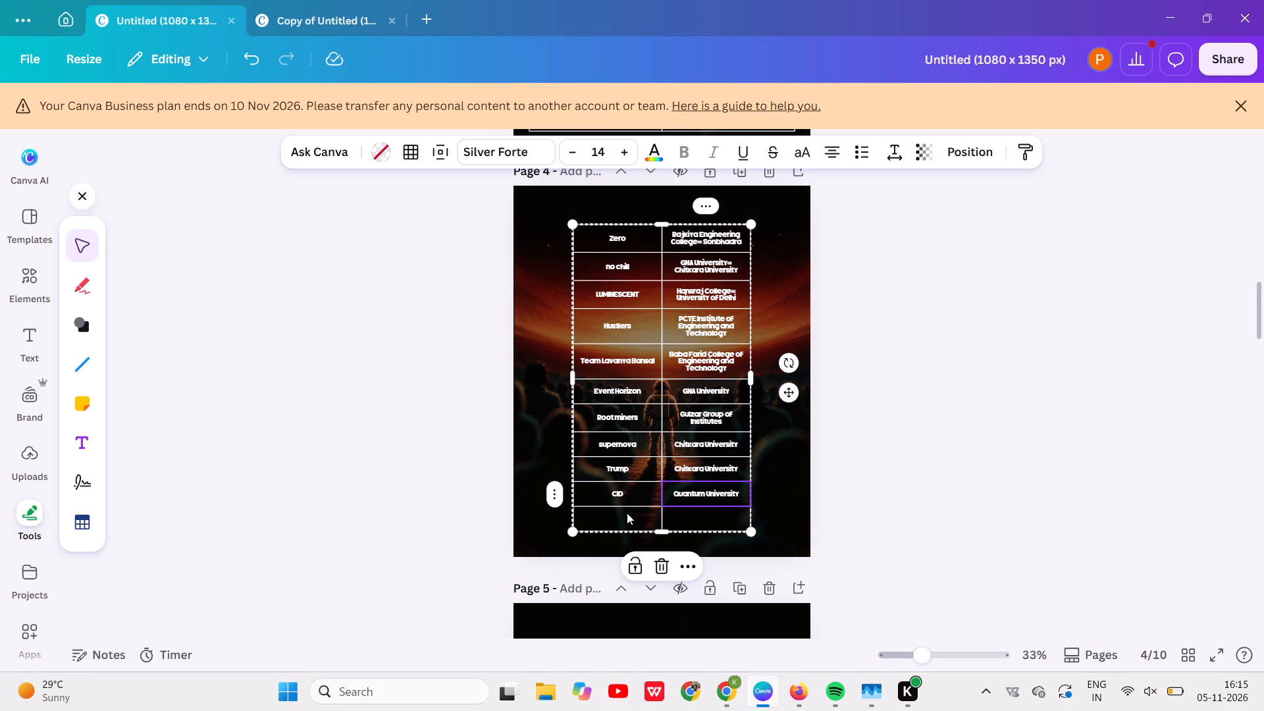
{"action": "left_click", "coordinate": [625, 514]}
{"action": "key", "text": "ctrl+v"}
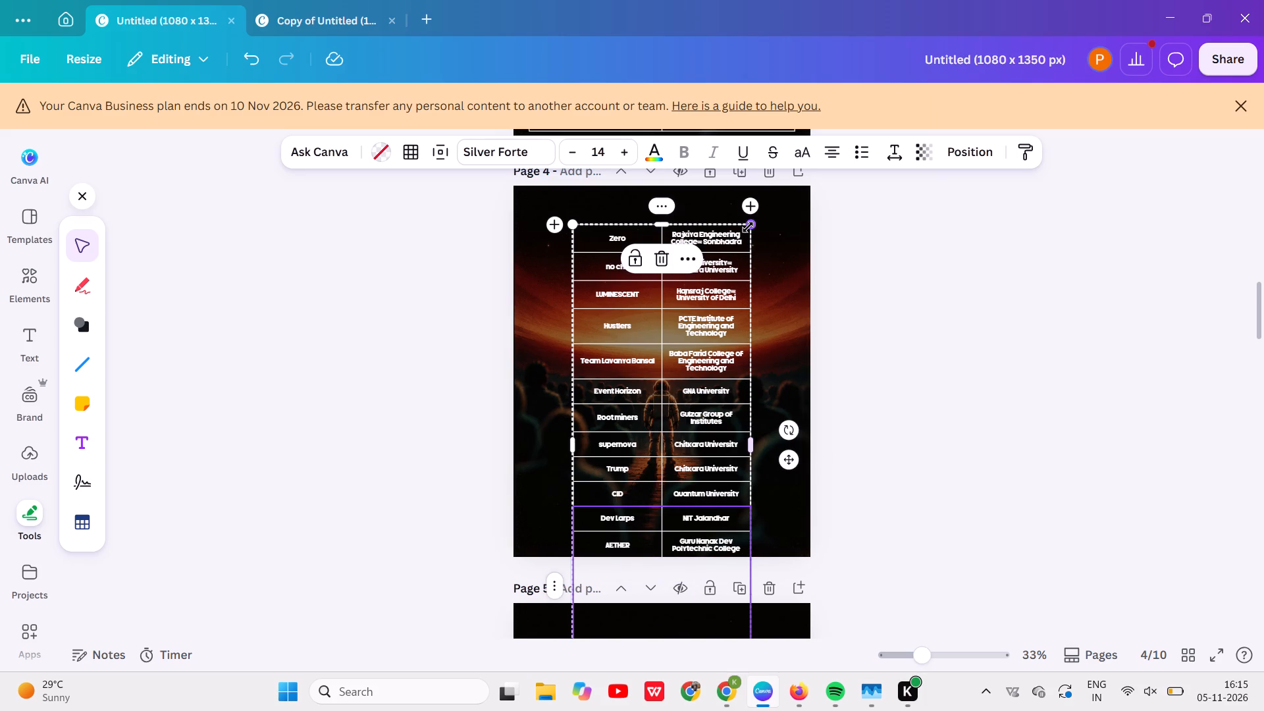
Widen, shorten and move the page 4 table so all fifteen rows fit within the page, centred horizontally.
{"action": "left_click_drag", "start_coordinate": [748, 227], "coordinate": [745, 327]}
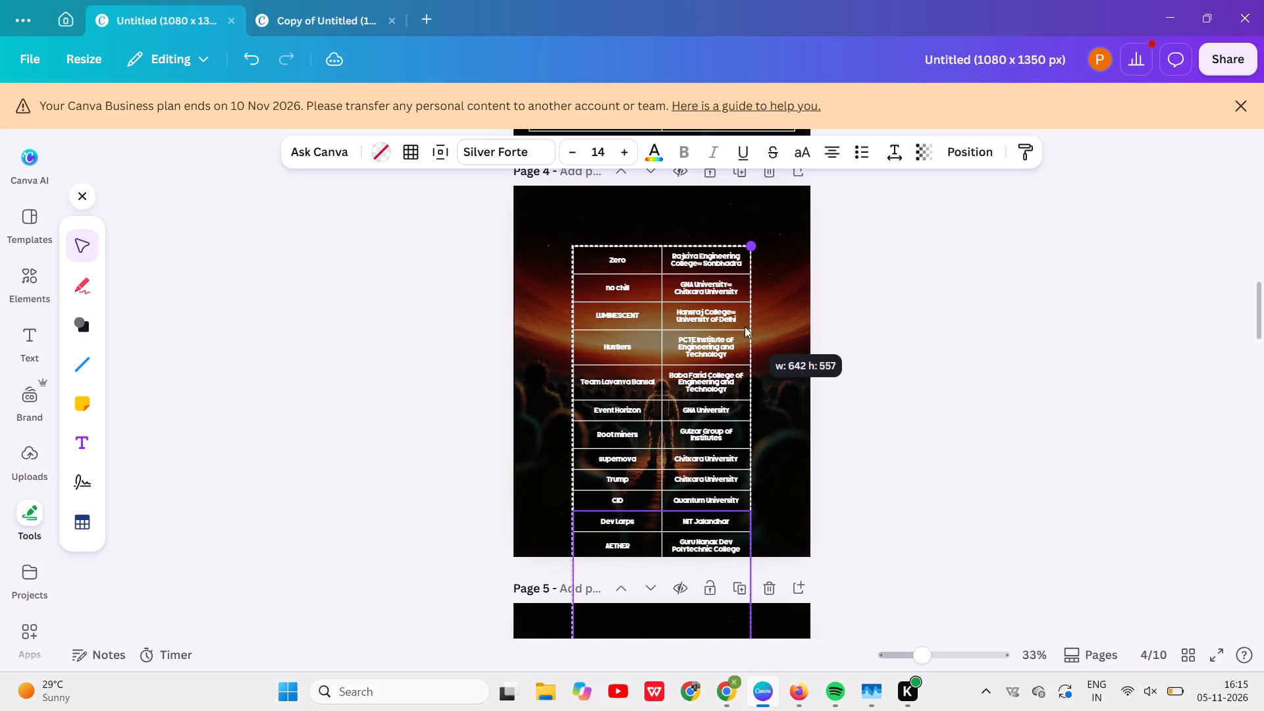
{"action": "left_click_drag", "start_coordinate": [745, 327], "coordinate": [799, 389]}
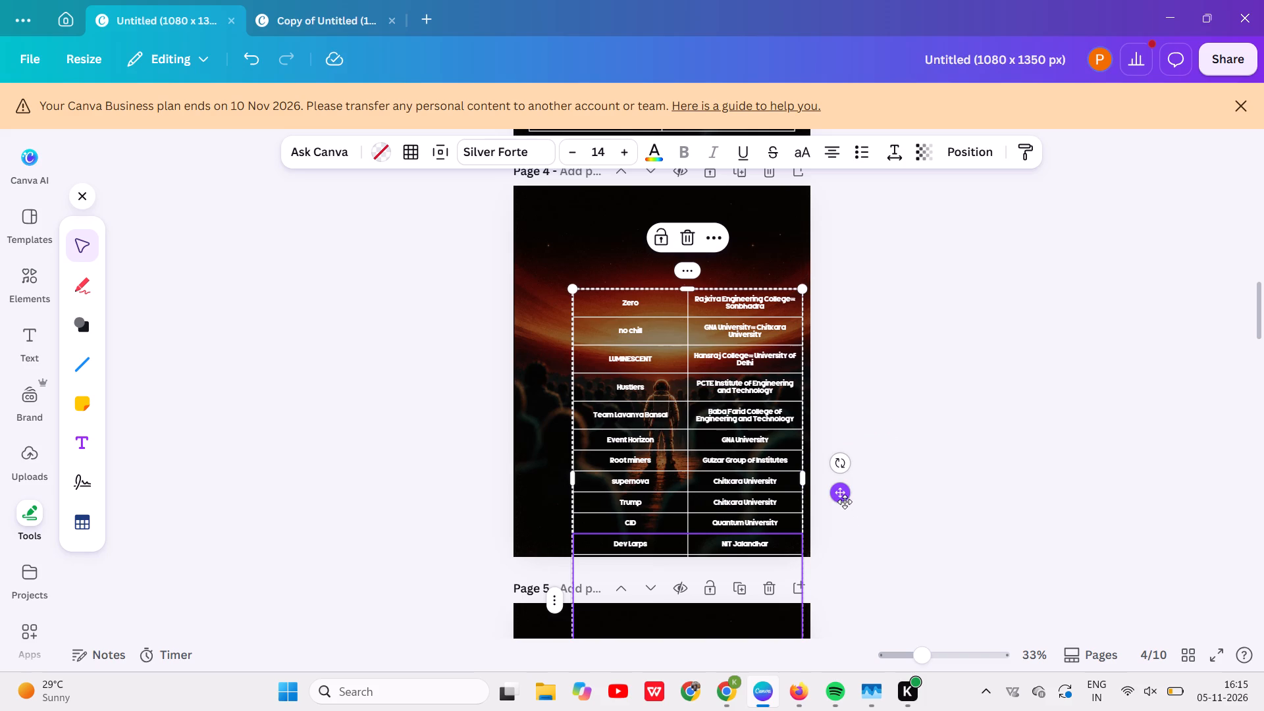
{"action": "left_click_drag", "start_coordinate": [845, 502], "coordinate": [826, 412]}
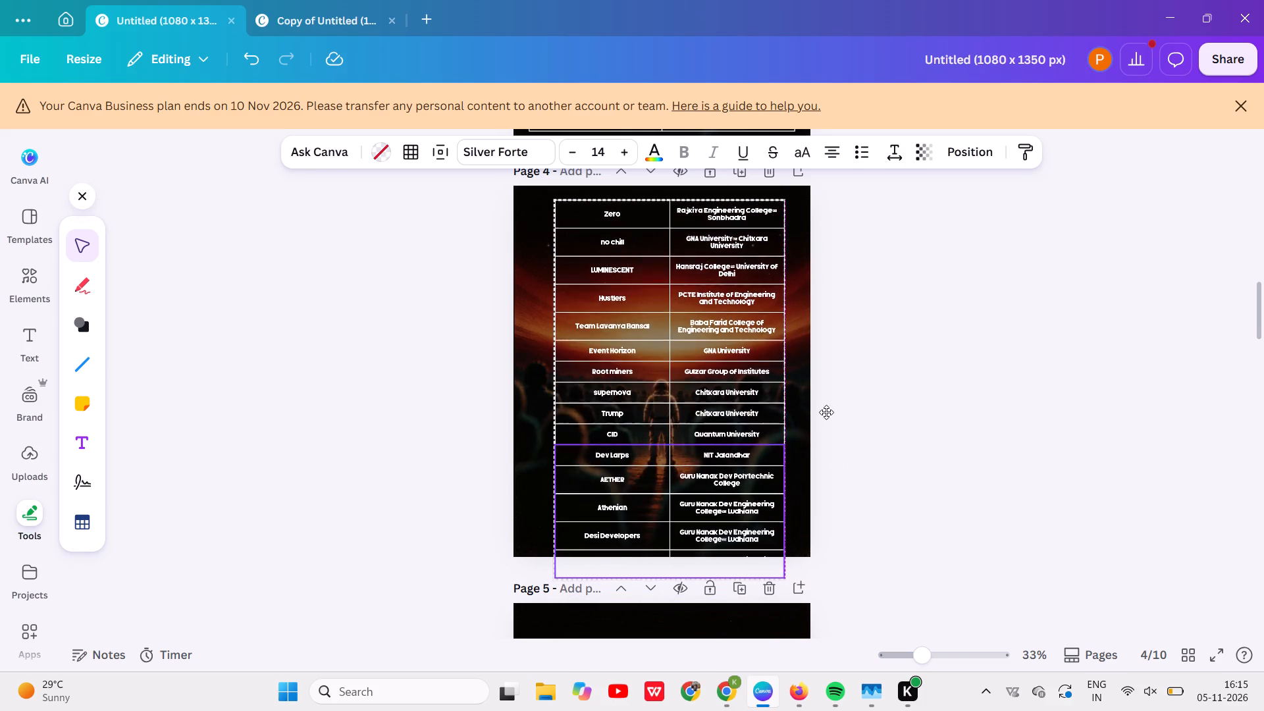
{"action": "left_click_drag", "start_coordinate": [826, 412], "coordinate": [825, 405]}
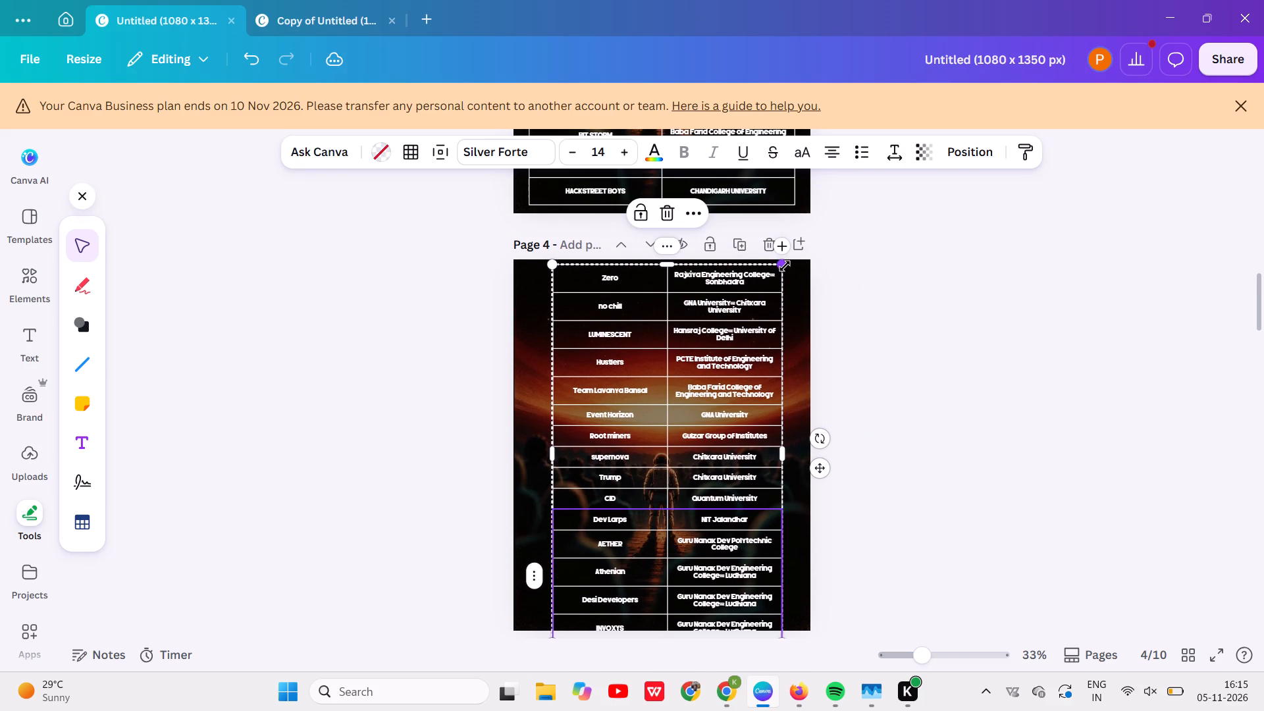
{"action": "left_click_drag", "start_coordinate": [785, 266], "coordinate": [767, 298]}
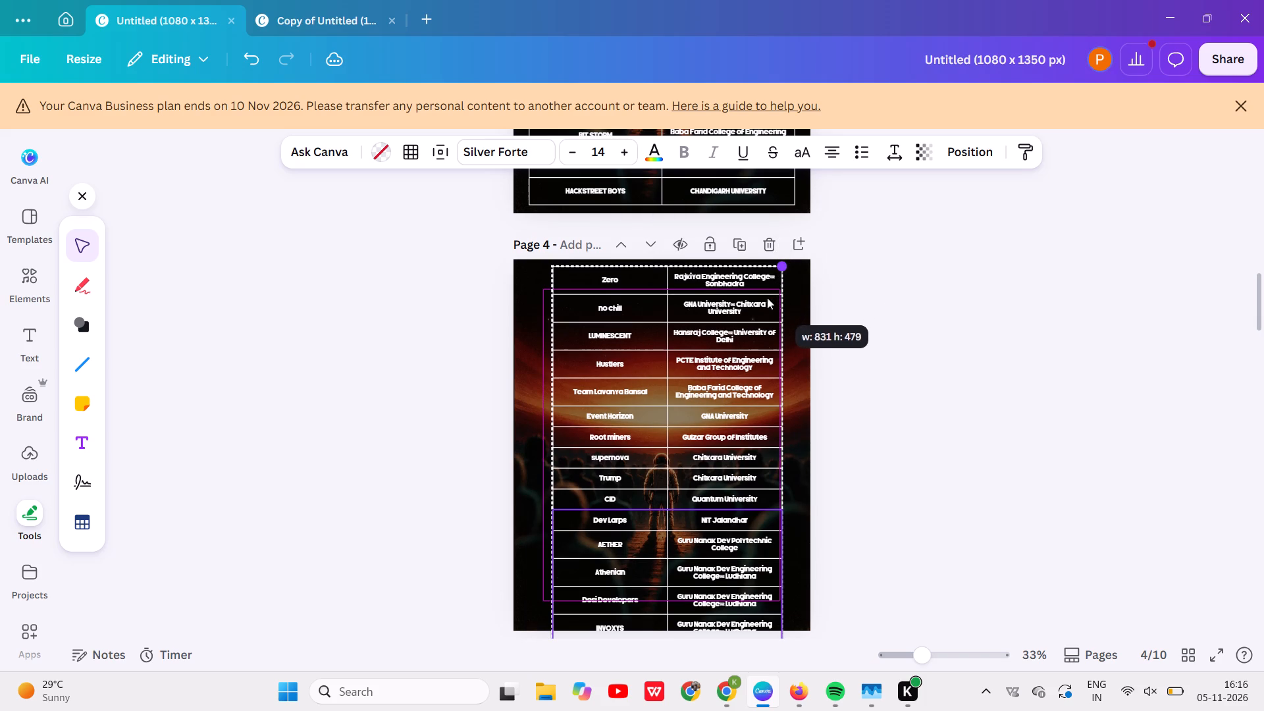
{"action": "left_click_drag", "start_coordinate": [767, 298], "coordinate": [789, 386]}
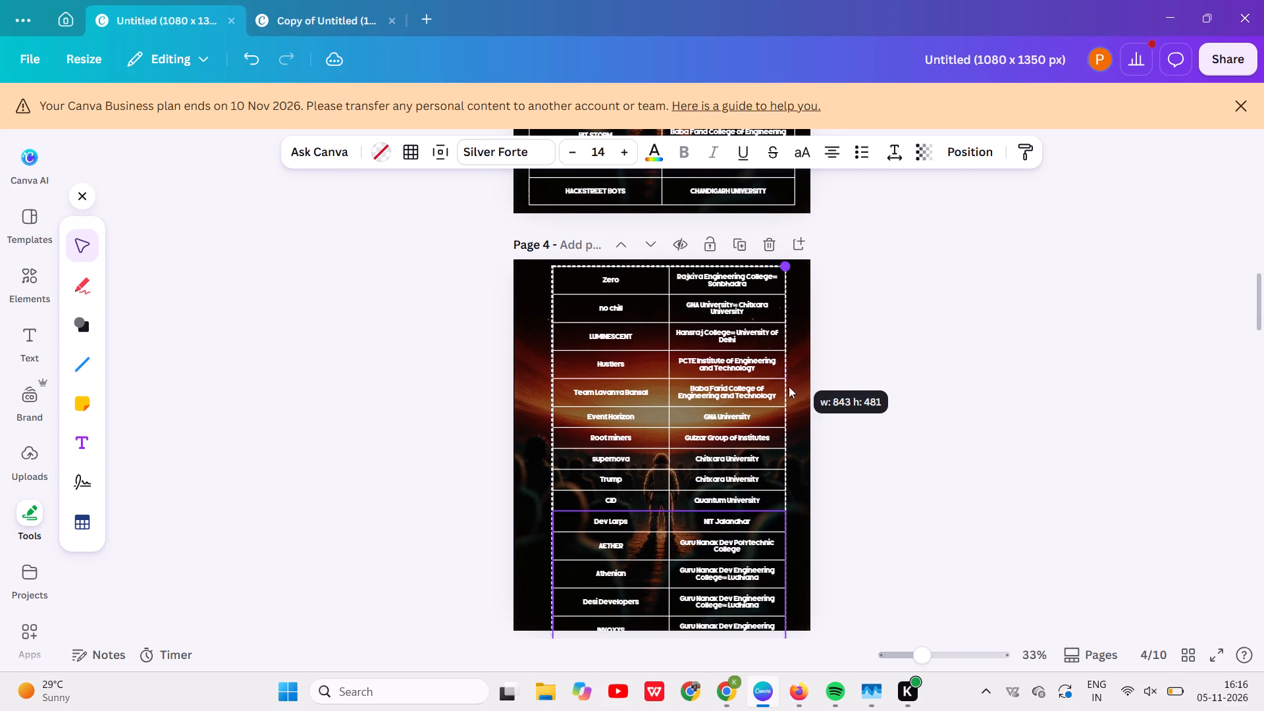
{"action": "left_click_drag", "start_coordinate": [789, 386], "coordinate": [793, 451]}
{"action": "scroll", "coordinate": [905, 425], "scroll_direction": "down", "scroll_amount": 1}
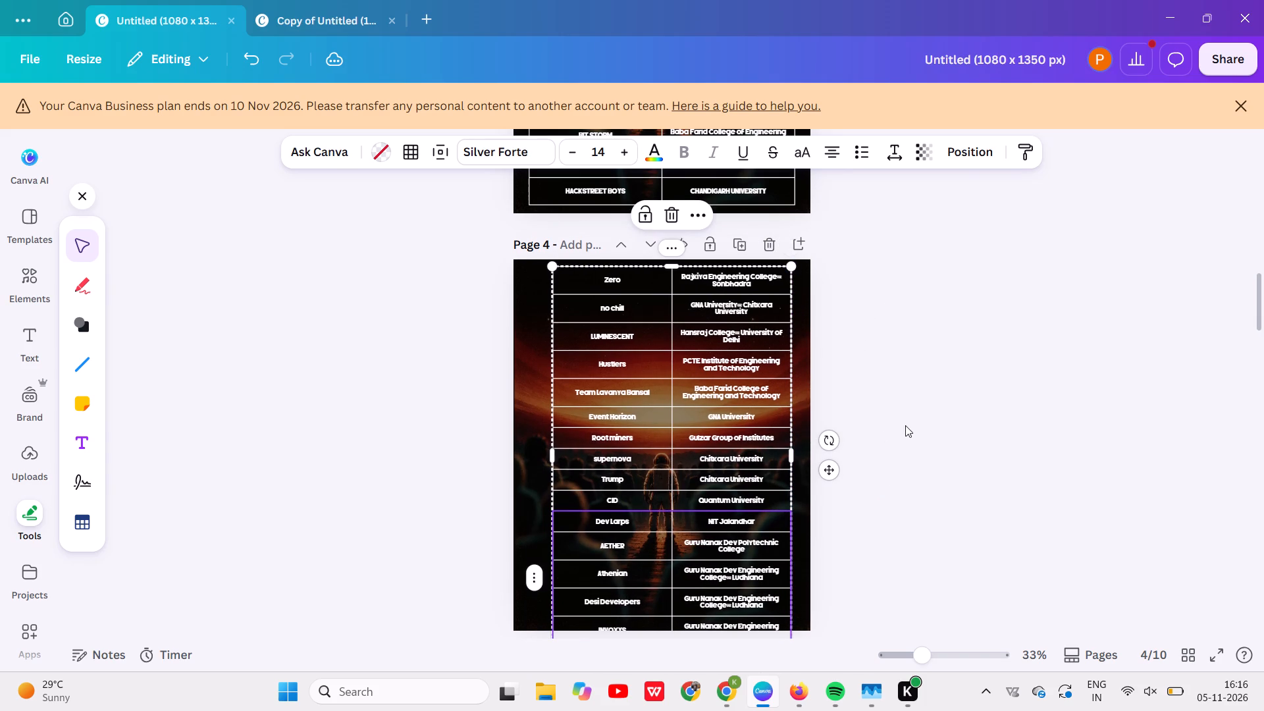
{"action": "scroll", "coordinate": [905, 425], "scroll_direction": "down", "scroll_amount": 1}
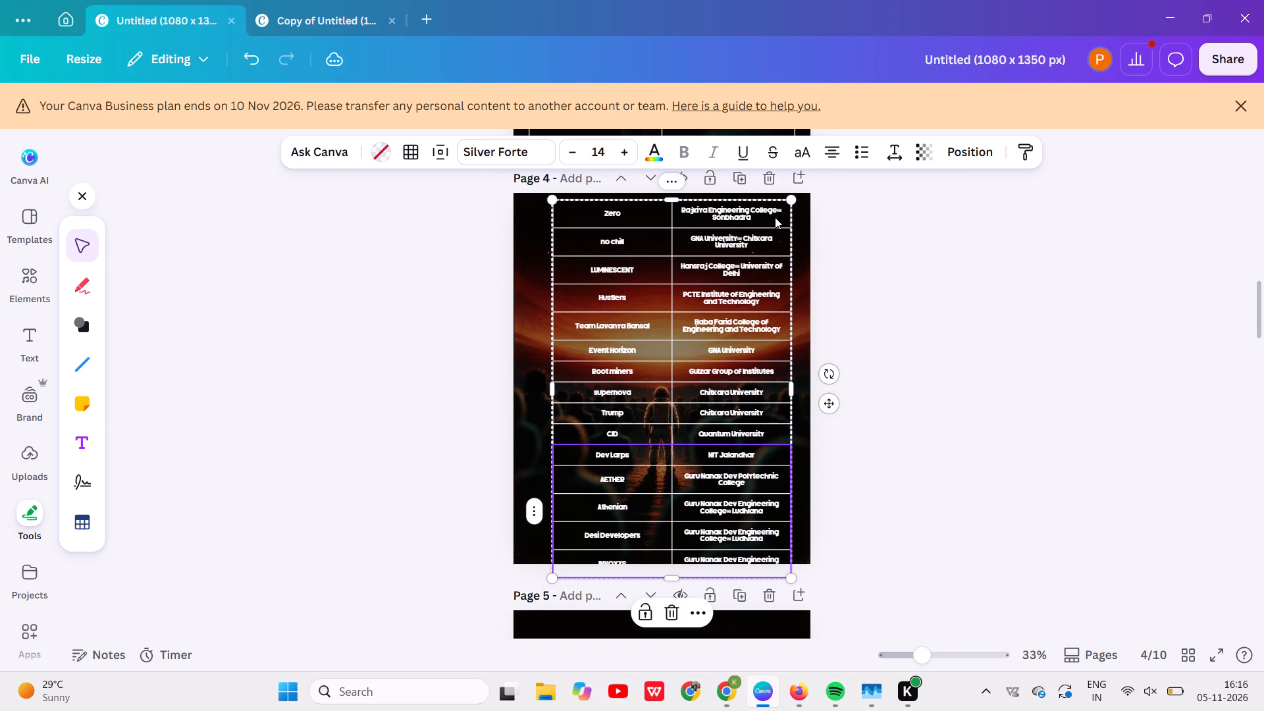
{"action": "left_click_drag", "start_coordinate": [791, 201], "coordinate": [816, 209]}
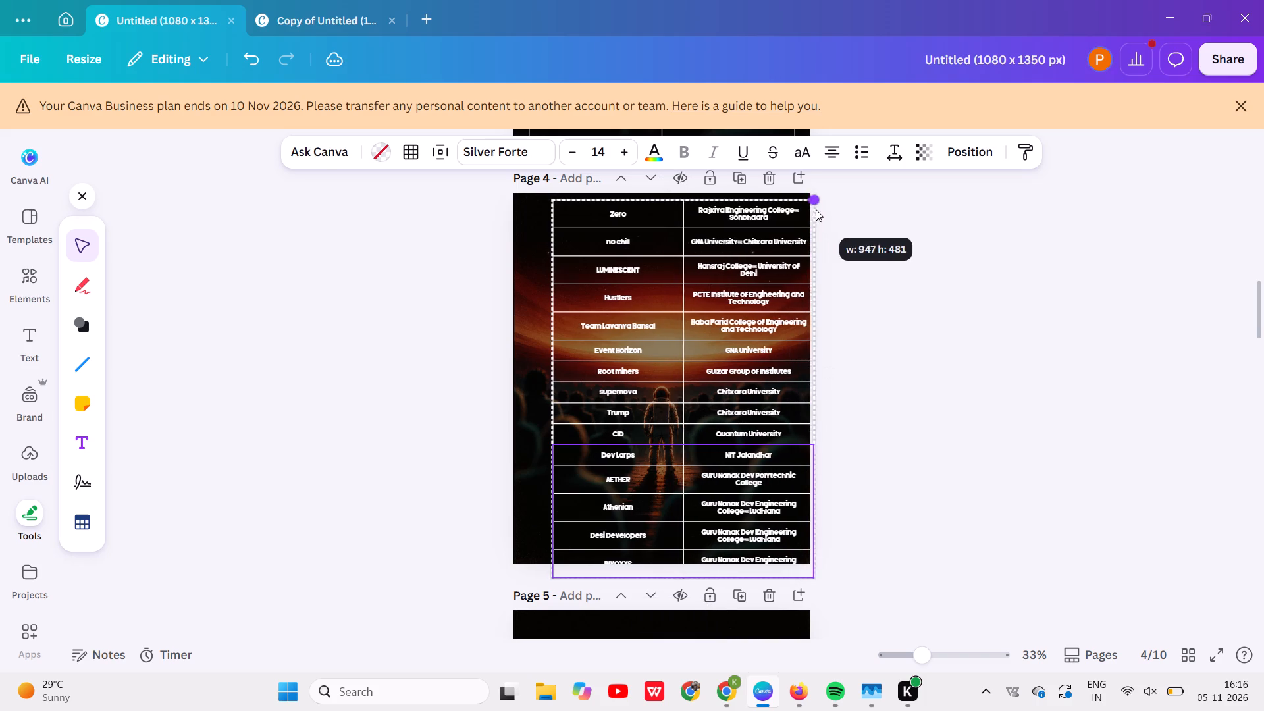
{"action": "left_click_drag", "start_coordinate": [816, 209], "coordinate": [826, 232]}
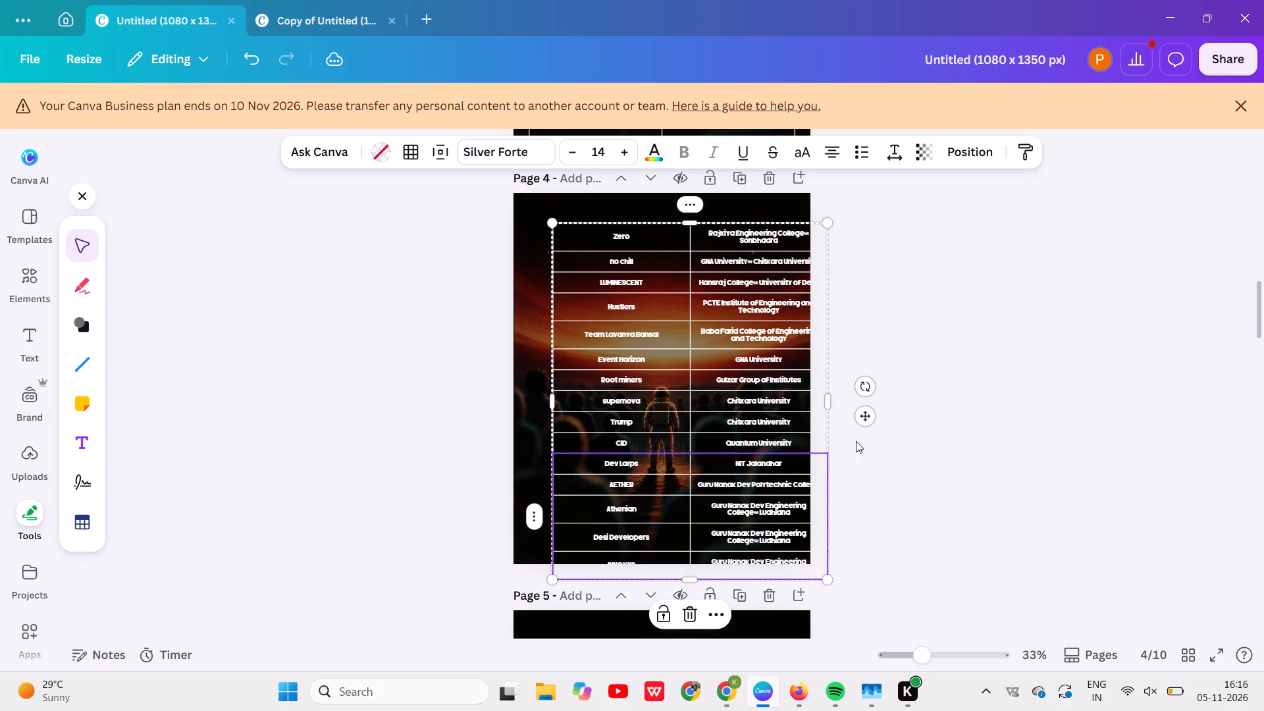
{"action": "left_click_drag", "start_coordinate": [865, 422], "coordinate": [853, 415]}
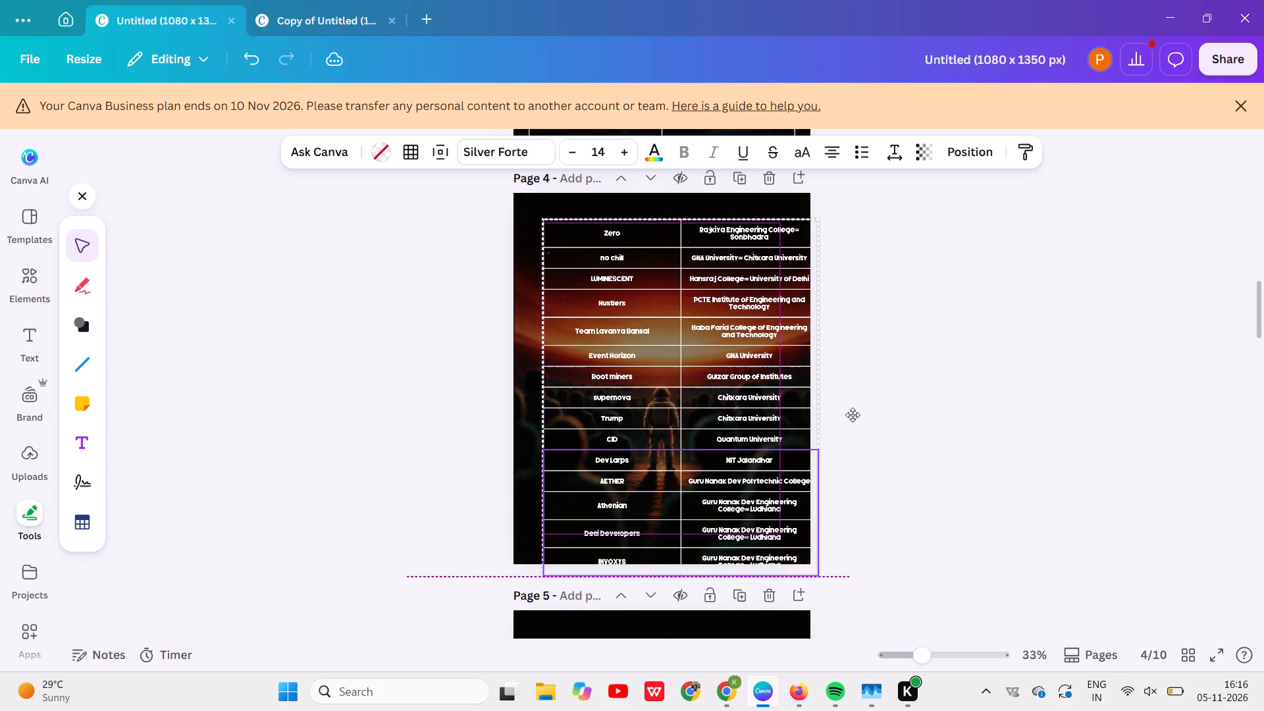
{"action": "left_click_drag", "start_coordinate": [853, 415], "coordinate": [842, 408]}
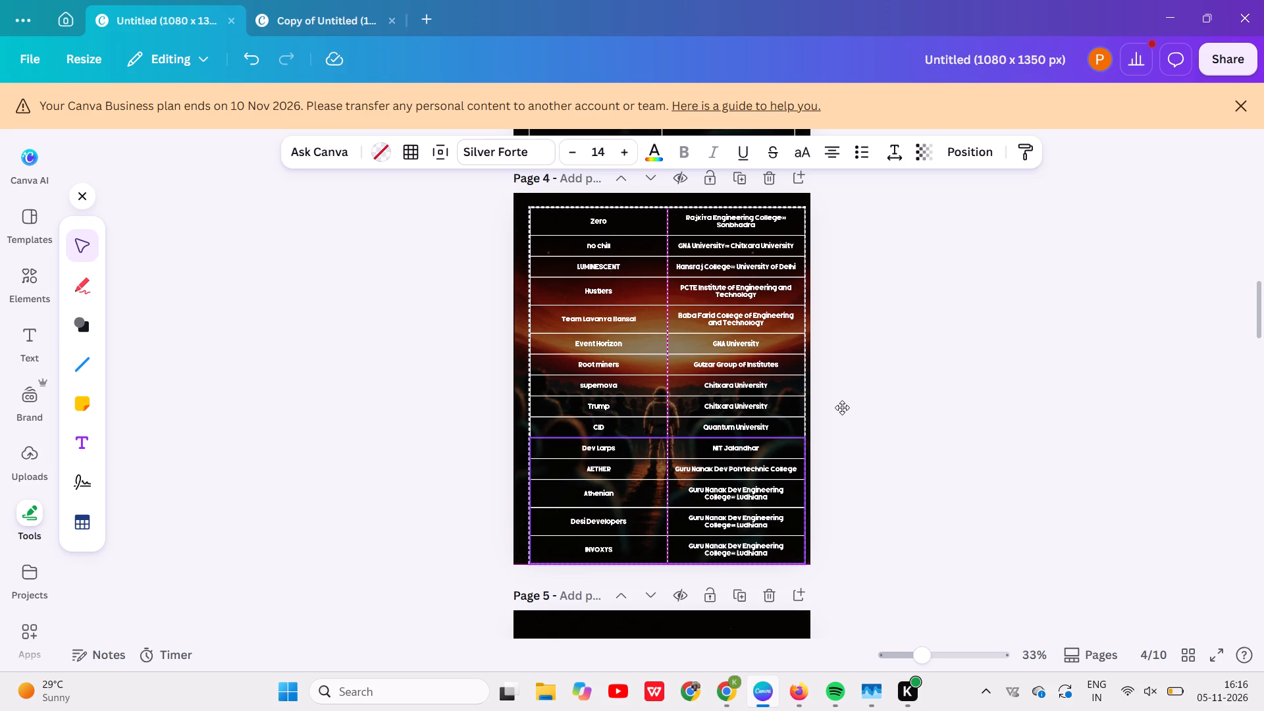
{"action": "left_click_drag", "start_coordinate": [842, 408], "coordinate": [837, 402]}
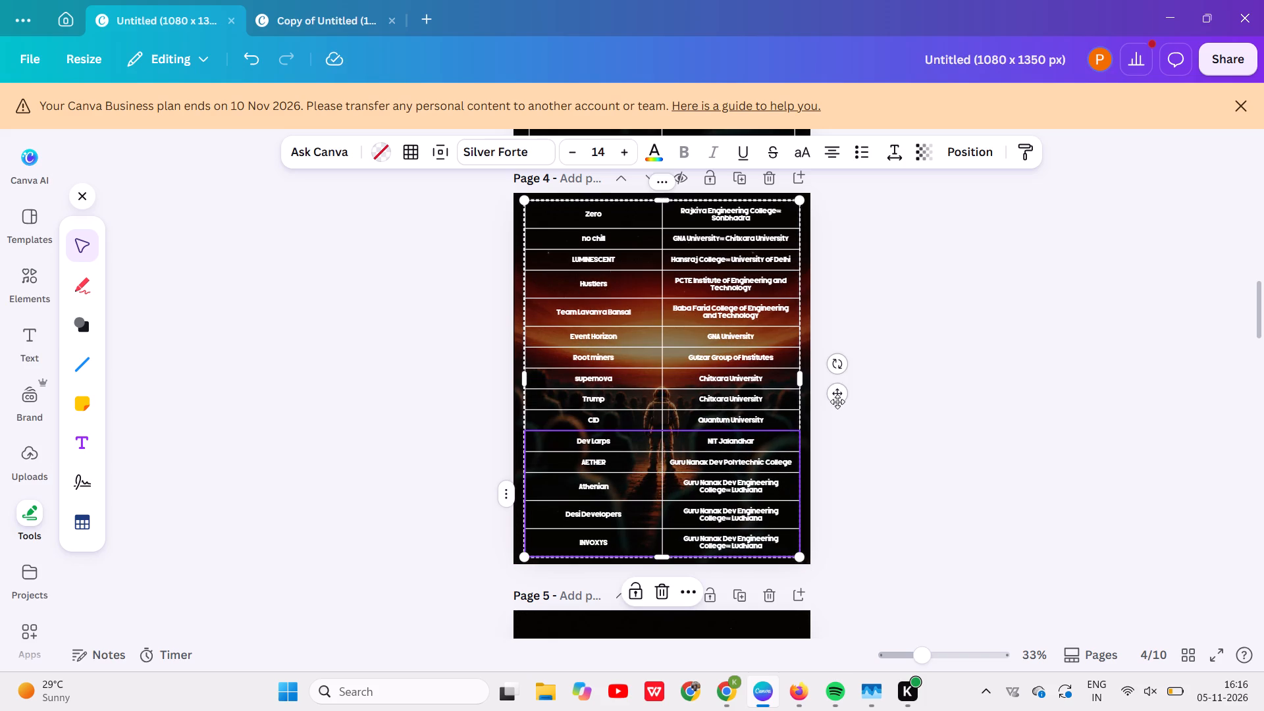
{"action": "left_click", "coordinate": [959, 482]}
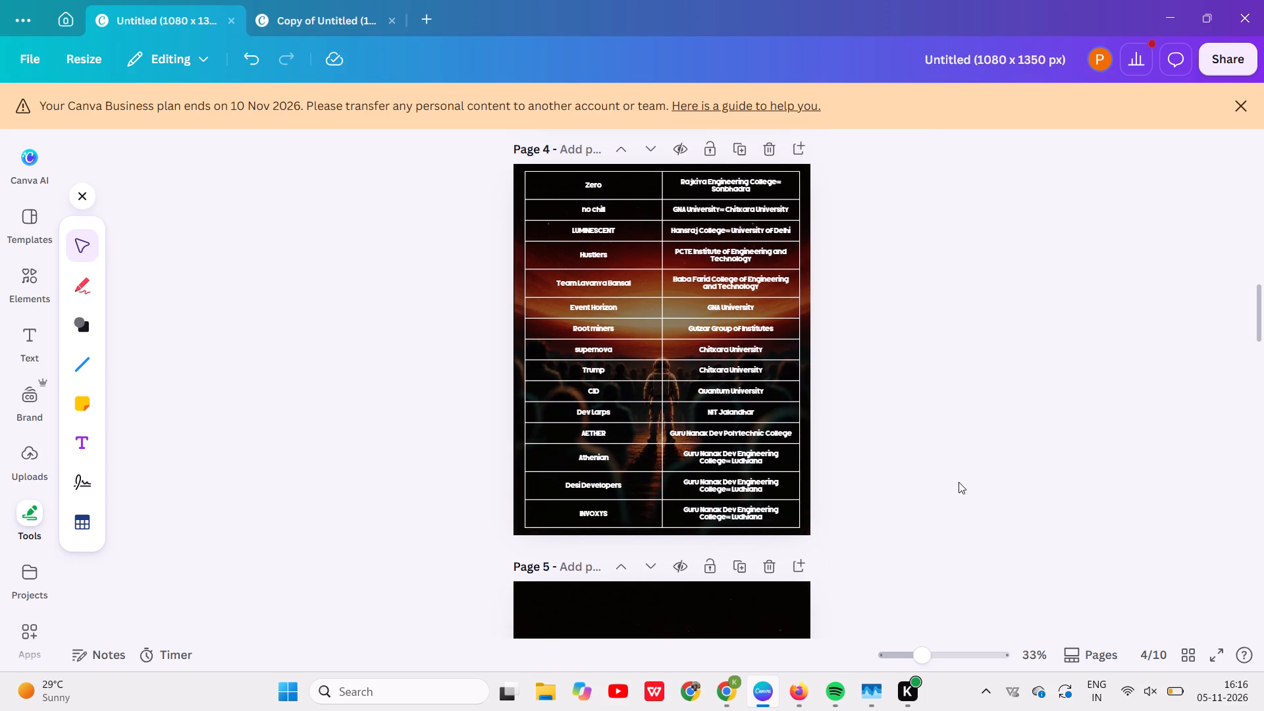
Copy the five teams indraPuri to Logic Loops with their colleges from the Google Sheet.
{"action": "scroll", "coordinate": [959, 482], "scroll_direction": "down", "scroll_amount": 3}
{"action": "scroll", "coordinate": [959, 482], "scroll_direction": "up", "scroll_amount": 1}
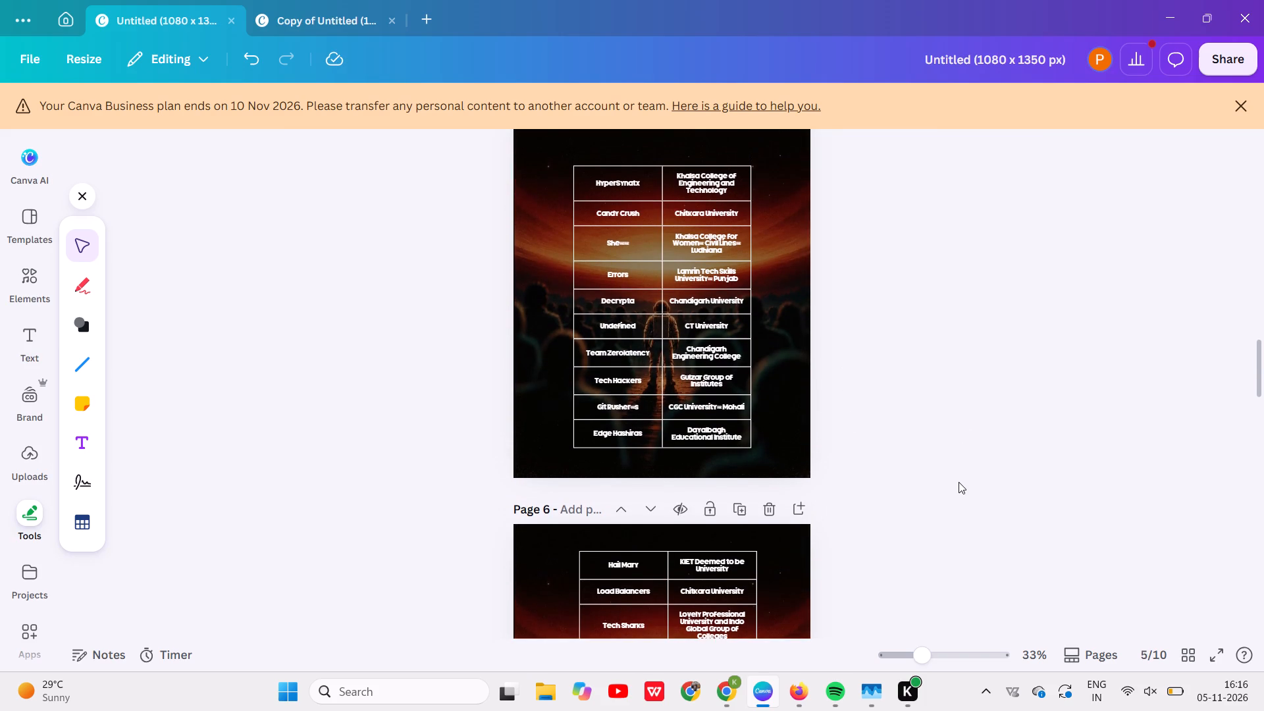
{"action": "scroll", "coordinate": [959, 482], "scroll_direction": "up", "scroll_amount": 1}
{"action": "left_click", "coordinate": [758, 684]}
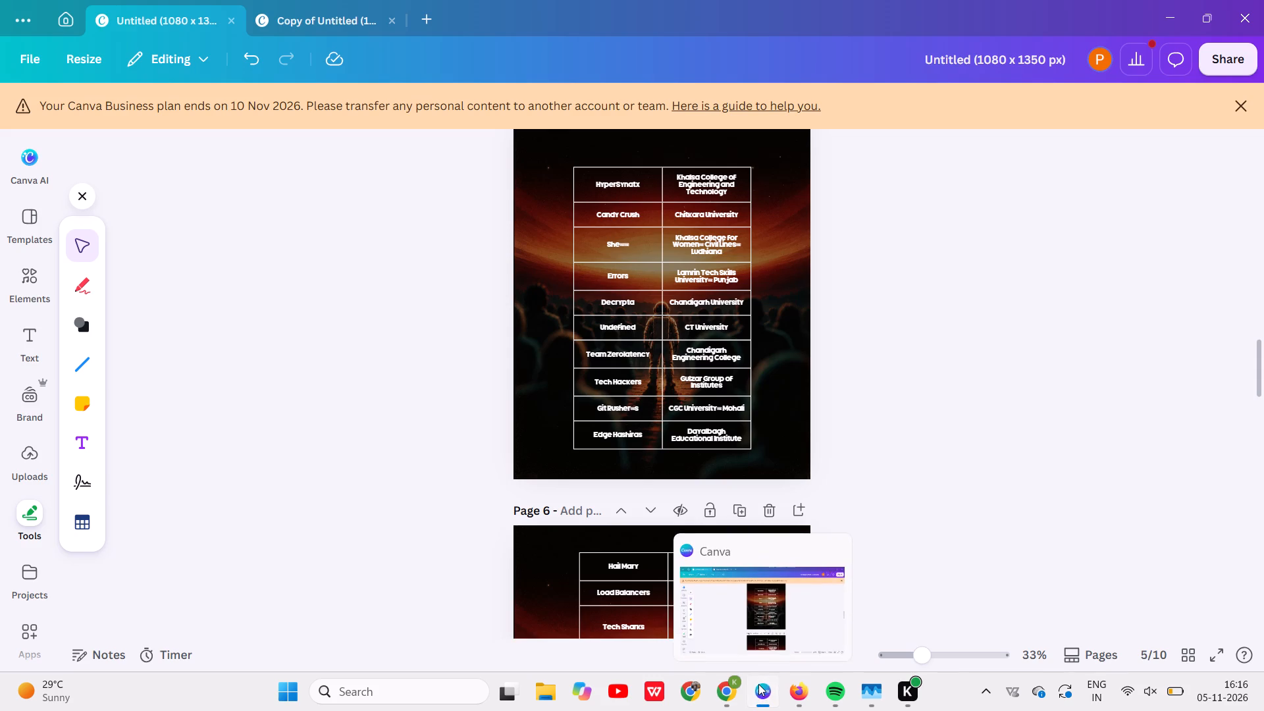
{"action": "left_click", "coordinate": [758, 684]}
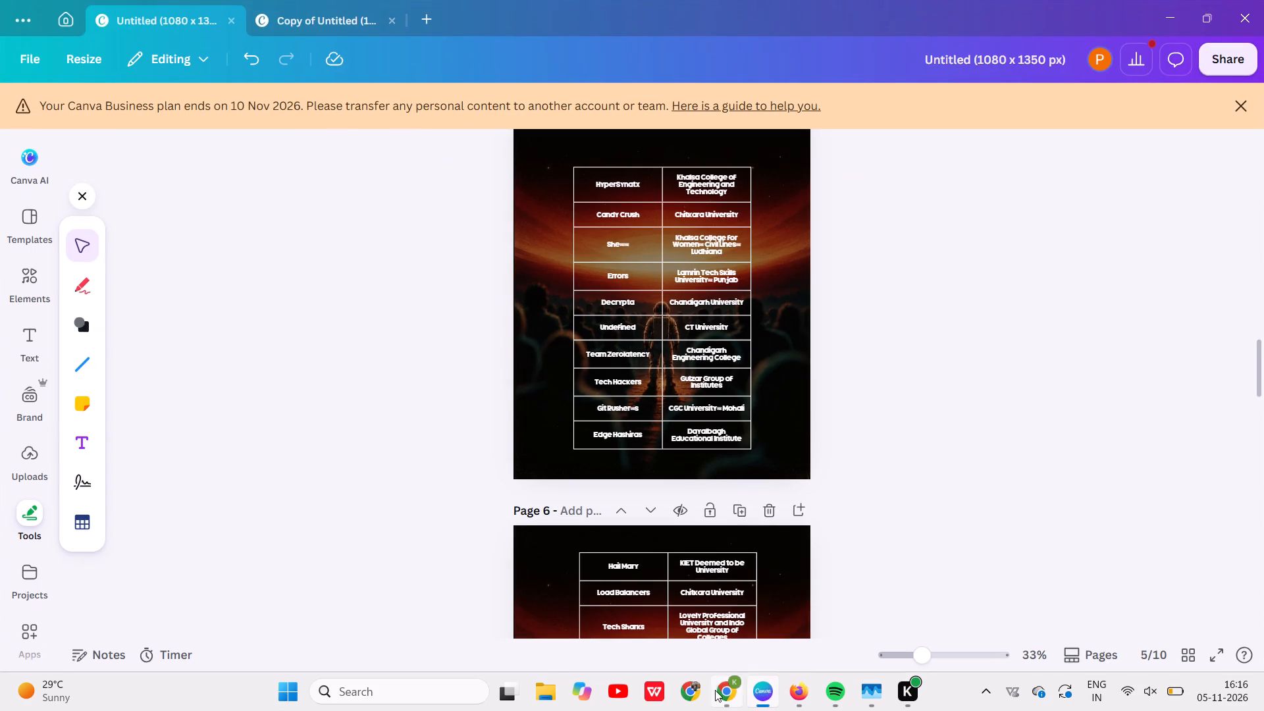
{"action": "left_click", "coordinate": [721, 693]}
{"action": "scroll", "coordinate": [348, 487], "scroll_direction": "down", "scroll_amount": 1}
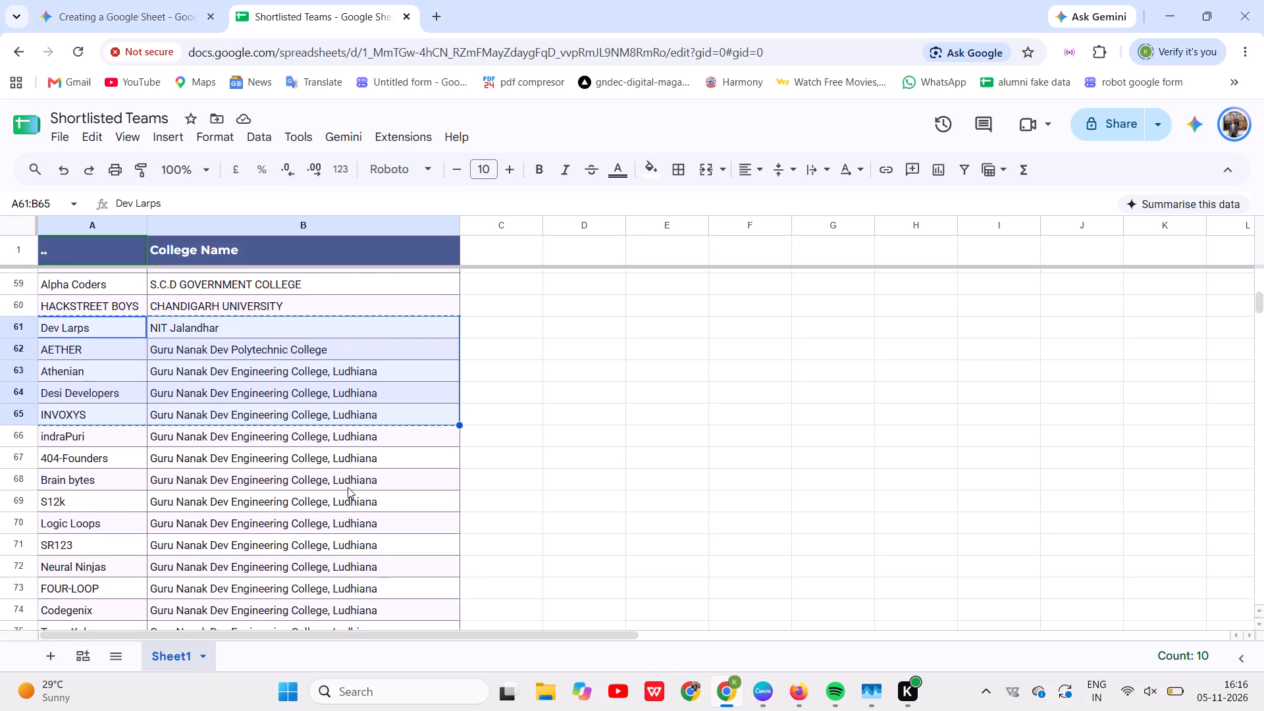
{"action": "scroll", "coordinate": [348, 487], "scroll_direction": "down", "scroll_amount": 2}
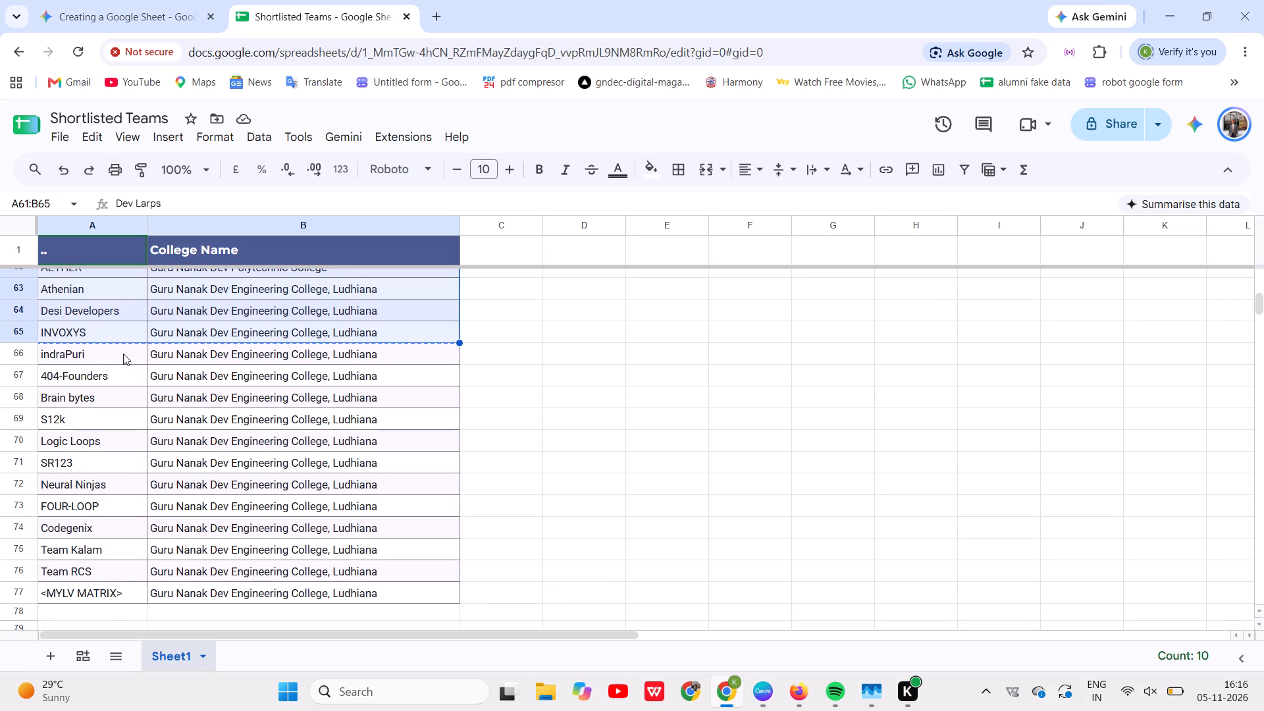
{"action": "left_click_drag", "start_coordinate": [123, 354], "coordinate": [322, 450]}
{"action": "key", "text": "ctrl+c"}
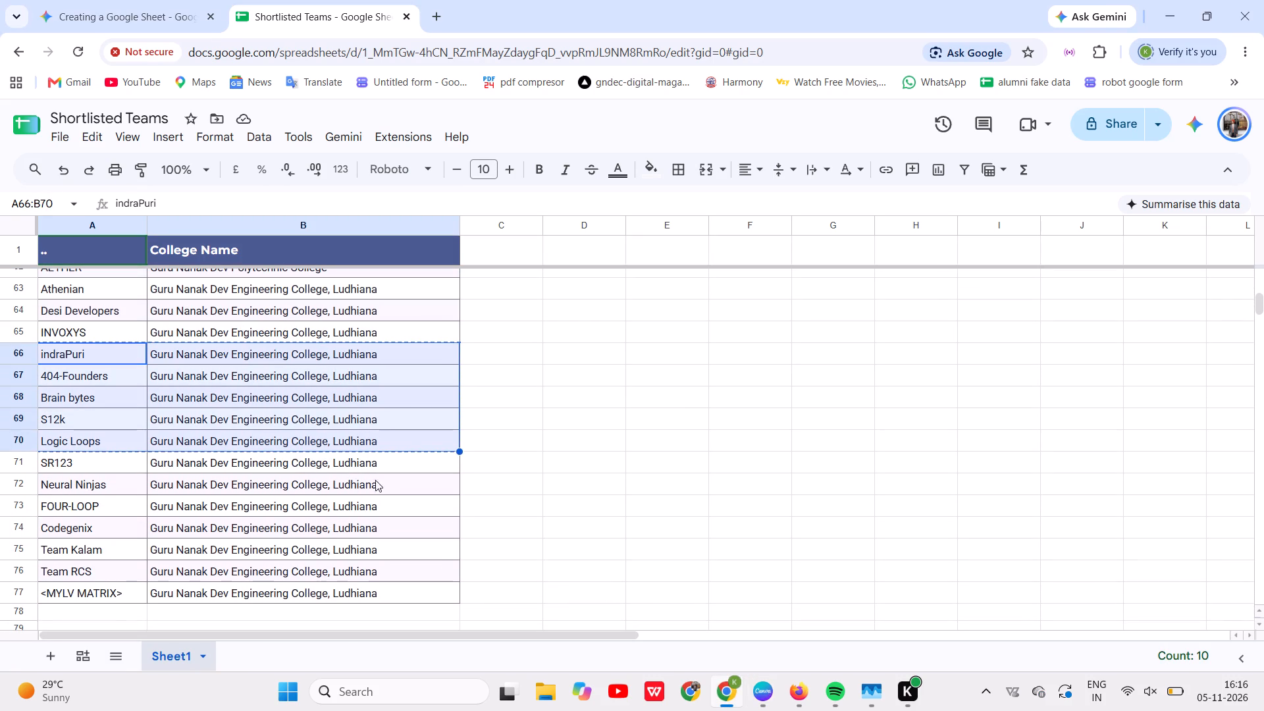
Move Canva's page 5 table up, add a row below Edge Hashiras and paste the five copied teams with their colleges into it.
{"action": "left_click", "coordinate": [761, 702]}
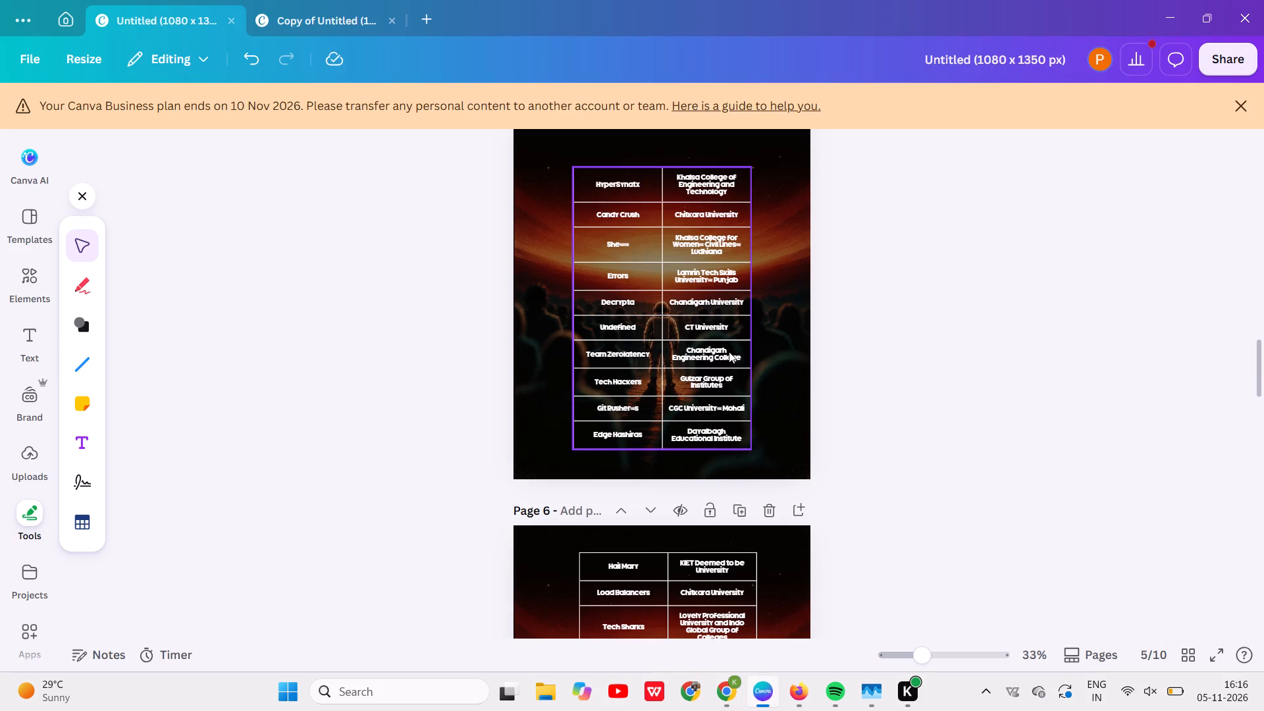
{"action": "scroll", "coordinate": [729, 352], "scroll_direction": "up", "scroll_amount": 1}
{"action": "left_click_drag", "start_coordinate": [705, 354], "coordinate": [705, 353]}
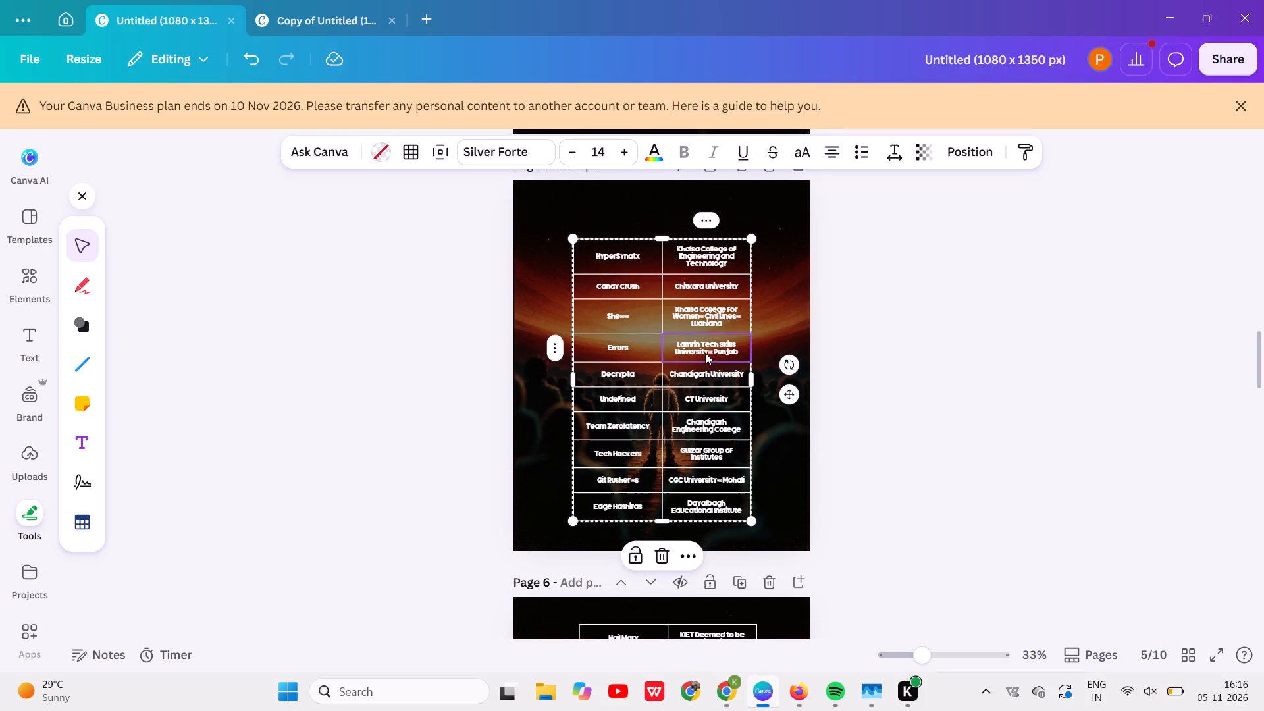
{"action": "left_click_drag", "start_coordinate": [705, 353], "coordinate": [703, 309]}
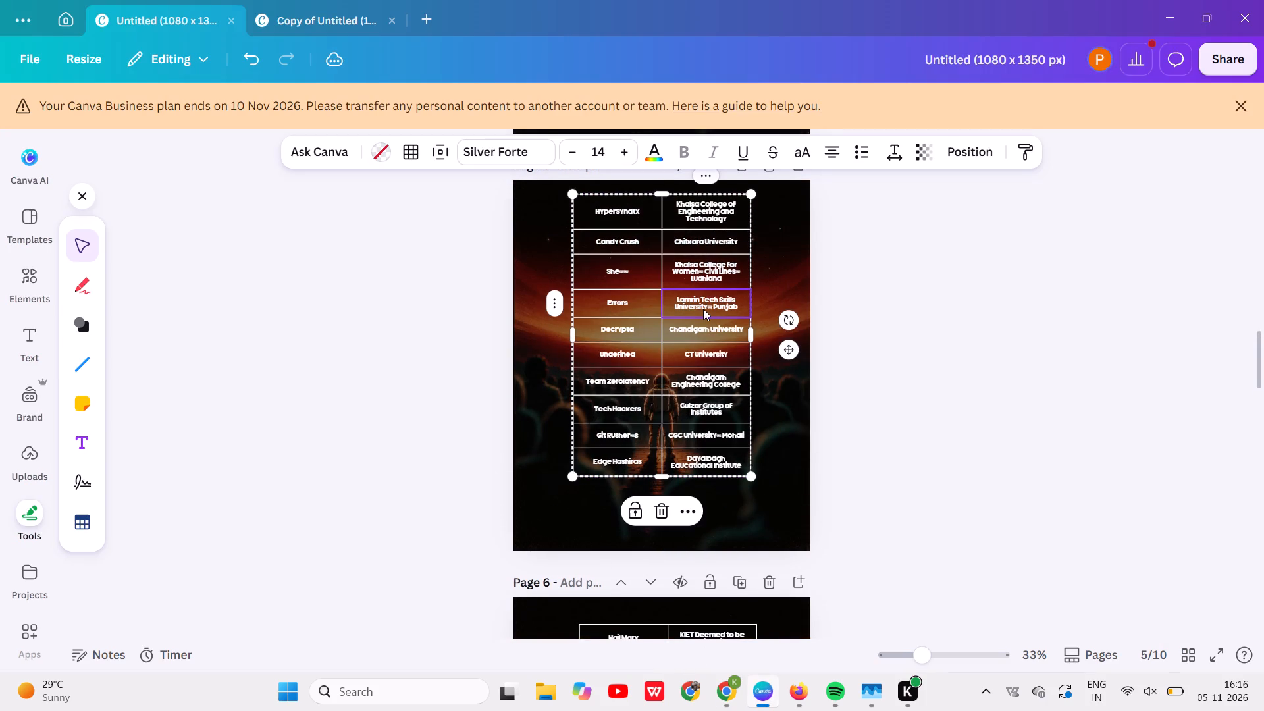
{"action": "left_click", "coordinate": [693, 454]}
{"action": "right_click", "coordinate": [693, 454]}
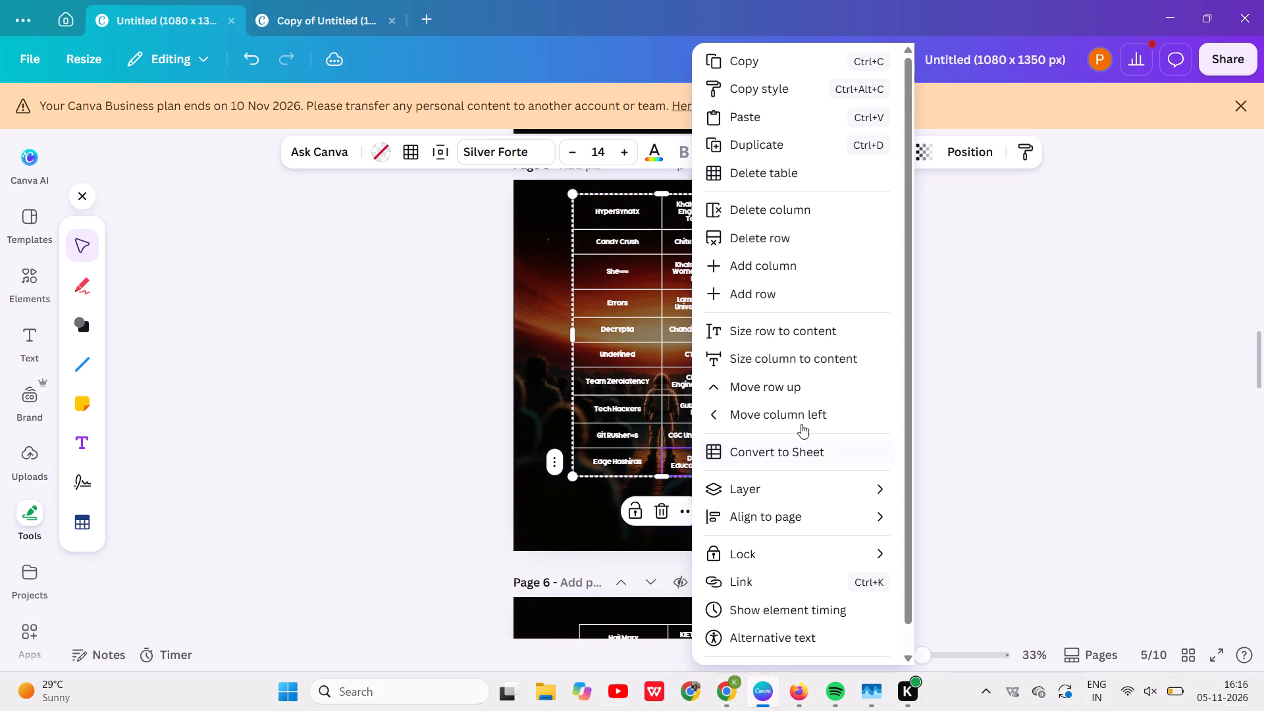
{"action": "left_click", "coordinate": [769, 290]}
{"action": "left_click", "coordinate": [627, 481]}
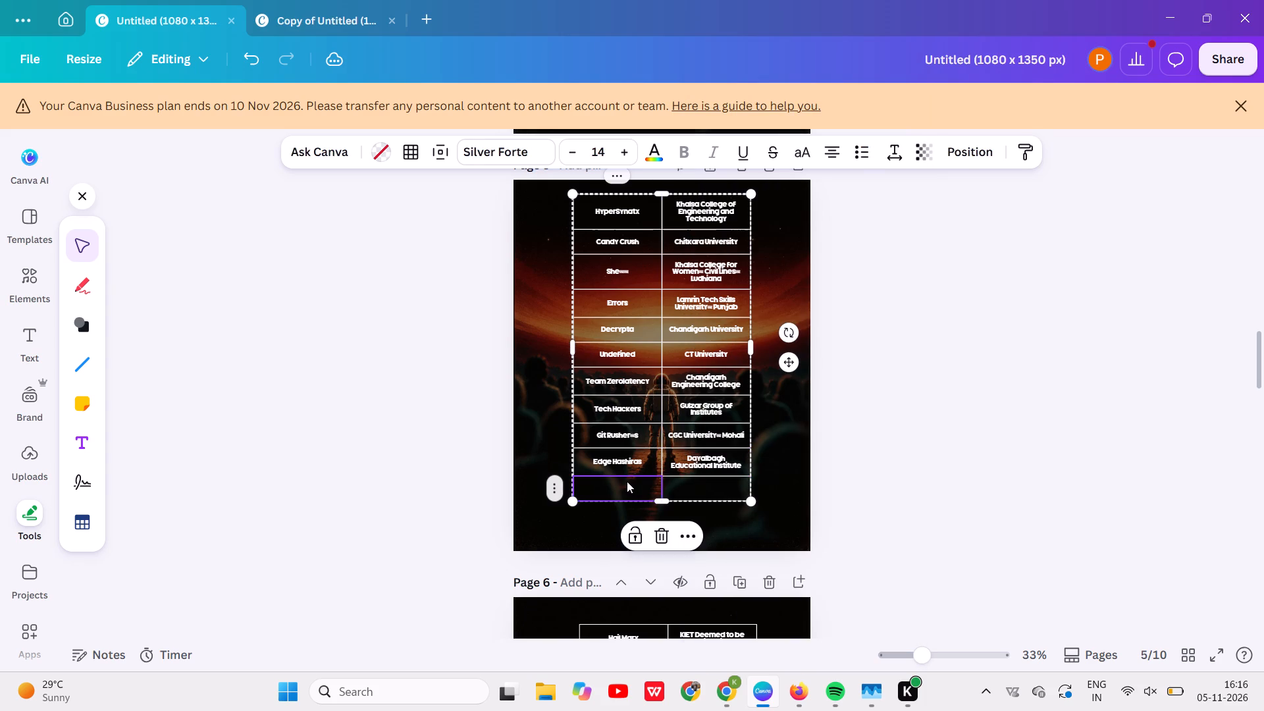
{"action": "key", "text": "ctrl+v"}
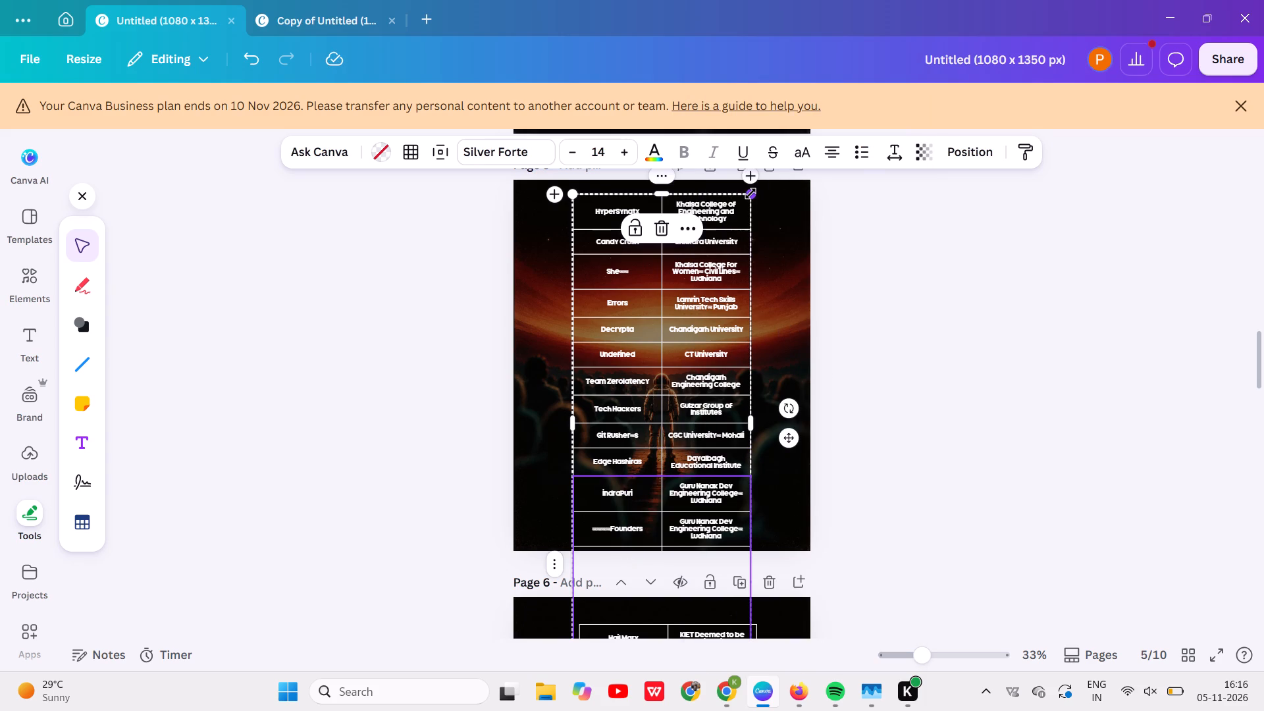
Widen the page 5 table to nearly the full page width and move it up and left onto the page.
{"action": "left_click_drag", "start_coordinate": [750, 194], "coordinate": [800, 301]}
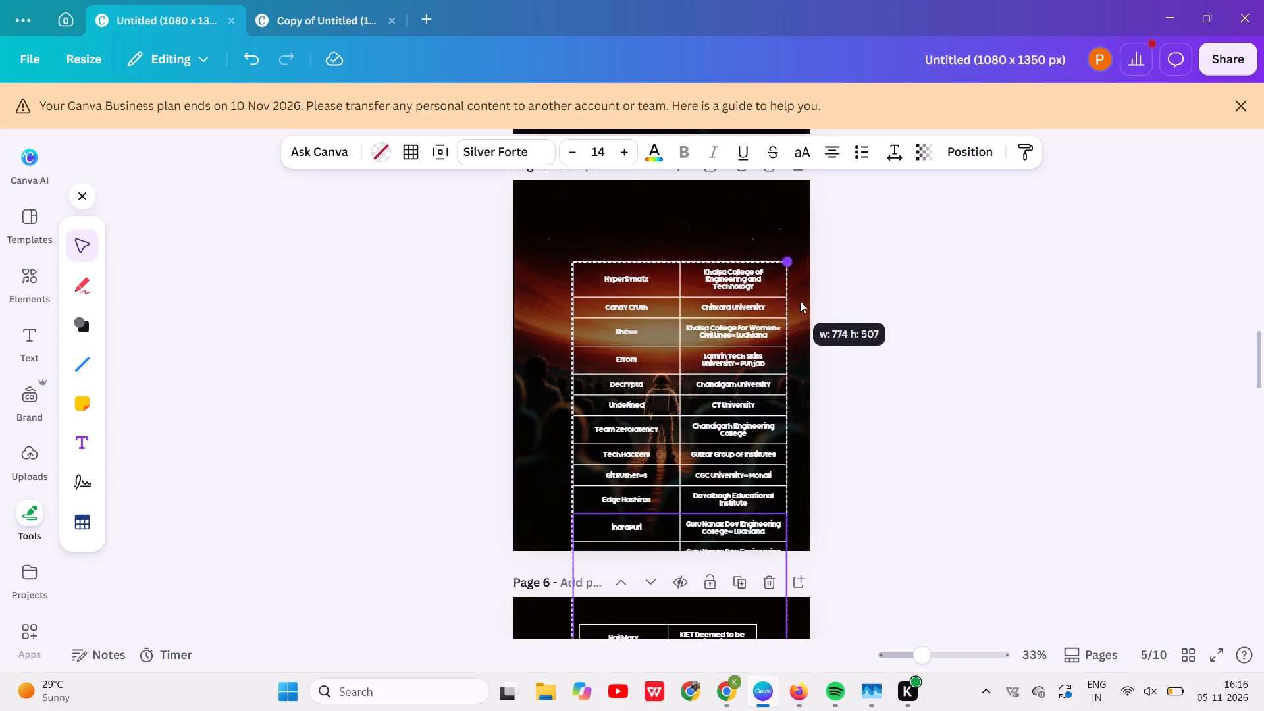
{"action": "left_click_drag", "start_coordinate": [800, 301], "coordinate": [840, 434]}
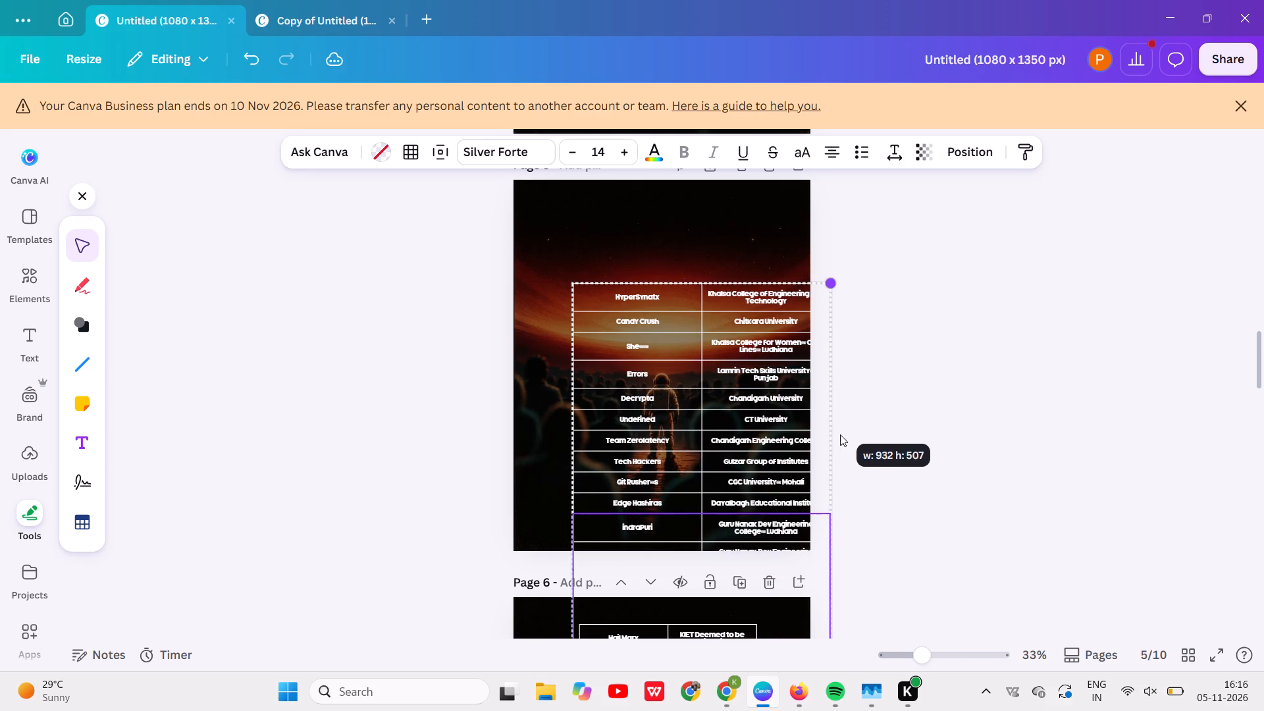
{"action": "left_click_drag", "start_coordinate": [840, 434], "coordinate": [858, 461]}
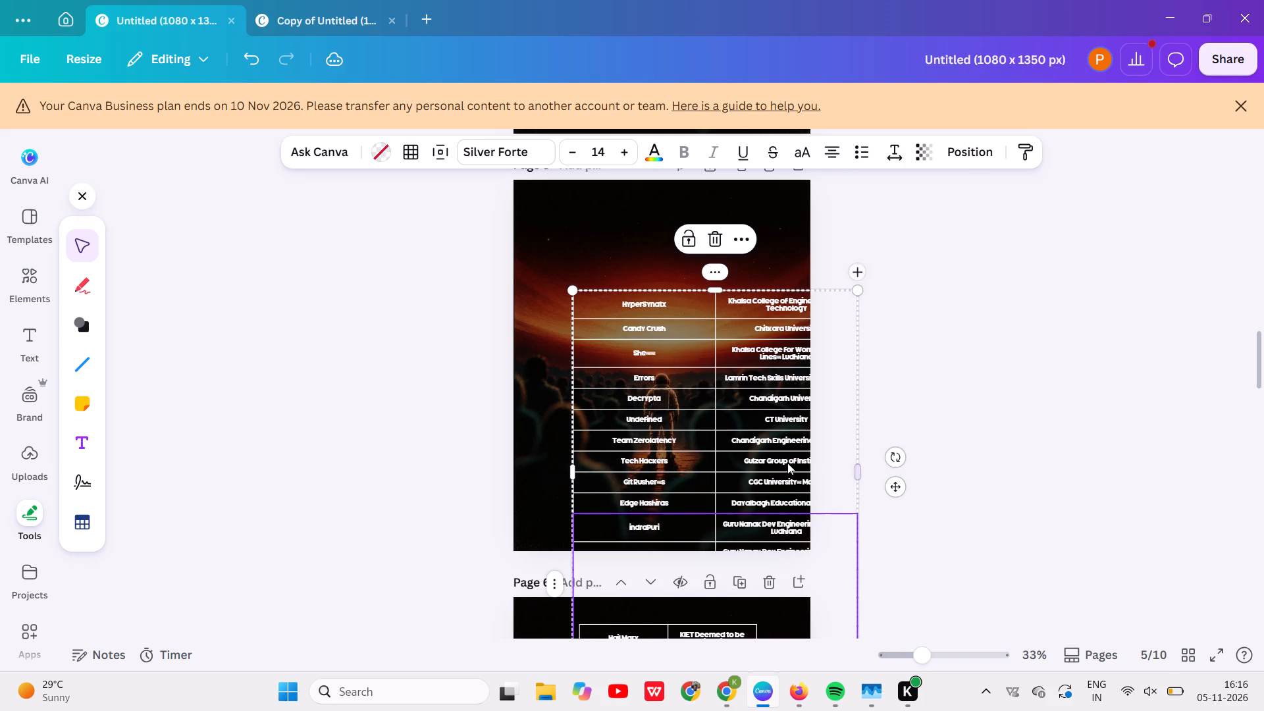
{"action": "left_click_drag", "start_coordinate": [905, 490], "coordinate": [898, 474]}
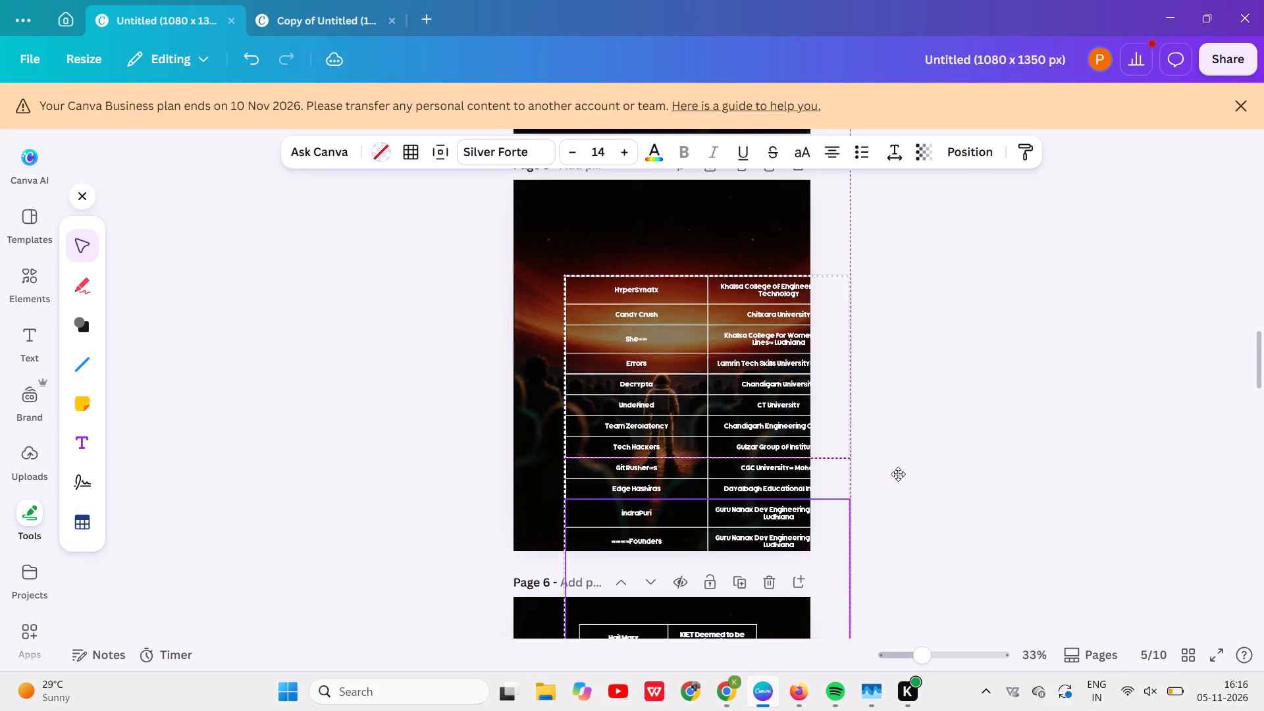
{"action": "left_click_drag", "start_coordinate": [898, 474], "coordinate": [853, 398]}
{"action": "left_click_drag", "start_coordinate": [853, 398], "coordinate": [847, 64]}
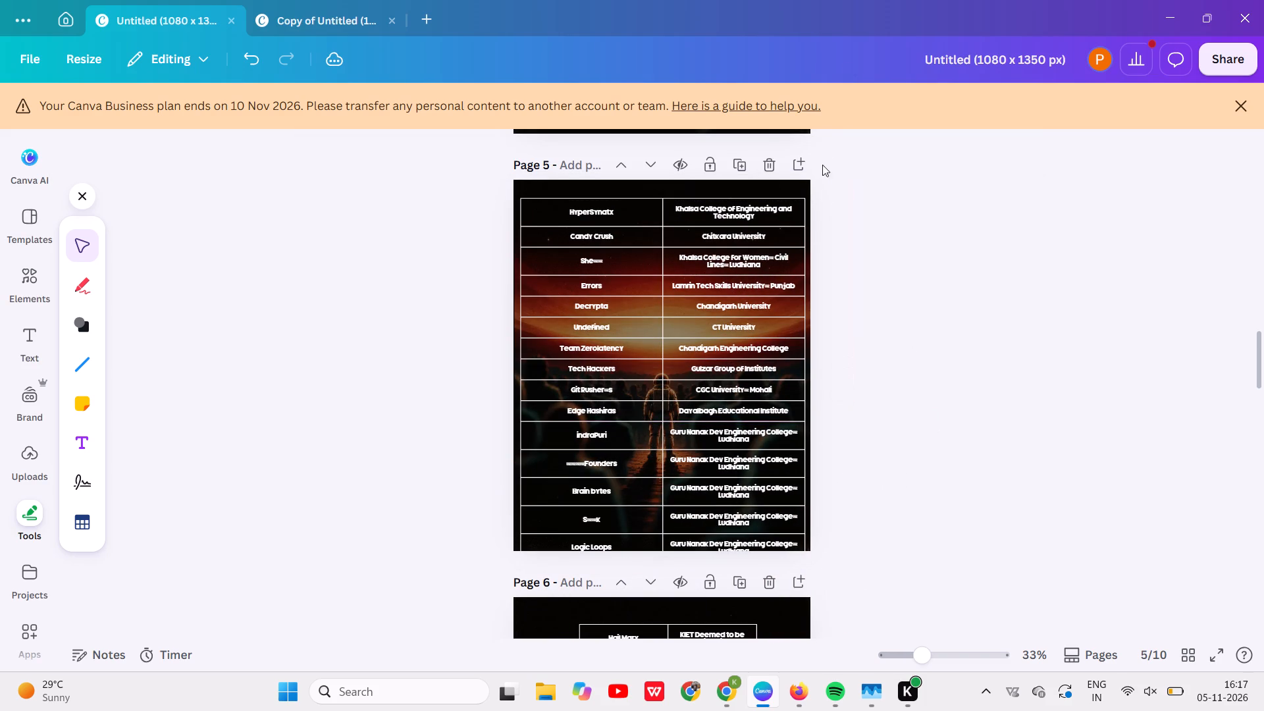
Widen the page 5 table slightly to the page's right edge and move it up until all fifteen rows fit on the page.
{"action": "left_click", "coordinate": [748, 263]}
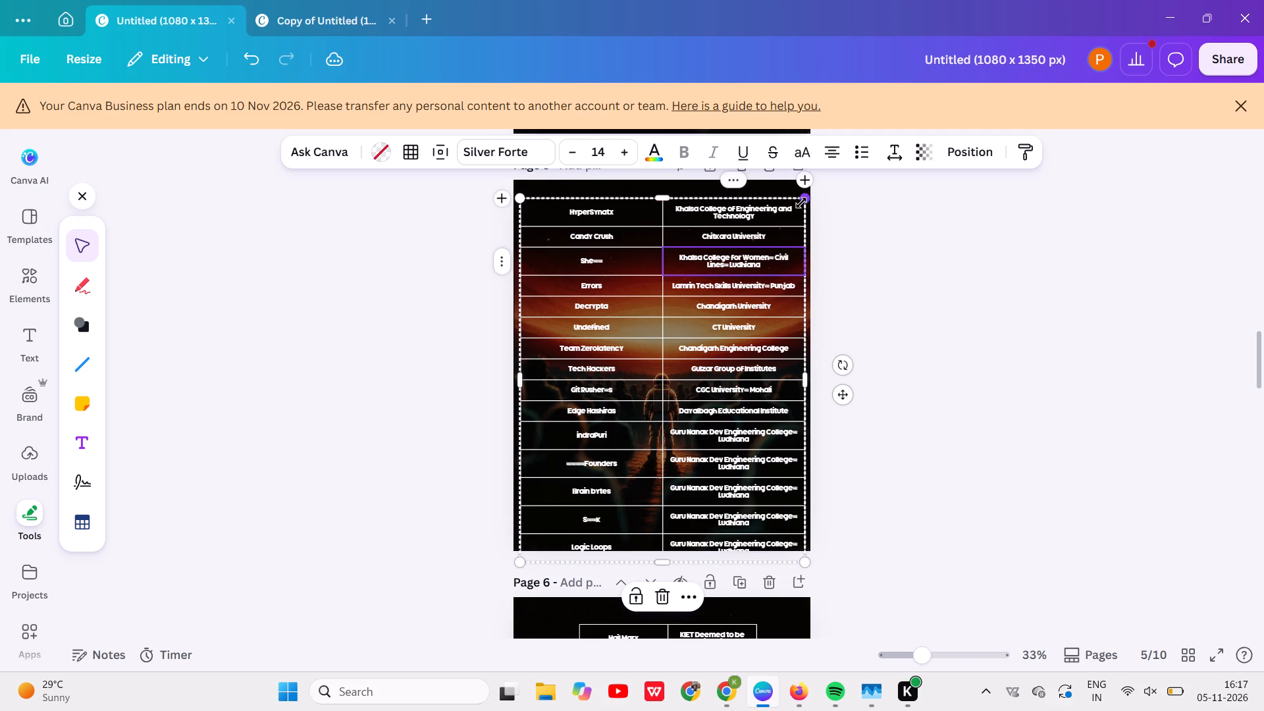
{"action": "left_click_drag", "start_coordinate": [801, 203], "coordinate": [783, 228]}
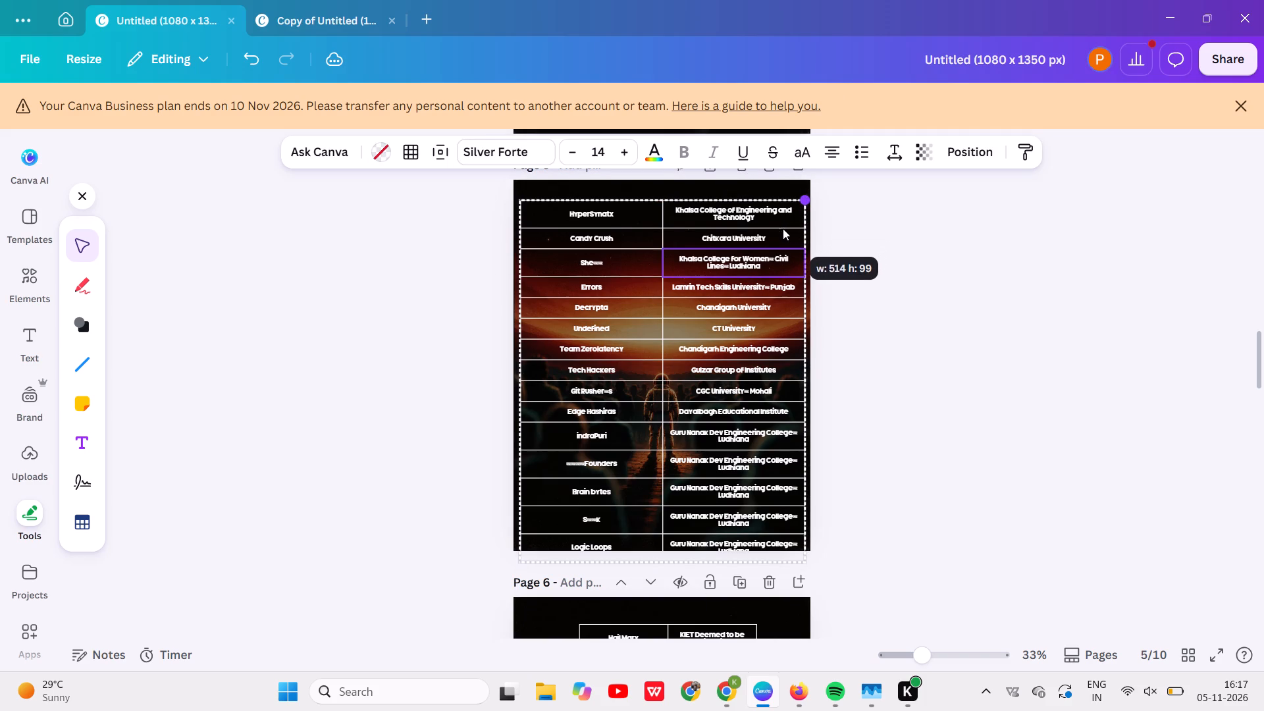
{"action": "left_click_drag", "start_coordinate": [783, 228], "coordinate": [785, 265]}
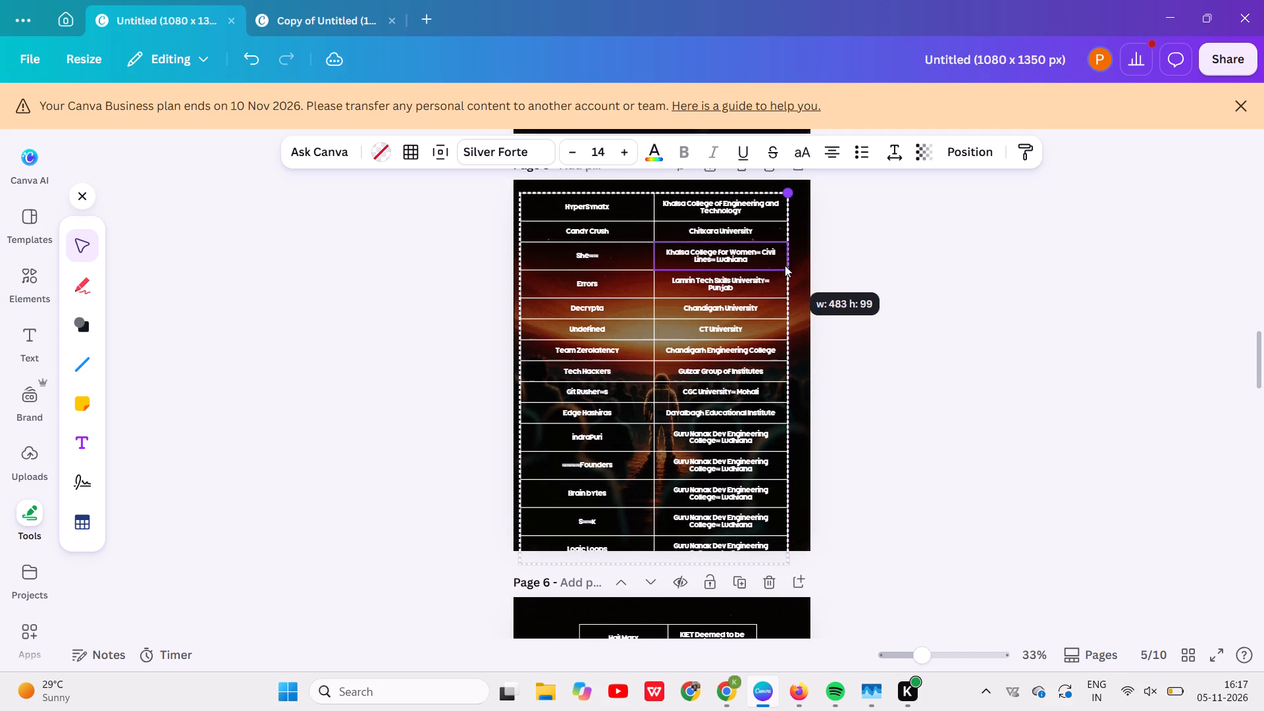
{"action": "left_click_drag", "start_coordinate": [785, 265], "coordinate": [824, 311]}
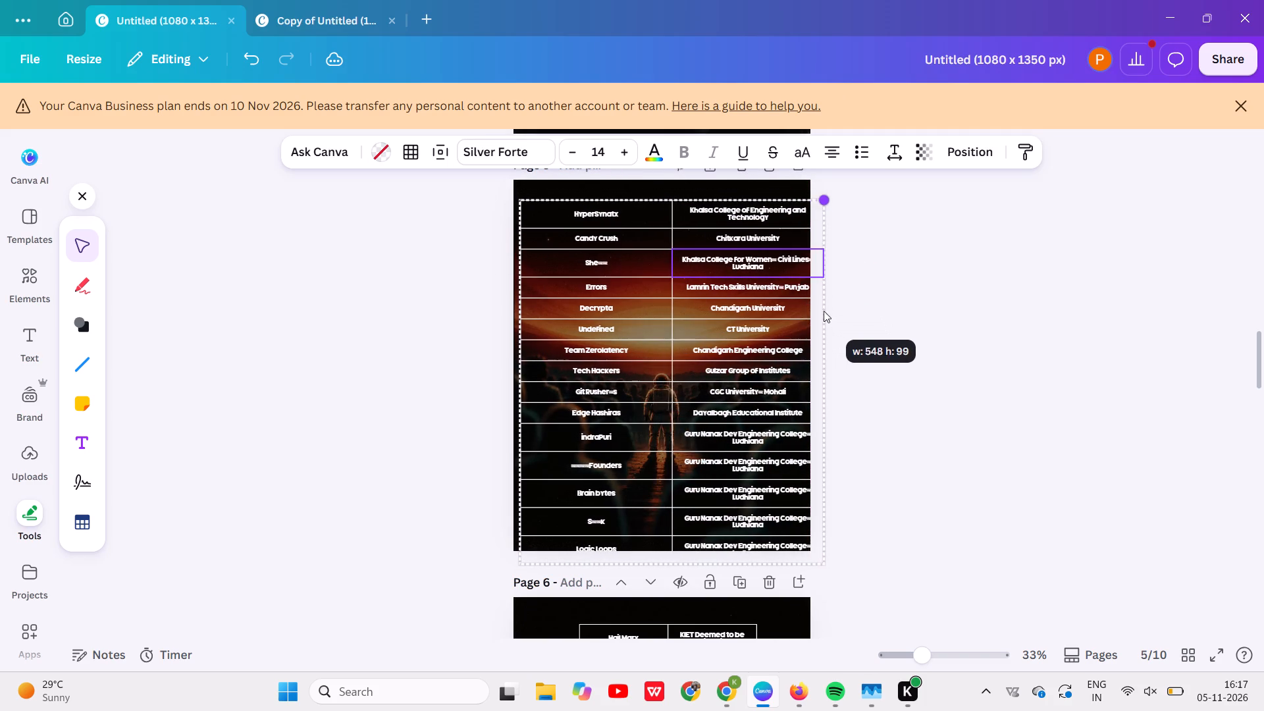
{"action": "left_click_drag", "start_coordinate": [824, 311], "coordinate": [810, 317]}
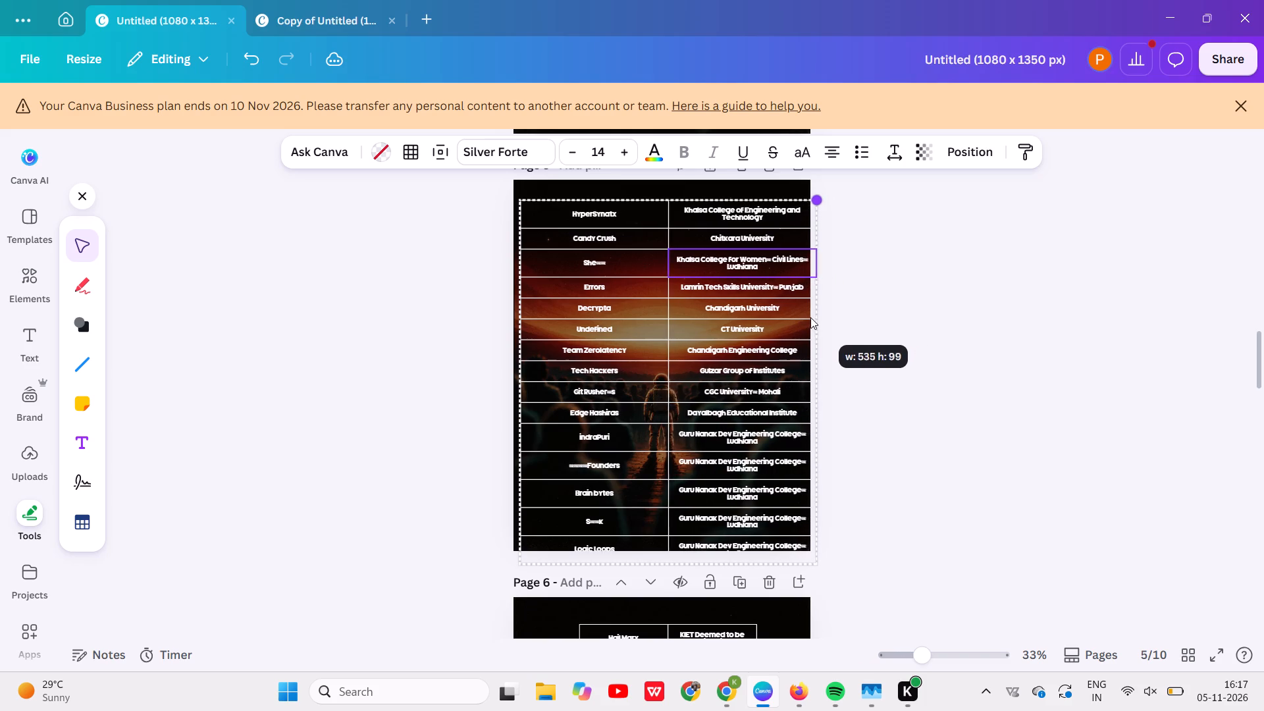
{"action": "left_click_drag", "start_coordinate": [810, 317], "coordinate": [808, 319]}
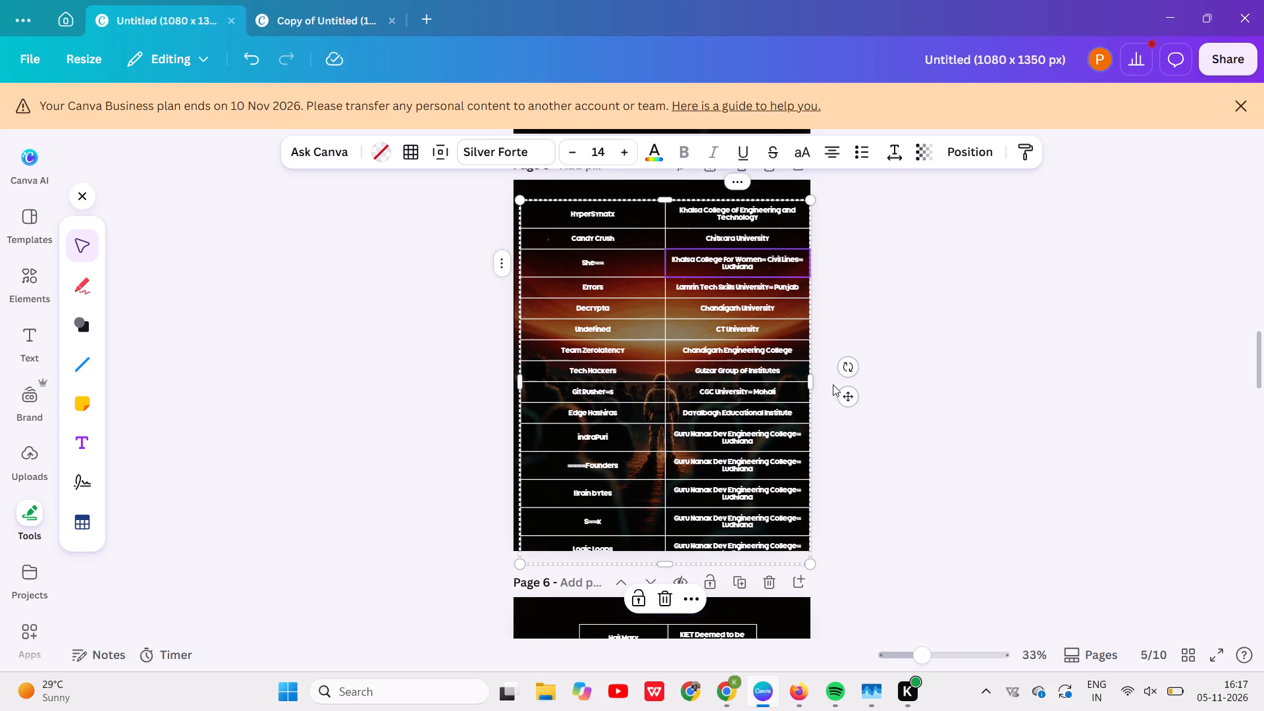
{"action": "left_click_drag", "start_coordinate": [847, 395], "coordinate": [847, 386]}
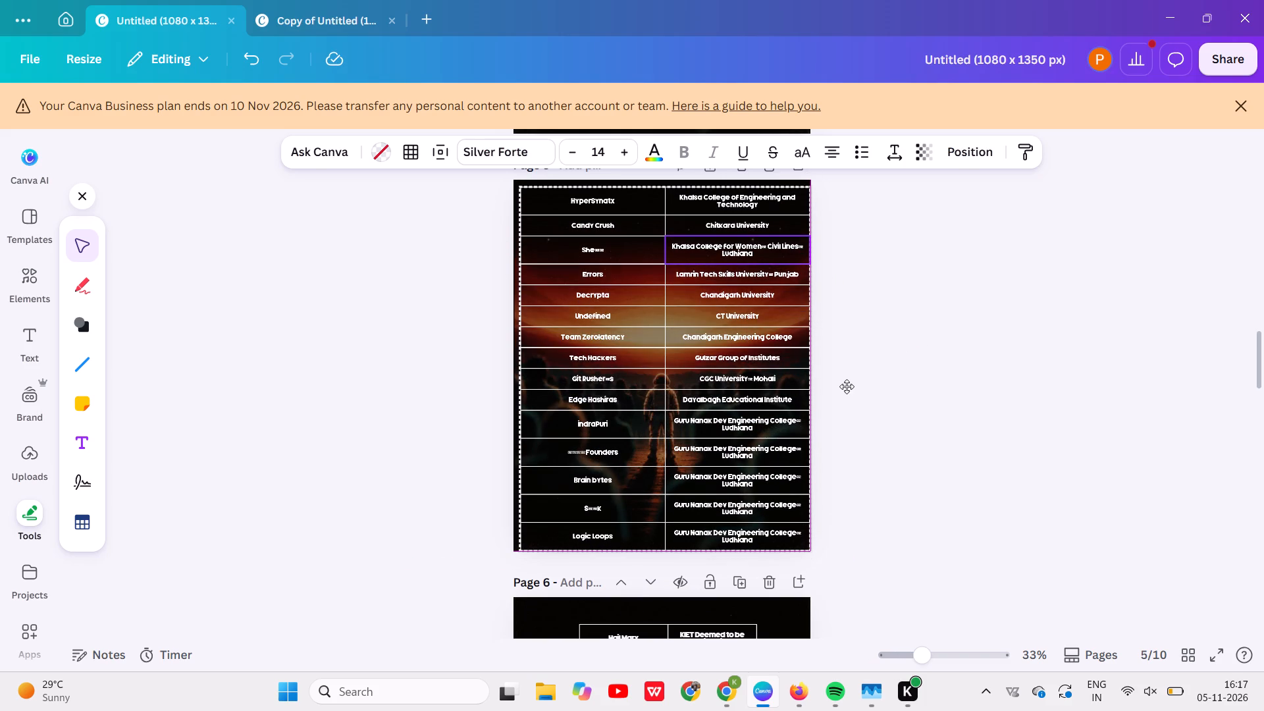
{"action": "left_click_drag", "start_coordinate": [847, 386], "coordinate": [847, 384]}
{"action": "key", "text": "Up"}
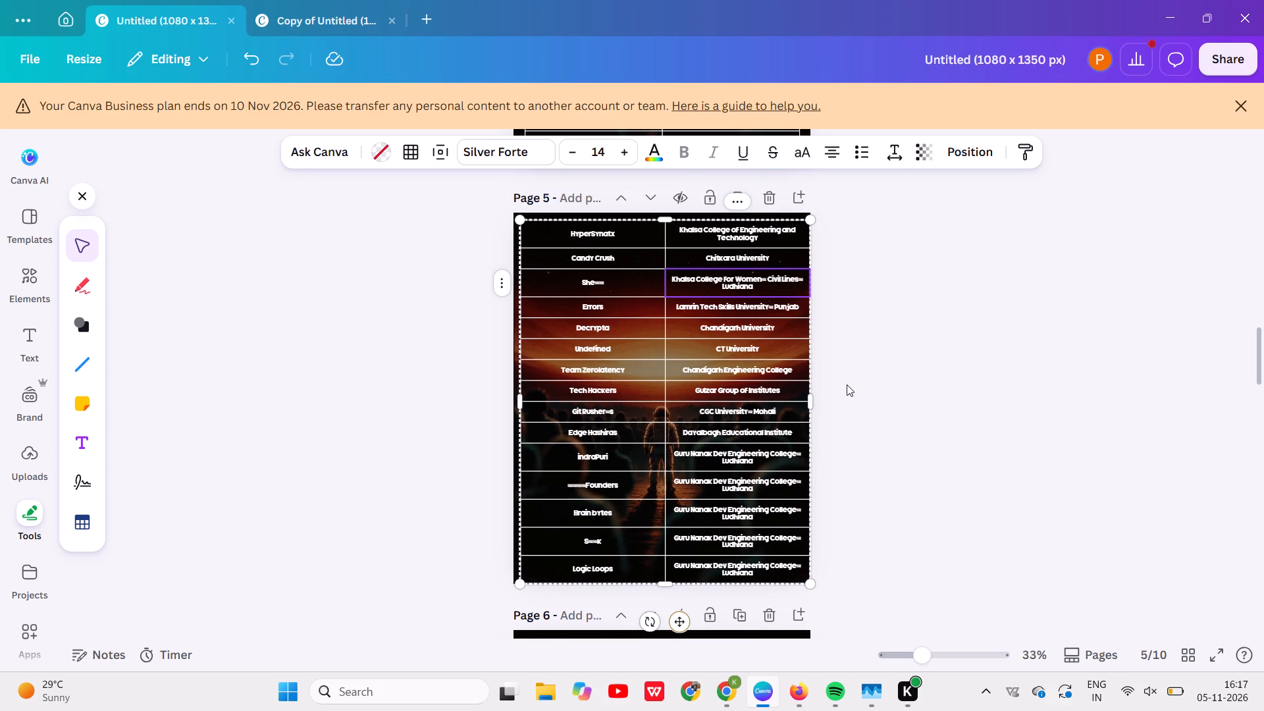
Select the whole page 5 table and nudge it slightly up and left until its margins on the page look even.
{"action": "left_click", "coordinate": [972, 334]}
{"action": "left_click", "coordinate": [681, 369]}
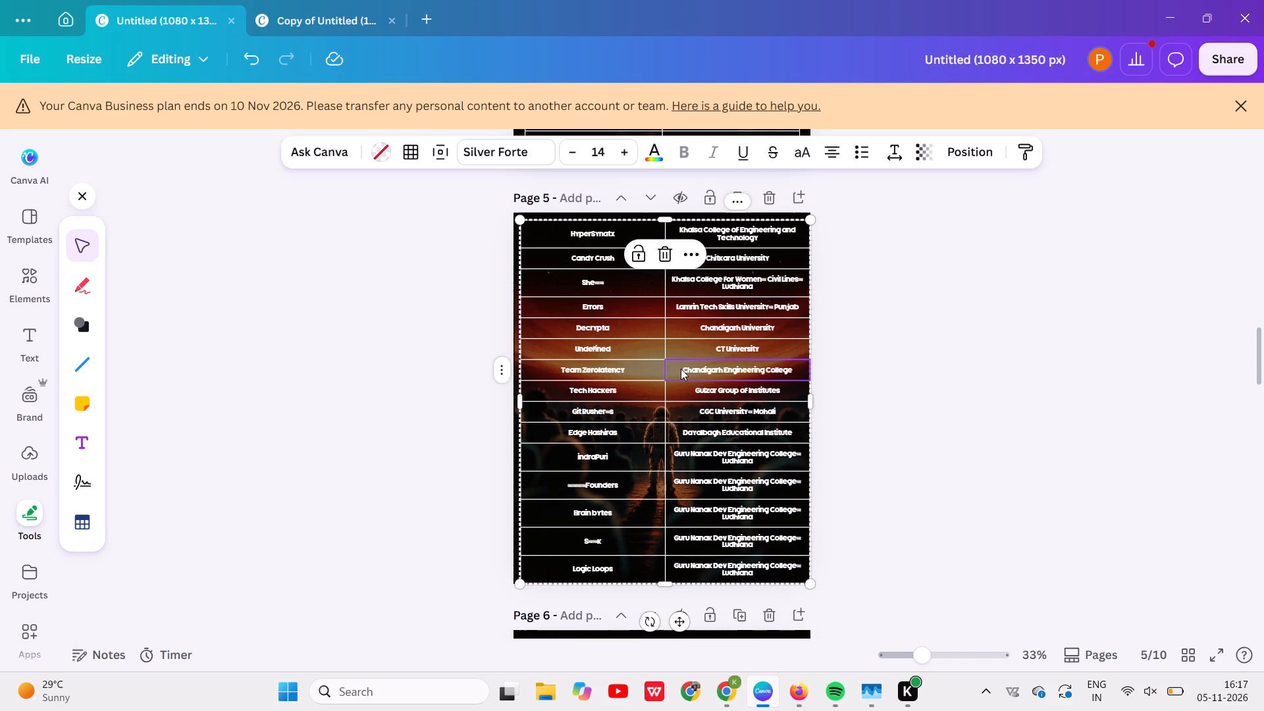
{"action": "key", "text": "Up"}
{"action": "key", "text": "Up"}
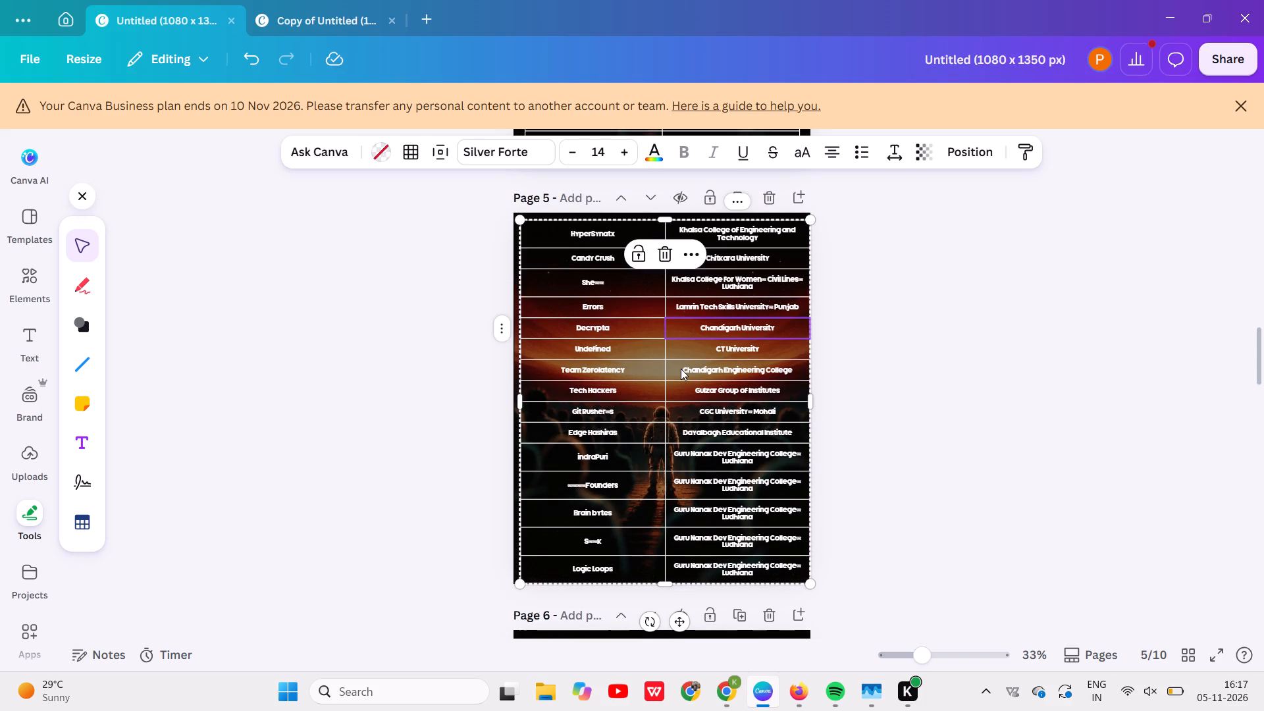
{"action": "left_click", "coordinate": [367, 382]}
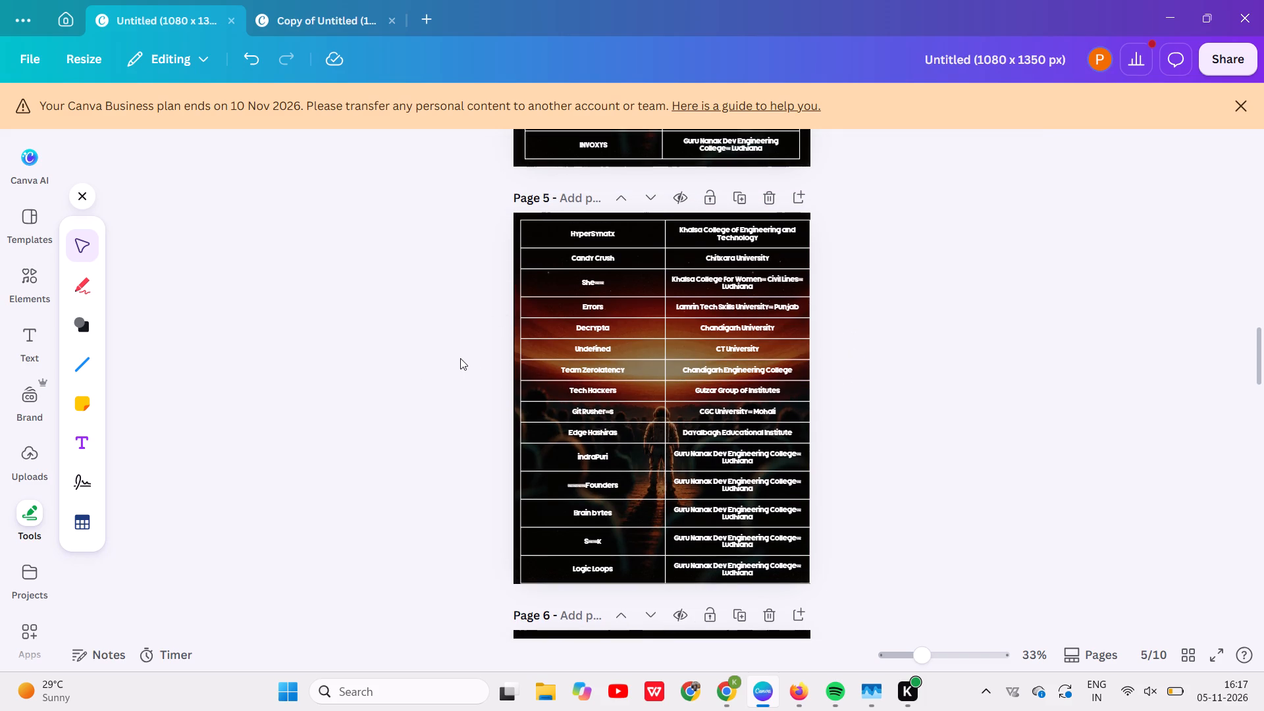
{"action": "left_click_drag", "start_coordinate": [460, 358], "coordinate": [573, 360]}
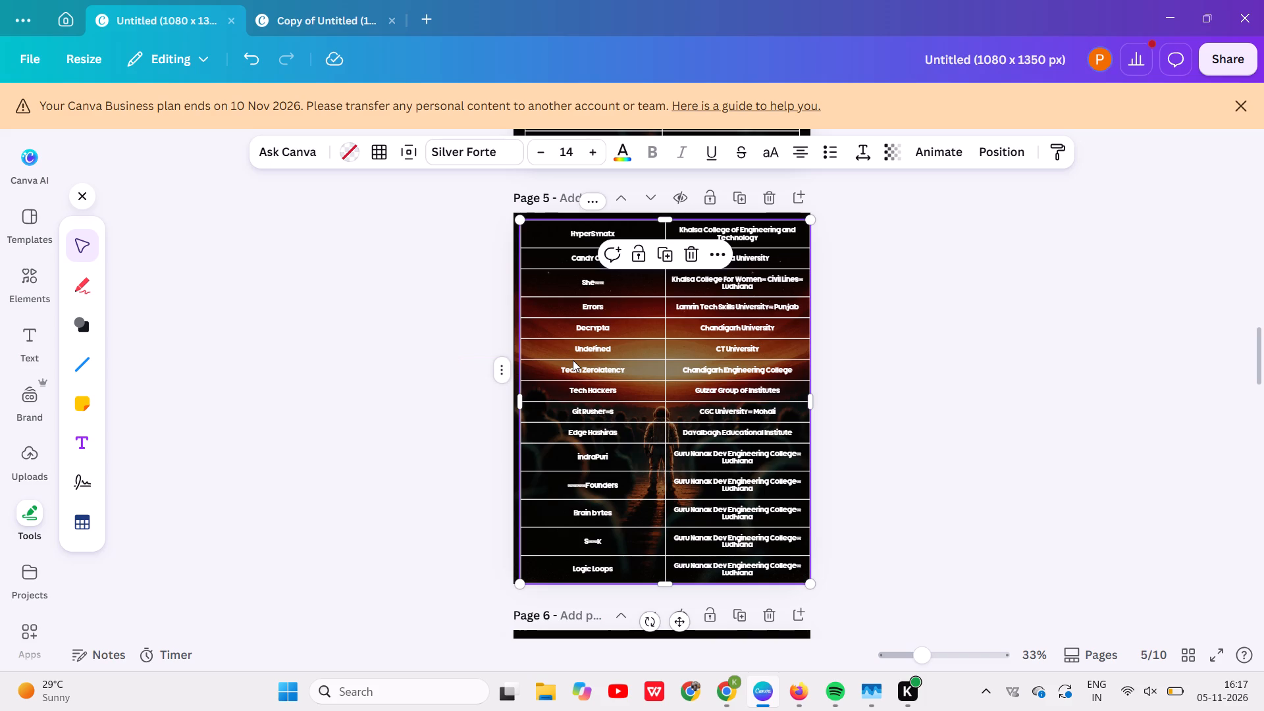
{"action": "key", "text": "Up"}
{"action": "key", "text": "Up"}
{"action": "key", "text": "Up"}
{"action": "key", "text": "Left"}
{"action": "key", "text": "Left"}
{"action": "key", "text": "Left"}
{"action": "key", "text": "Left"}
{"action": "key", "text": "Left"}
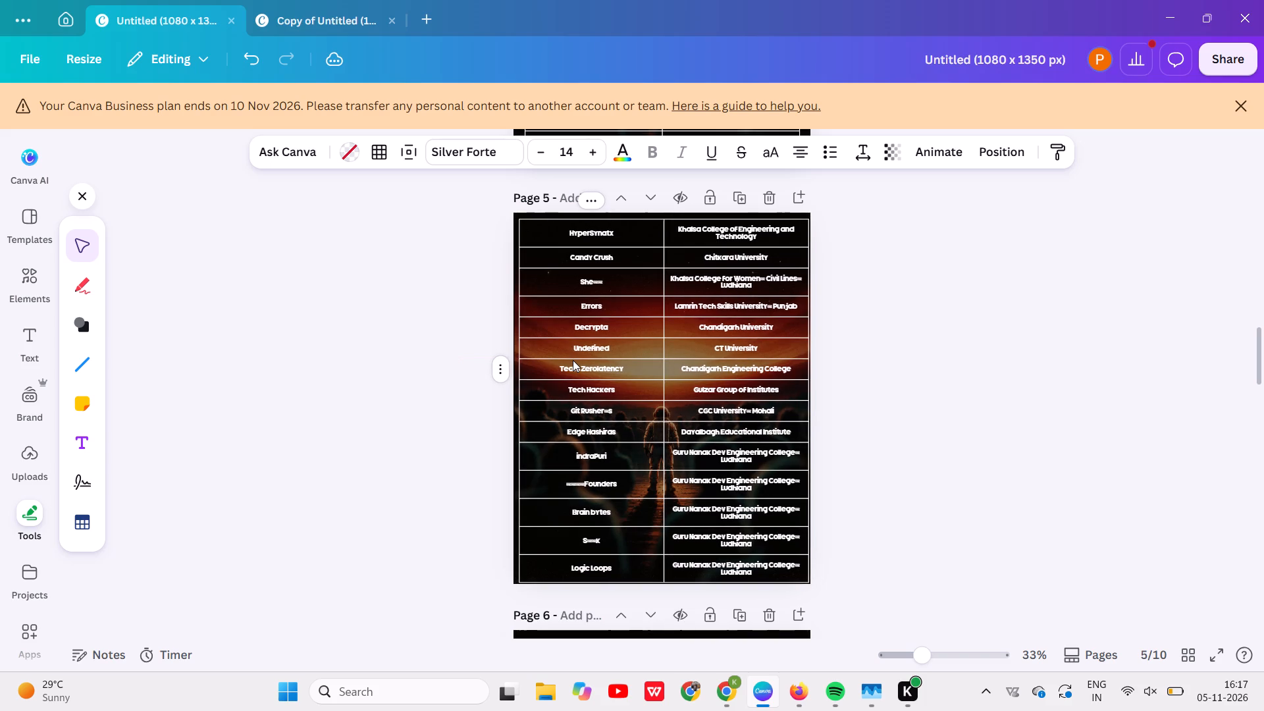
{"action": "key", "text": "Up"}
{"action": "key", "text": "Left"}
{"action": "key", "text": "Left"}
{"action": "key", "text": "Up"}
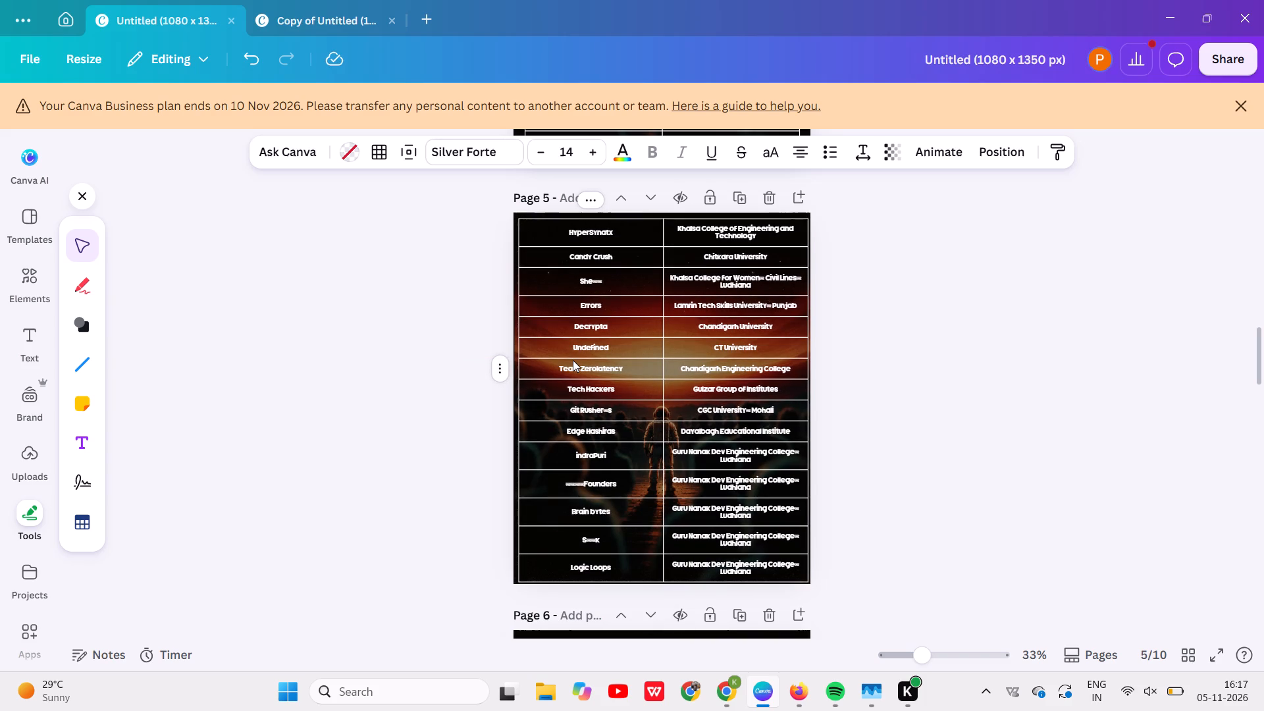
{"action": "key", "text": "Up"}
{"action": "key", "text": "Up"}
{"action": "key", "text": "Left"}
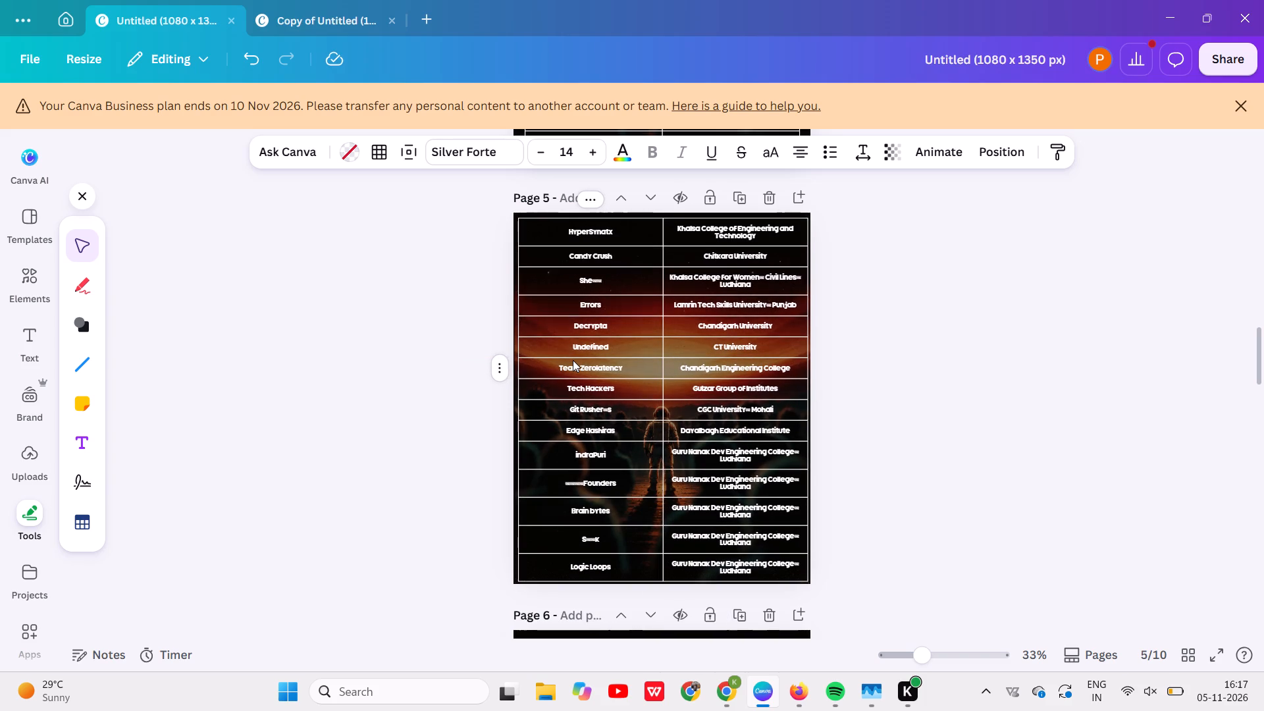
{"action": "key", "text": "Left"}
{"action": "key", "text": "Up"}
{"action": "key", "text": "Up"}
{"action": "key", "text": "Right"}
{"action": "key", "text": "Left"}
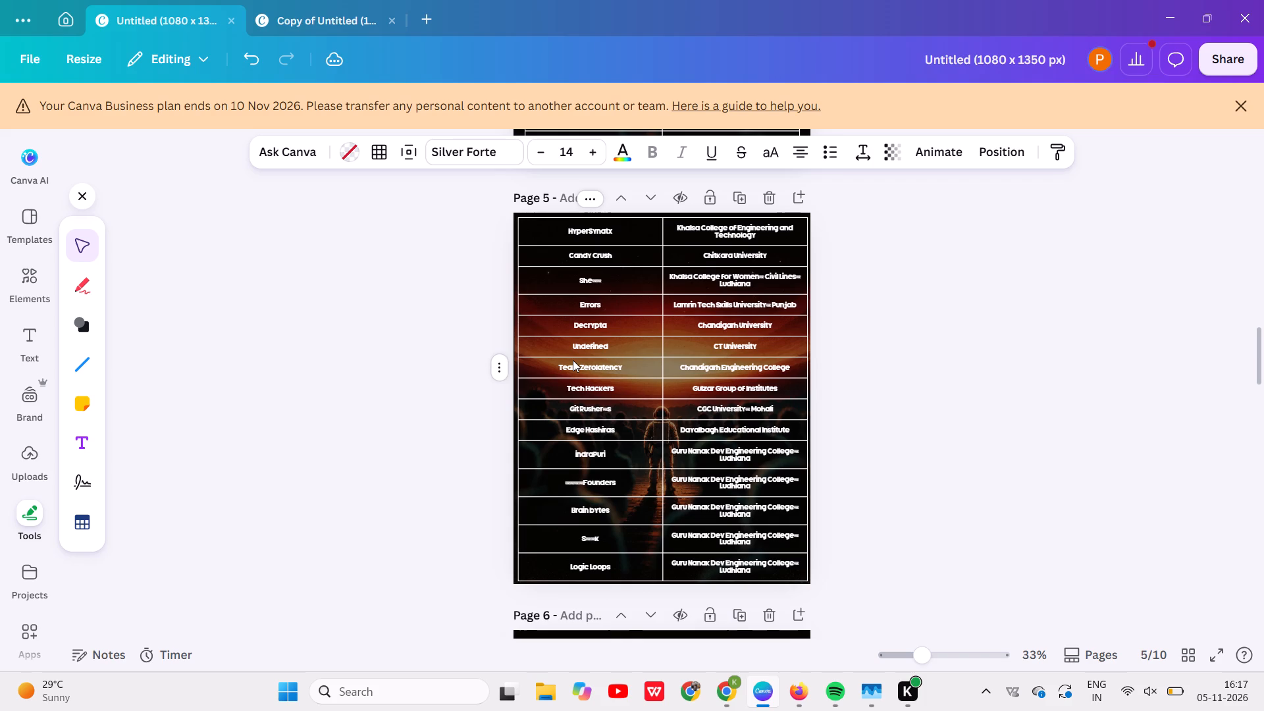
{"action": "left_click", "coordinate": [909, 405]}
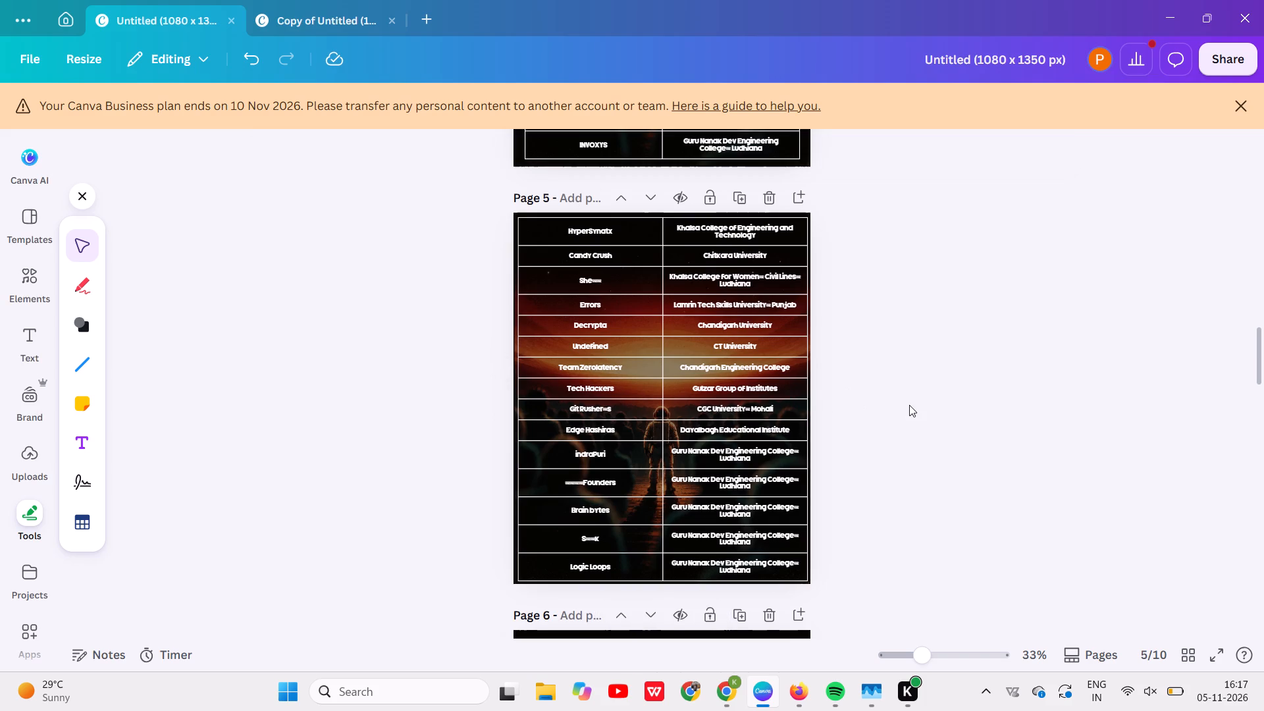
Add a row below THE GUARDIANS in the page 6 table and select the new row's first cell.
{"action": "scroll", "coordinate": [909, 405], "scroll_direction": "down", "scroll_amount": 4}
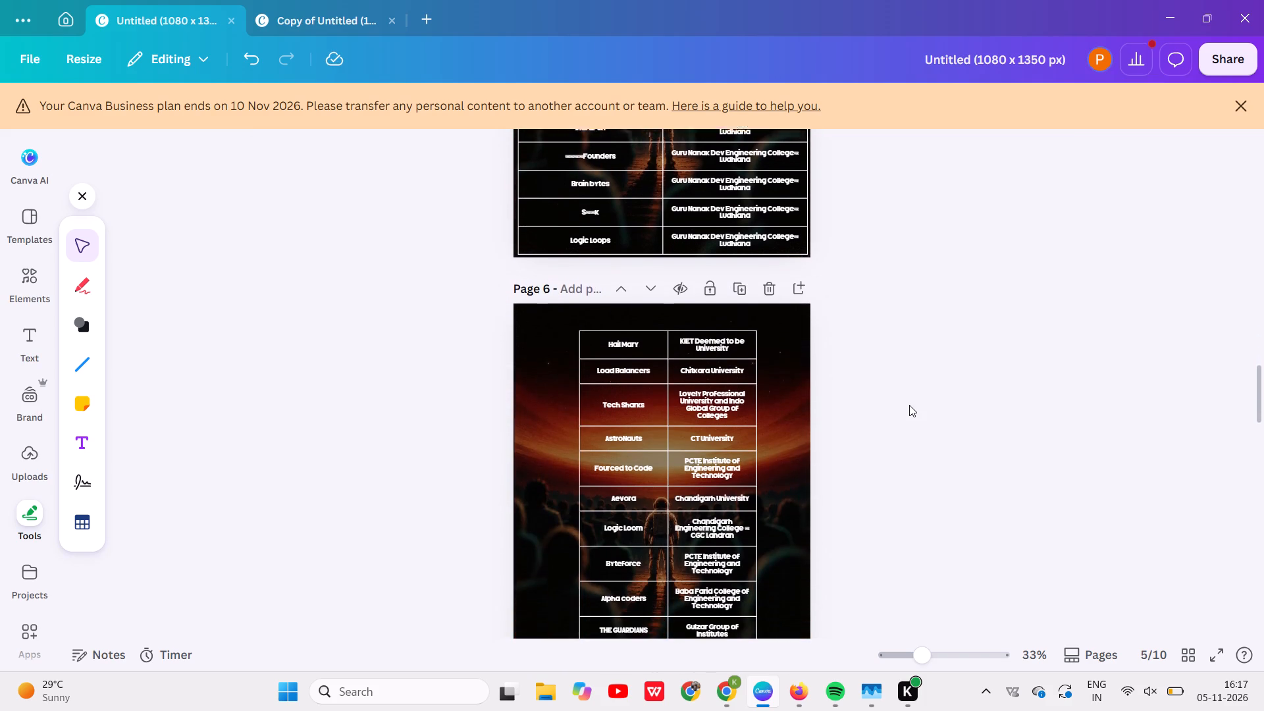
{"action": "scroll", "coordinate": [909, 405], "scroll_direction": "down", "scroll_amount": 1}
{"action": "left_click", "coordinate": [714, 431]}
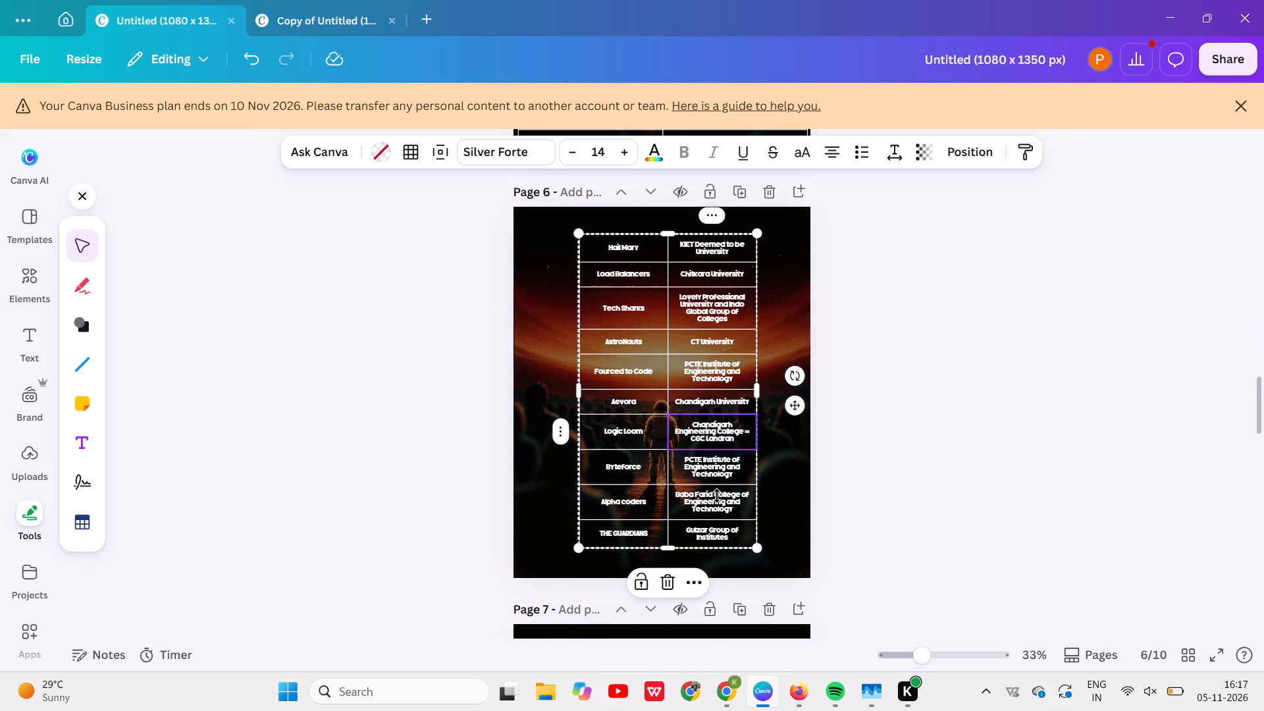
{"action": "left_click", "coordinate": [718, 531]}
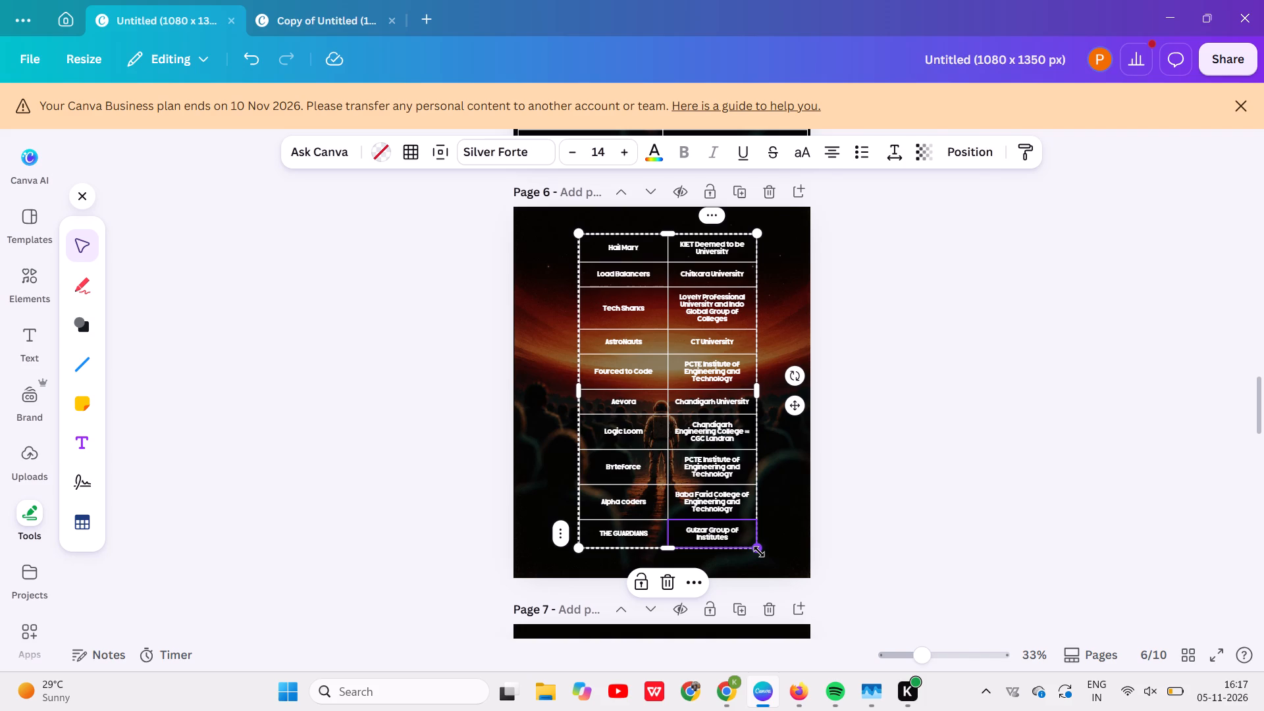
{"action": "right_click", "coordinate": [759, 552]}
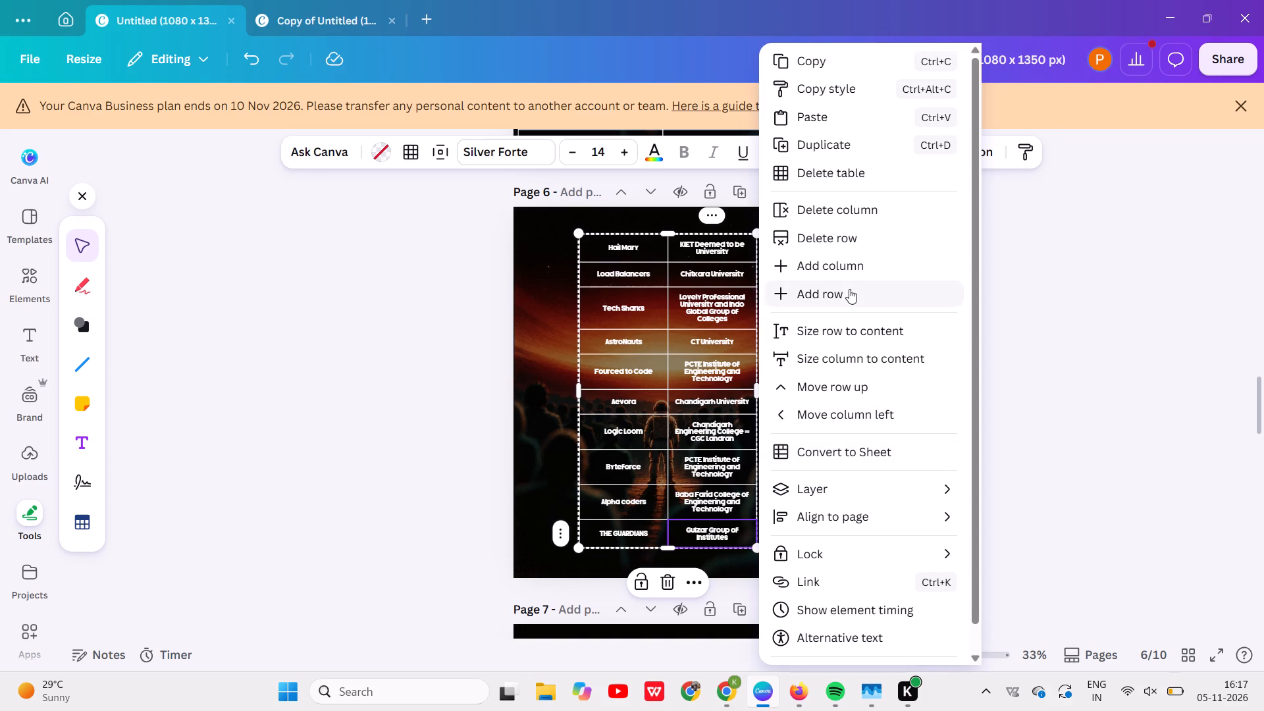
{"action": "left_click", "coordinate": [837, 288]}
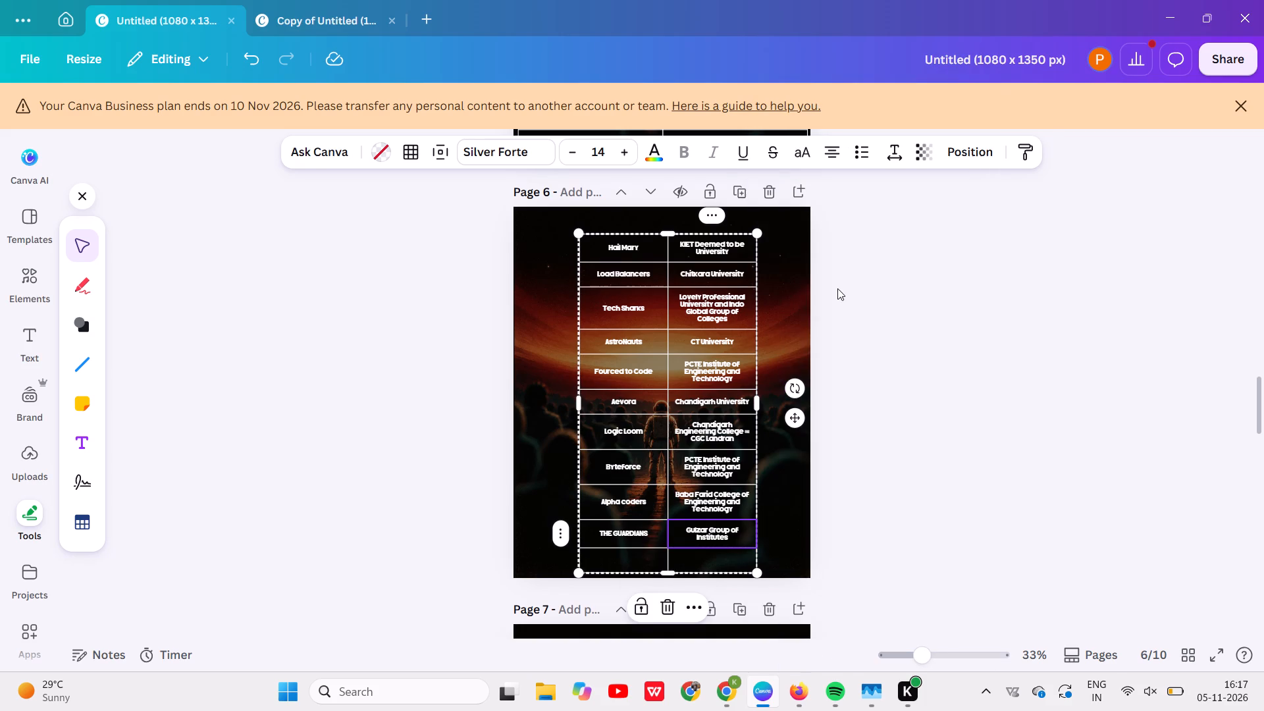
{"action": "left_click", "coordinate": [641, 556]}
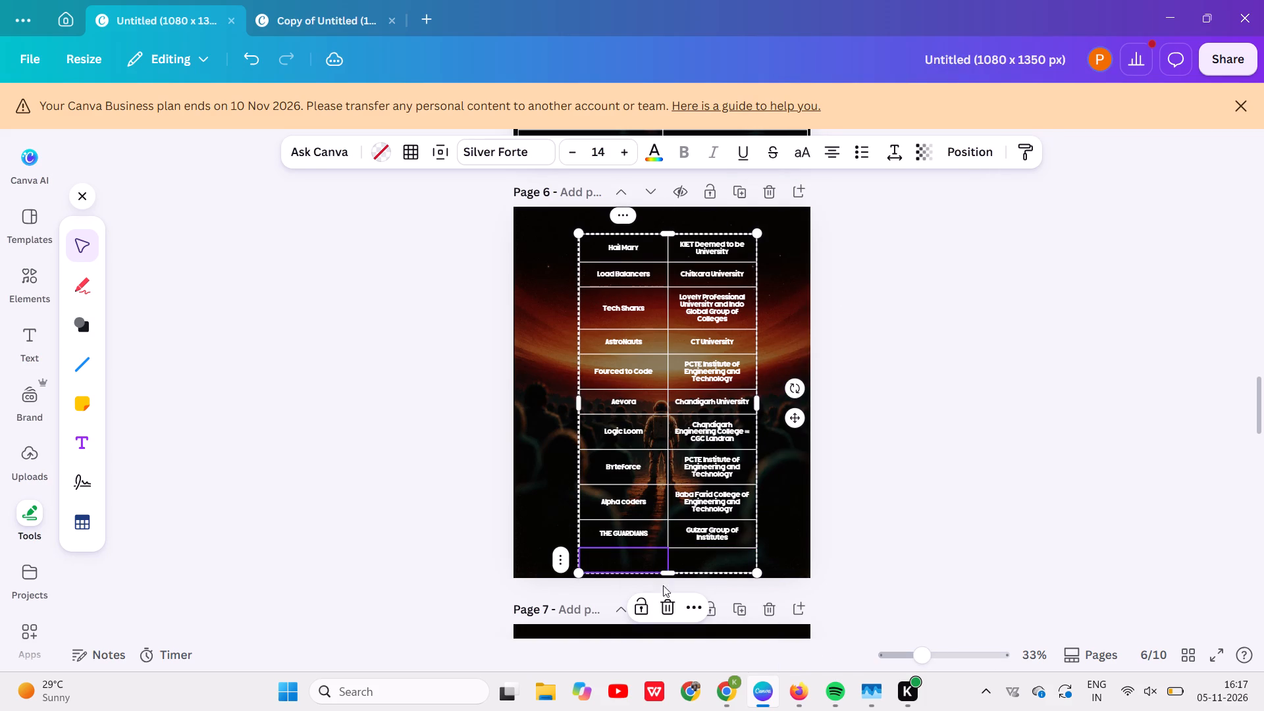
Switch to the Google Sheet and copy the five teams SR123 to Team Kalam with their colleges.
{"action": "left_click", "coordinate": [725, 700]}
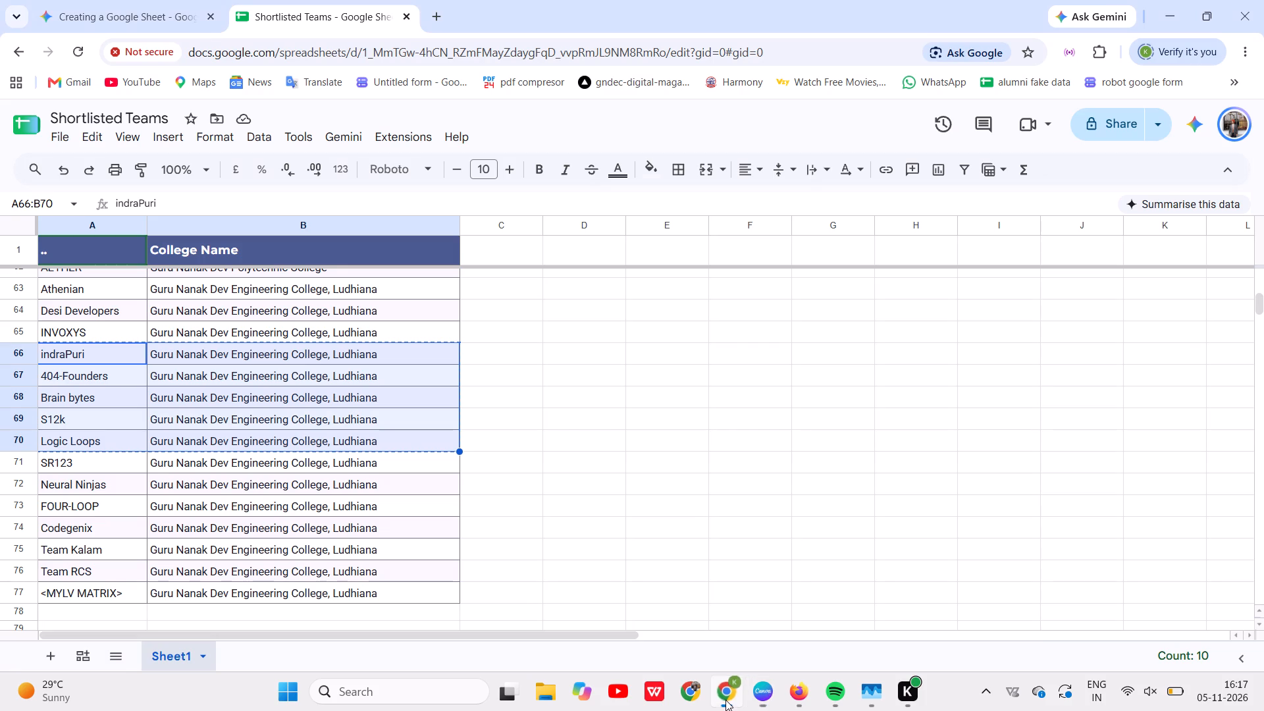
{"action": "scroll", "coordinate": [378, 521], "scroll_direction": "down", "scroll_amount": 1}
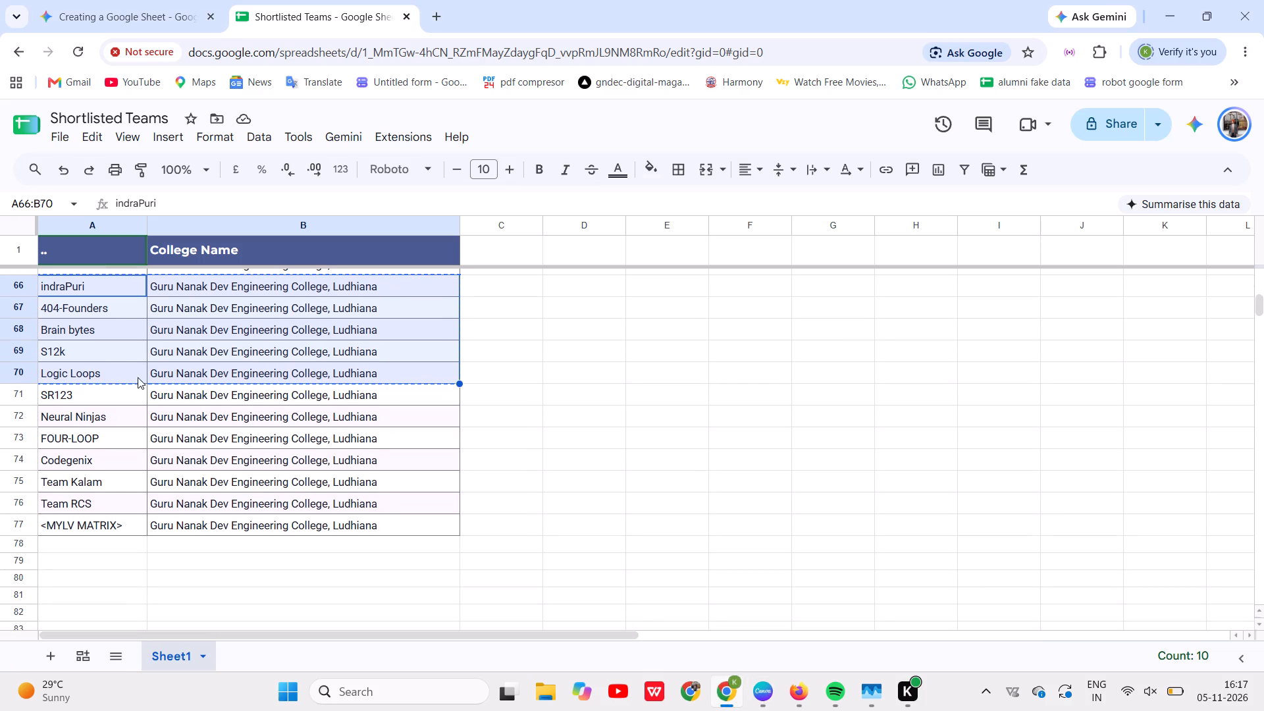
{"action": "left_click_drag", "start_coordinate": [93, 400], "coordinate": [302, 489]}
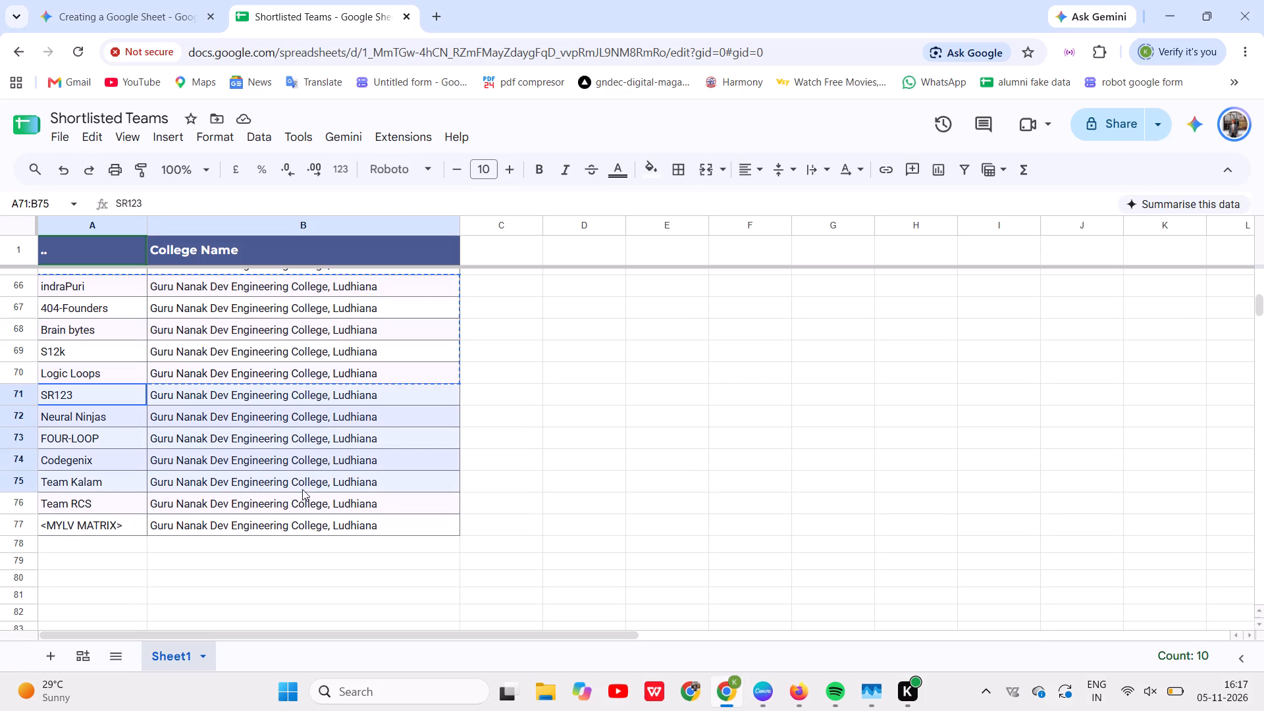
{"action": "left_click_drag", "start_coordinate": [302, 489], "coordinate": [313, 488]}
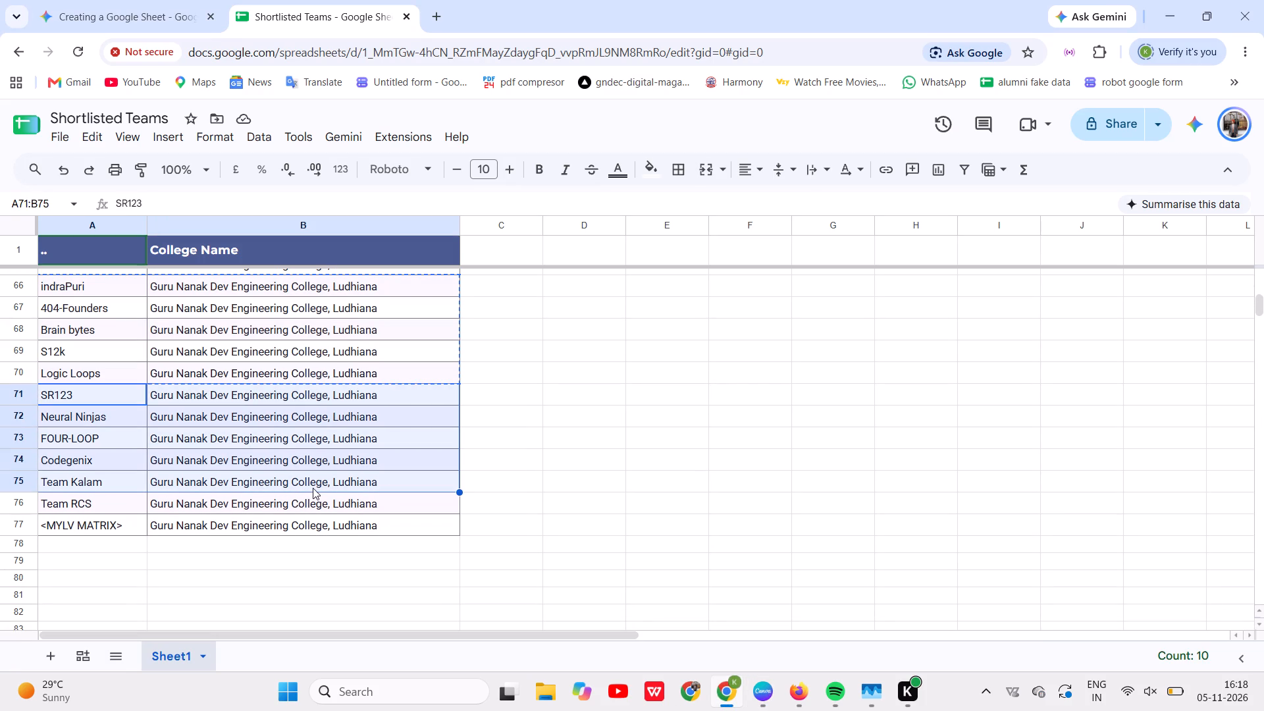
{"action": "key", "text": "ctrl+c"}
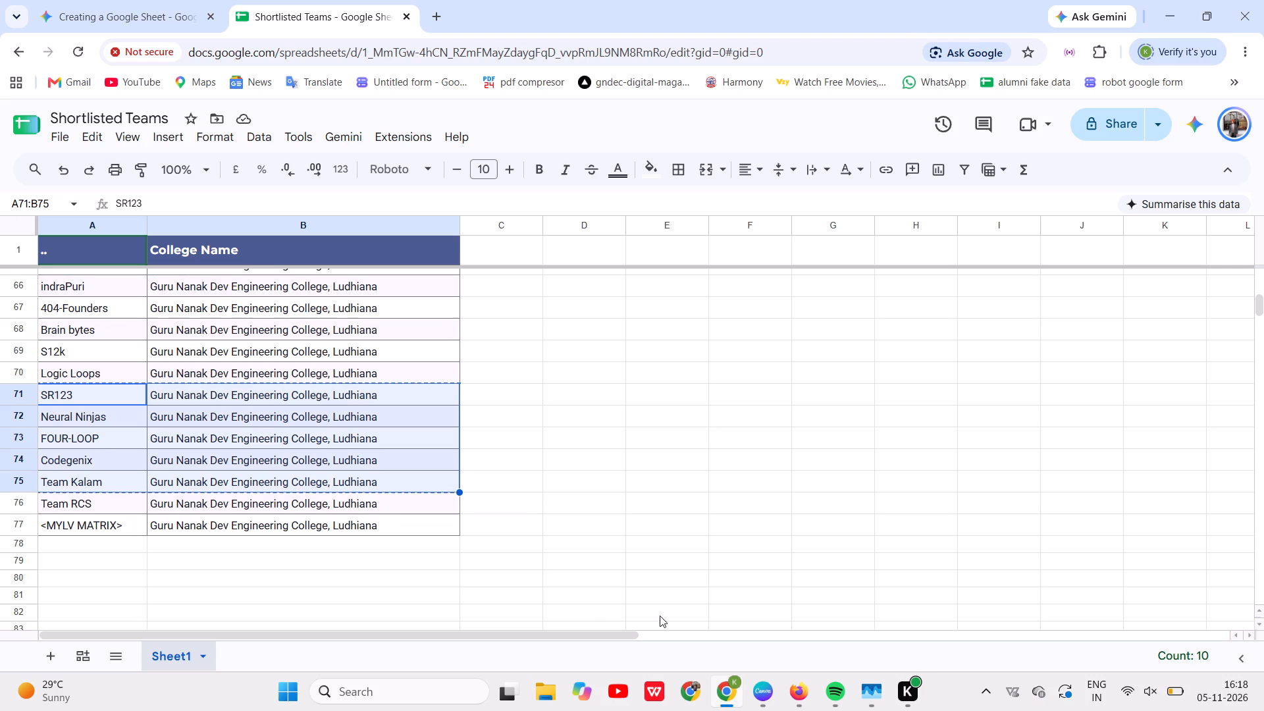
Back in Canva, paste the five copied teams and colleges into the page 6 table, starting in the empty row's first cell.
{"action": "left_click", "coordinate": [754, 688]}
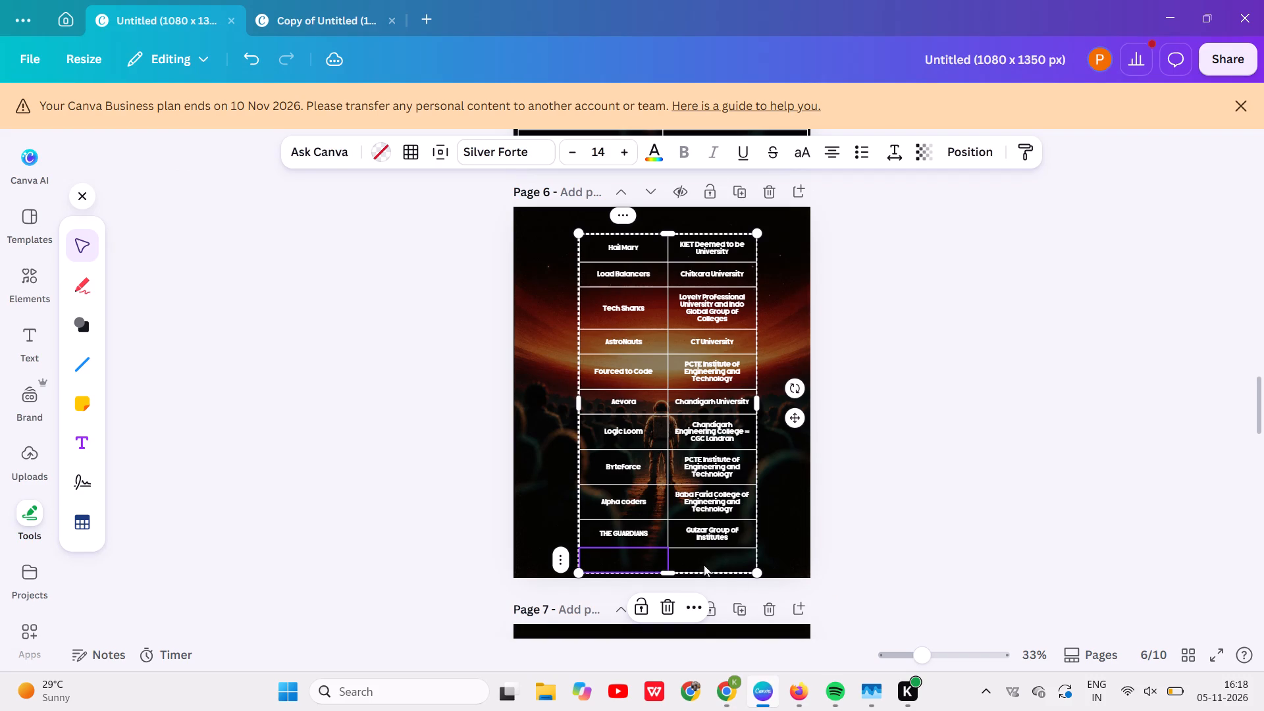
{"action": "key", "text": "ctrl+v"}
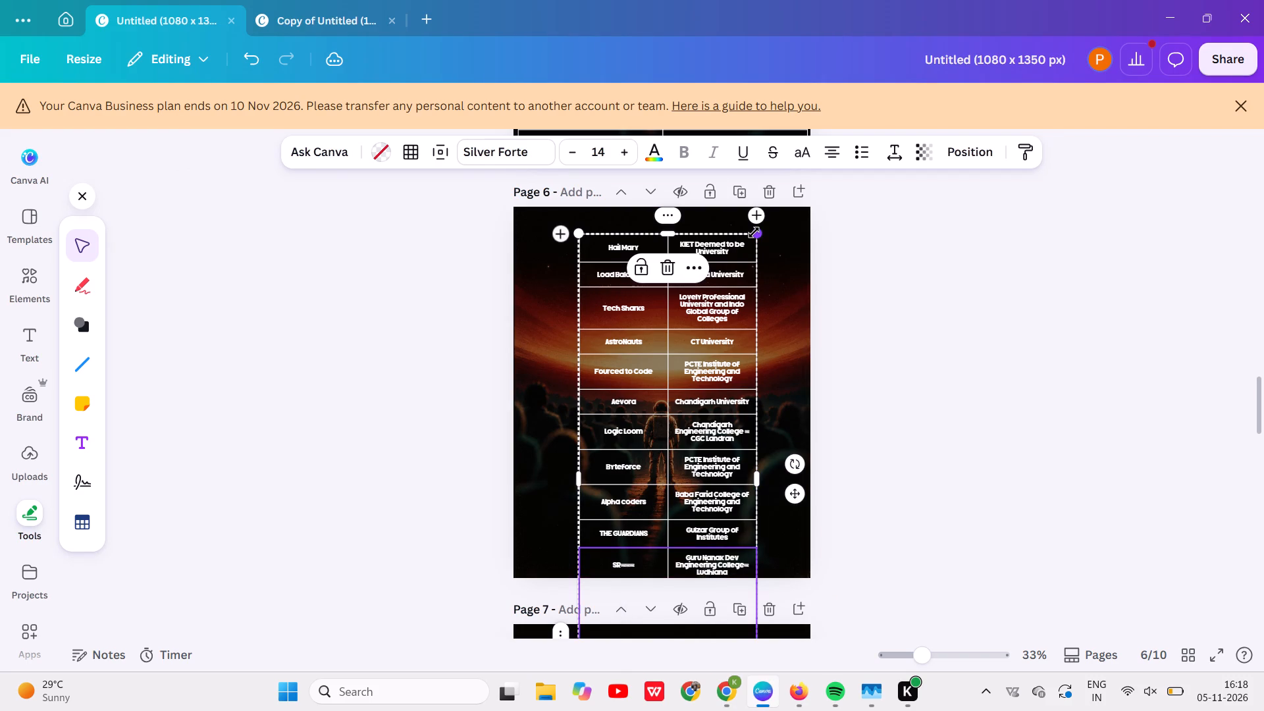
Widen the page 6 table until it slightly exceeds the page width, and reposition it centred horizontally over the page.
{"action": "left_click_drag", "start_coordinate": [754, 232], "coordinate": [836, 291]}
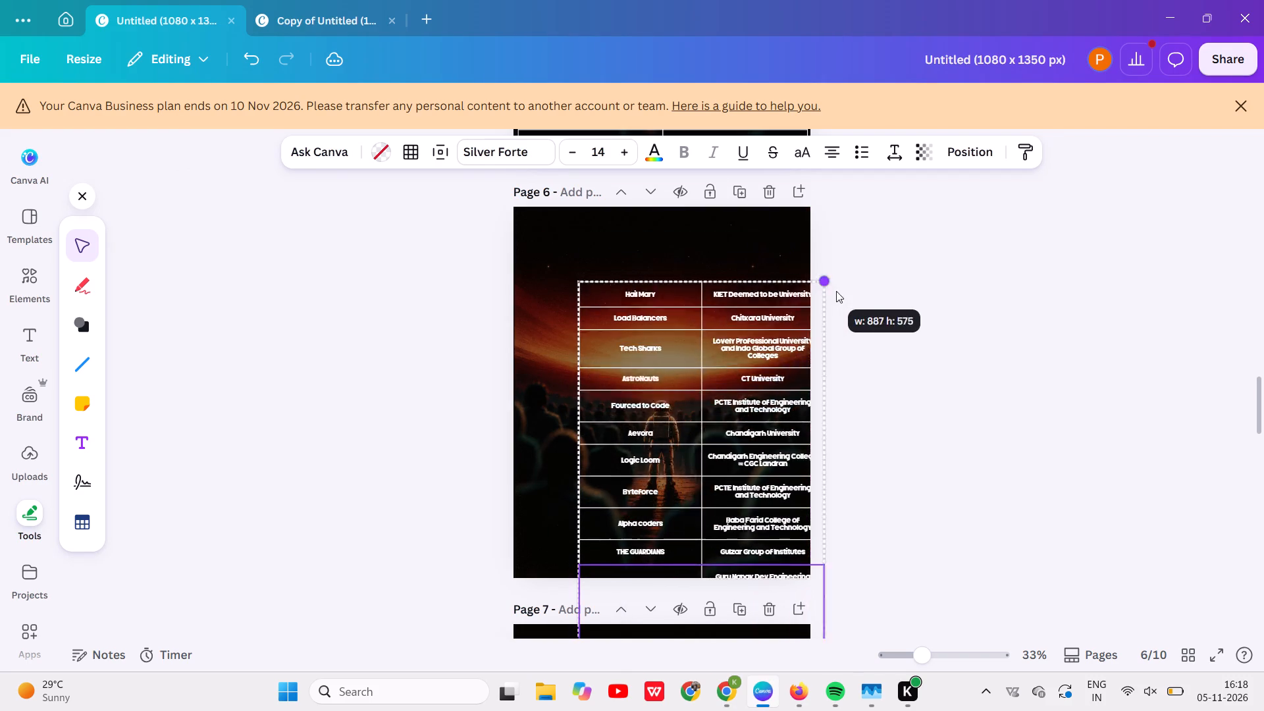
{"action": "left_click_drag", "start_coordinate": [836, 291], "coordinate": [856, 332]}
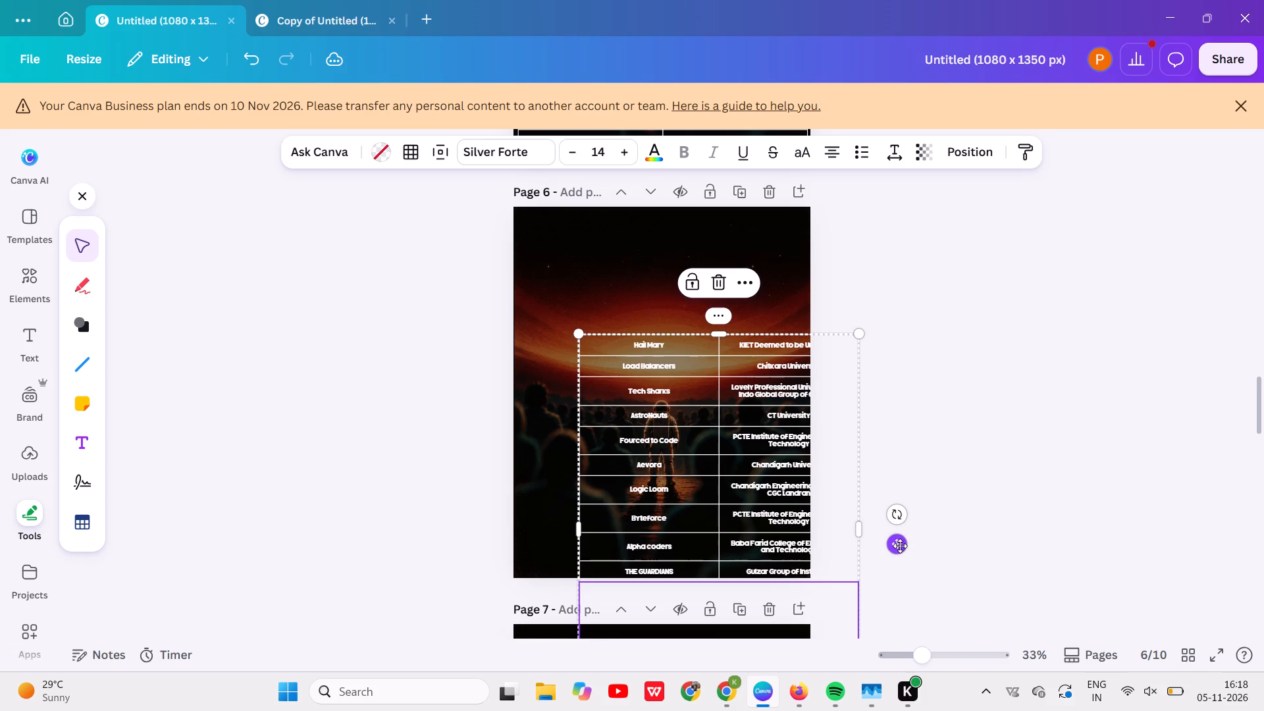
{"action": "left_click_drag", "start_coordinate": [900, 546], "coordinate": [835, 415]}
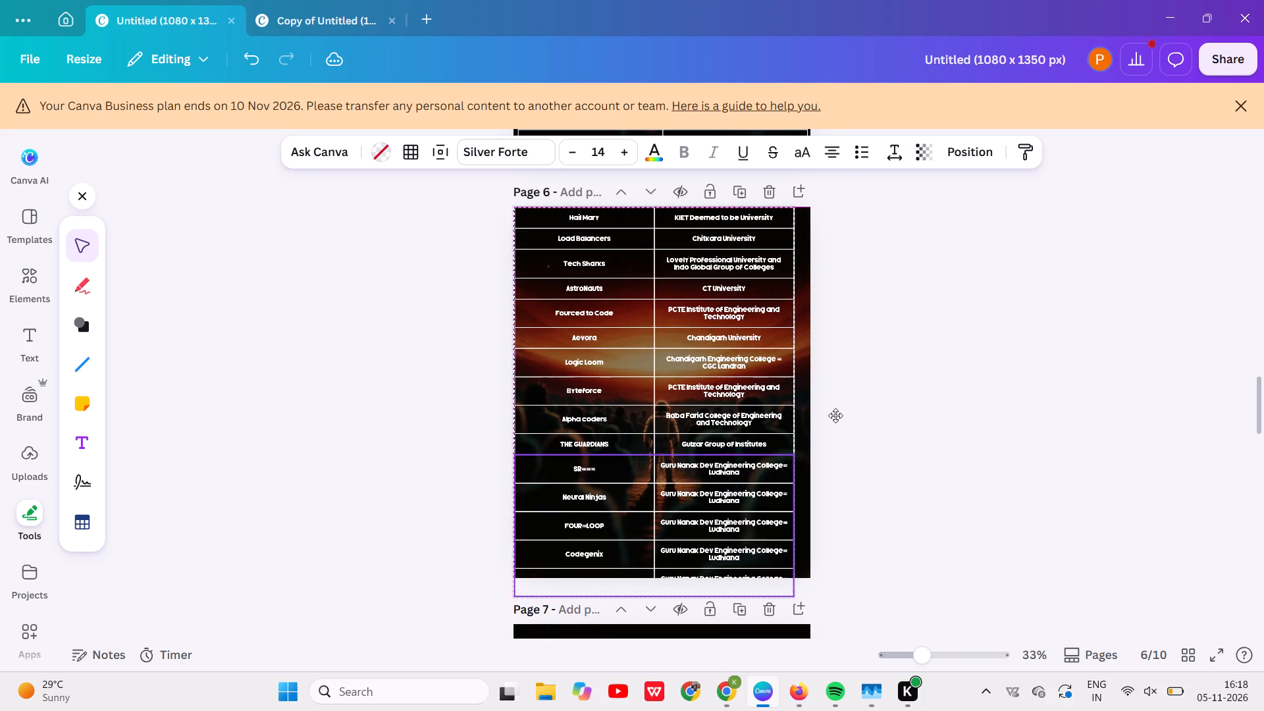
{"action": "left_click_drag", "start_coordinate": [835, 415], "coordinate": [849, 463]}
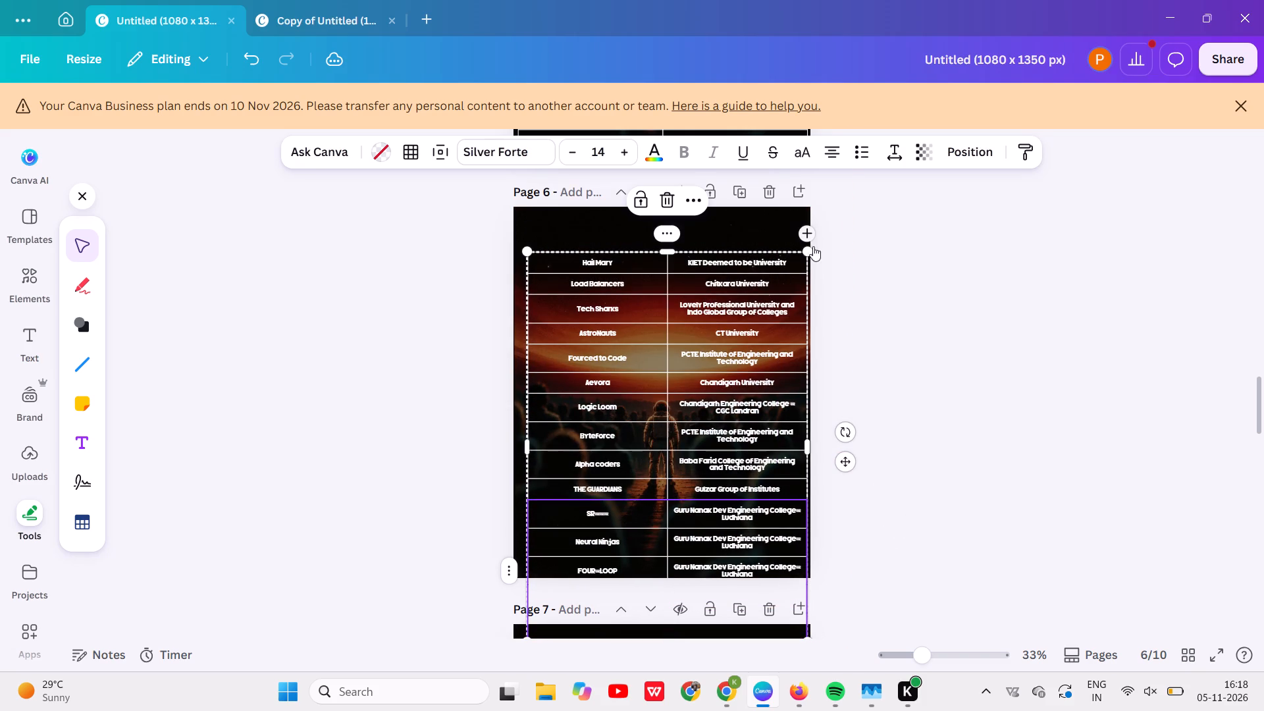
{"action": "left_click_drag", "start_coordinate": [809, 251], "coordinate": [824, 282]}
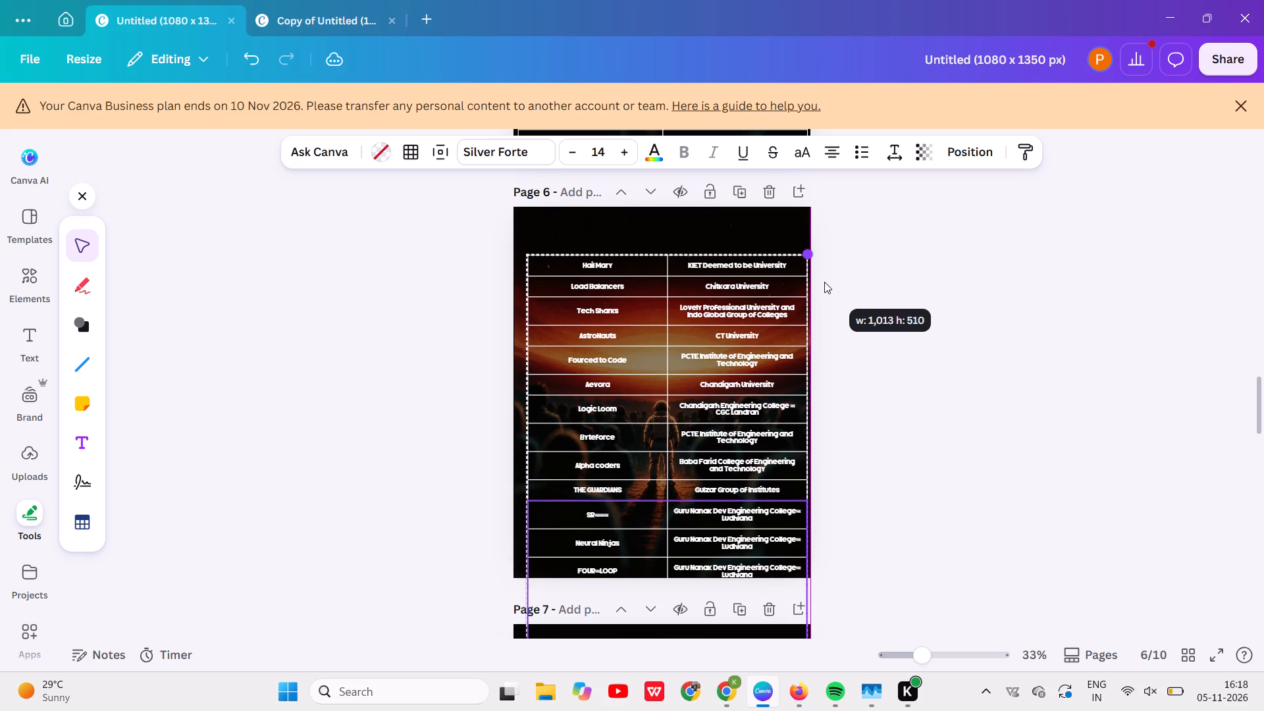
{"action": "left_click_drag", "start_coordinate": [824, 282], "coordinate": [845, 309]}
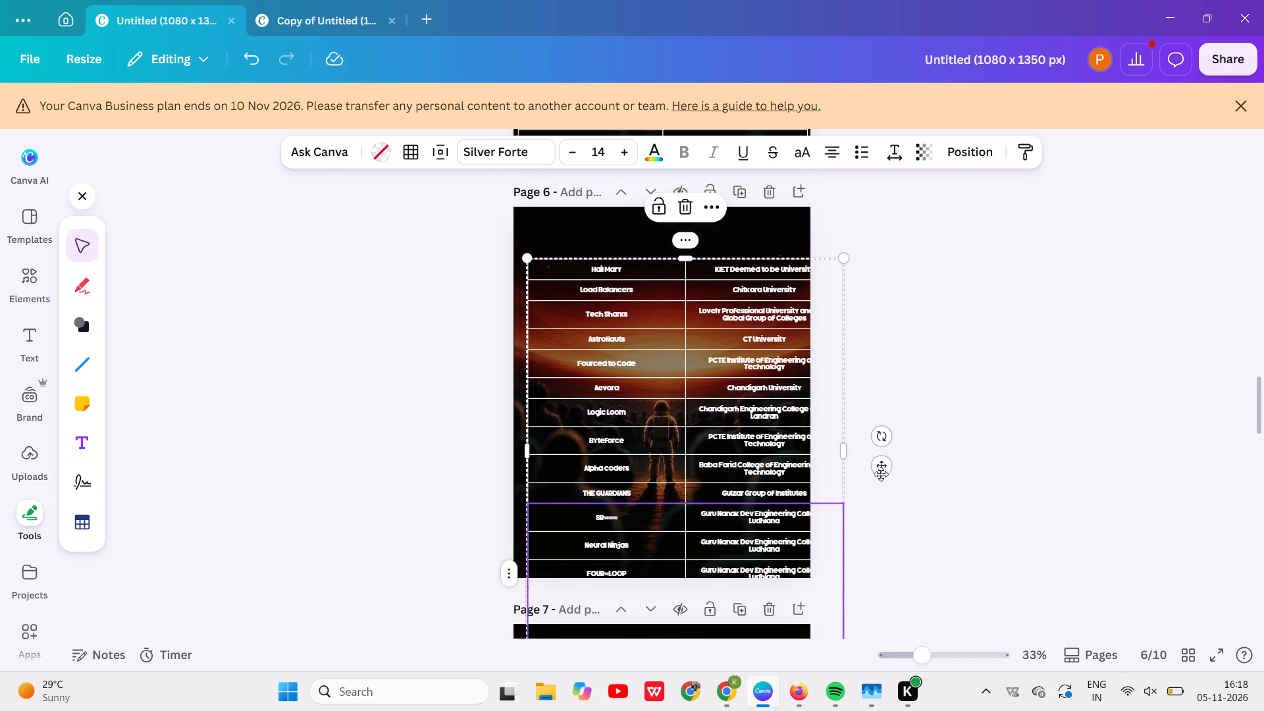
{"action": "left_click_drag", "start_coordinate": [882, 469], "coordinate": [858, 415]}
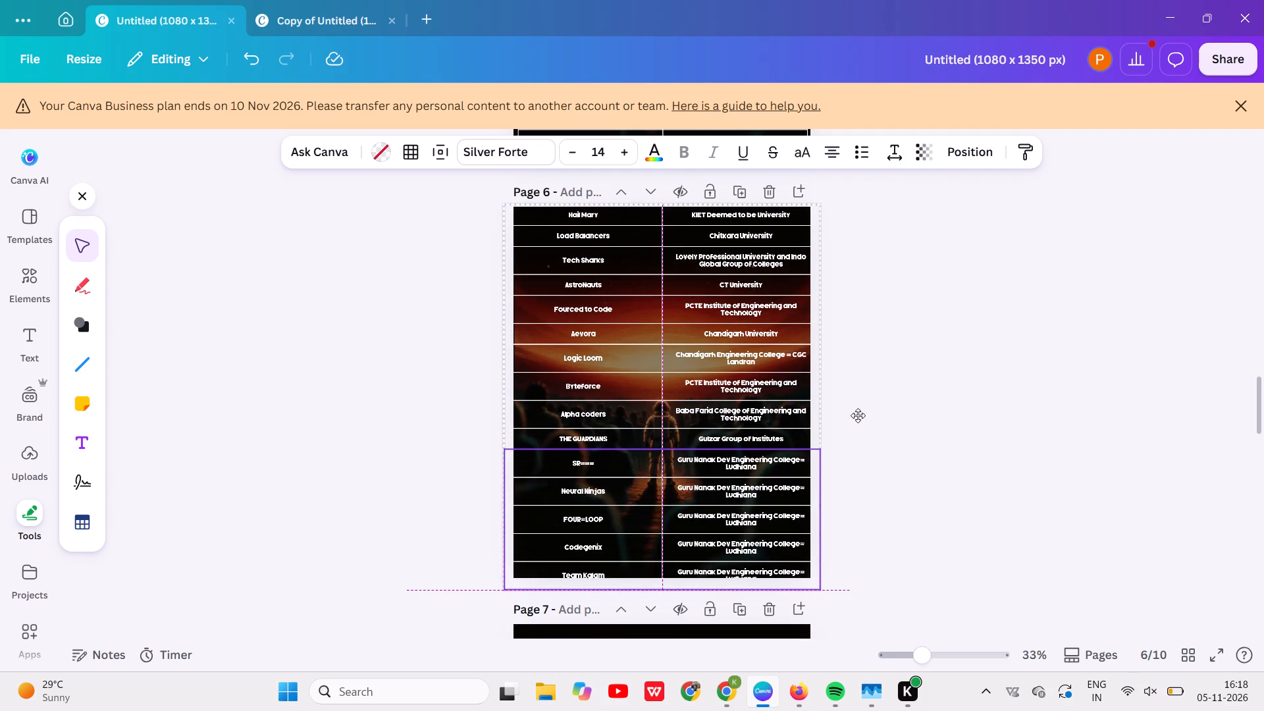
{"action": "left_click_drag", "start_coordinate": [858, 415], "coordinate": [856, 452]}
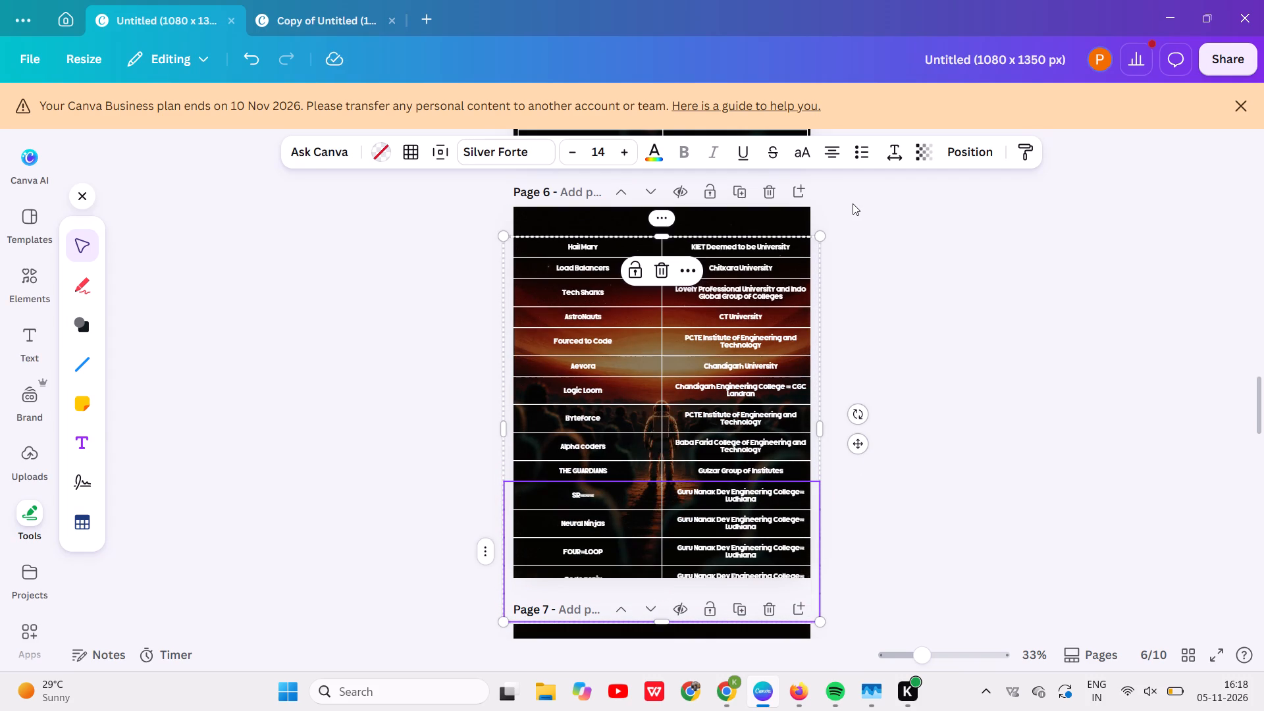
Widen the page 6 table further to shorten its rows, and move it up so every row through Team Kalam fits the page height.
{"action": "left_click_drag", "start_coordinate": [822, 236], "coordinate": [803, 261]}
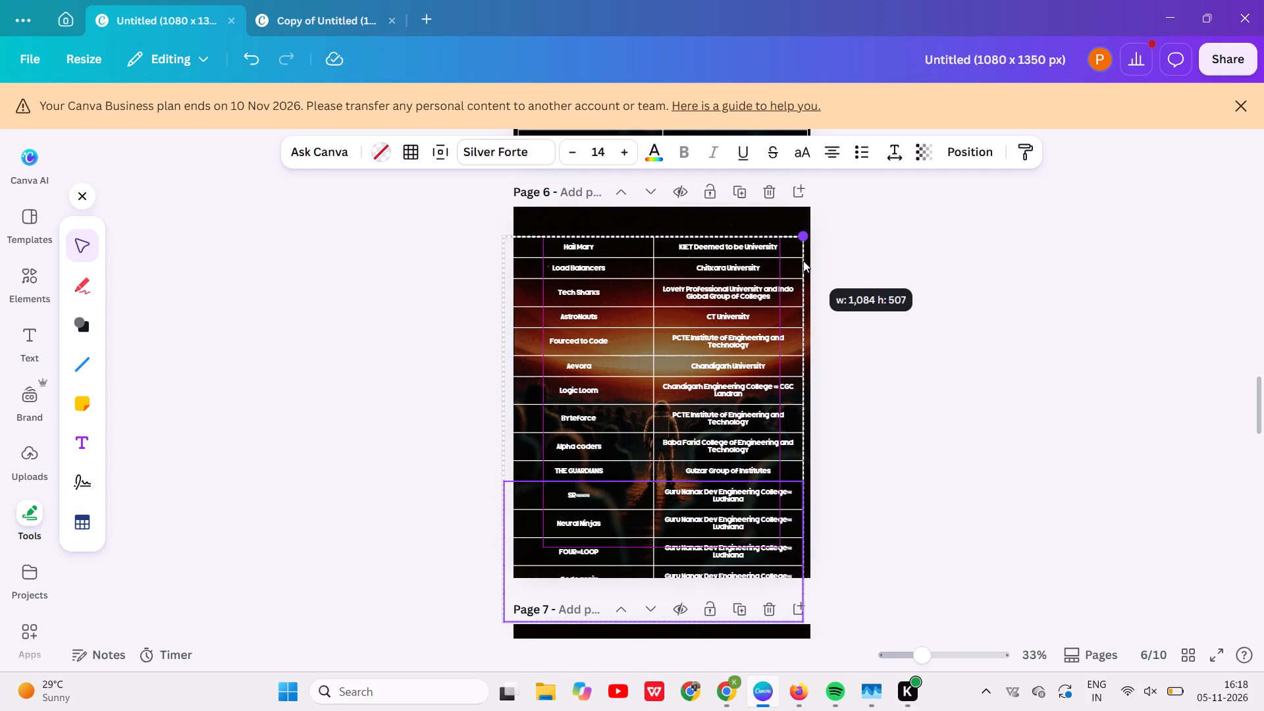
{"action": "left_click_drag", "start_coordinate": [803, 261], "coordinate": [807, 323]}
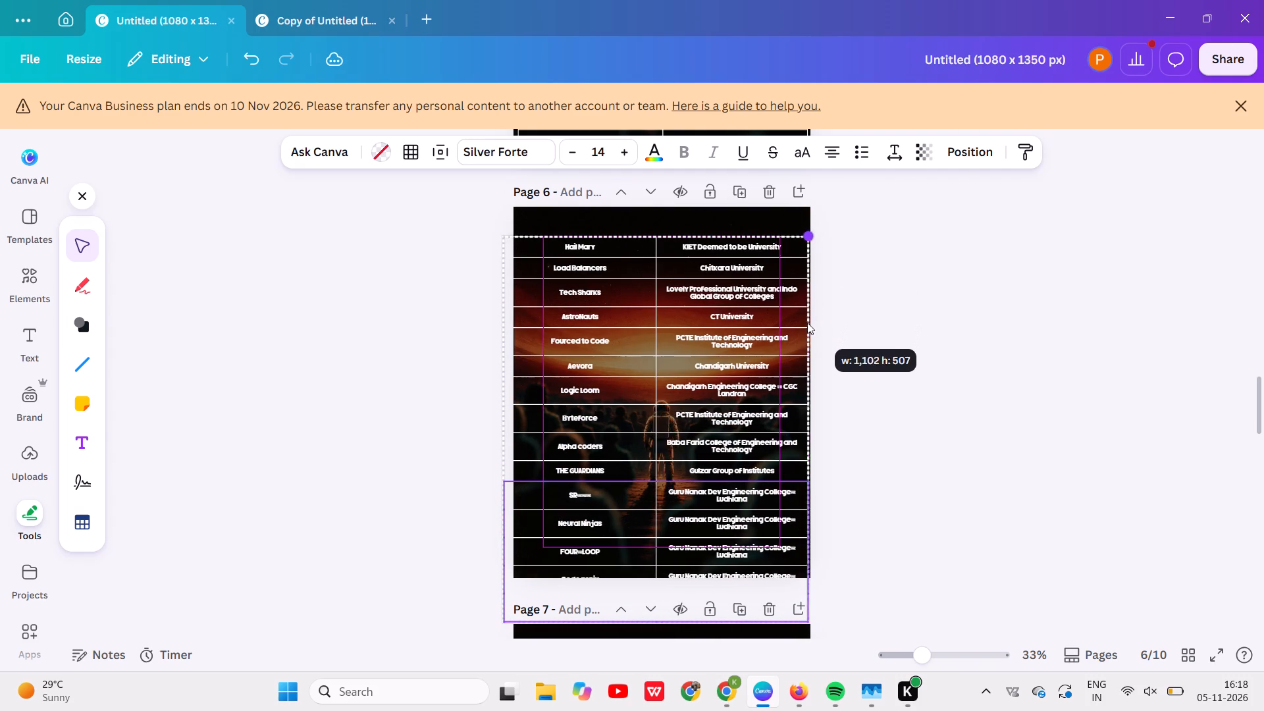
{"action": "left_click_drag", "start_coordinate": [807, 323], "coordinate": [870, 406]}
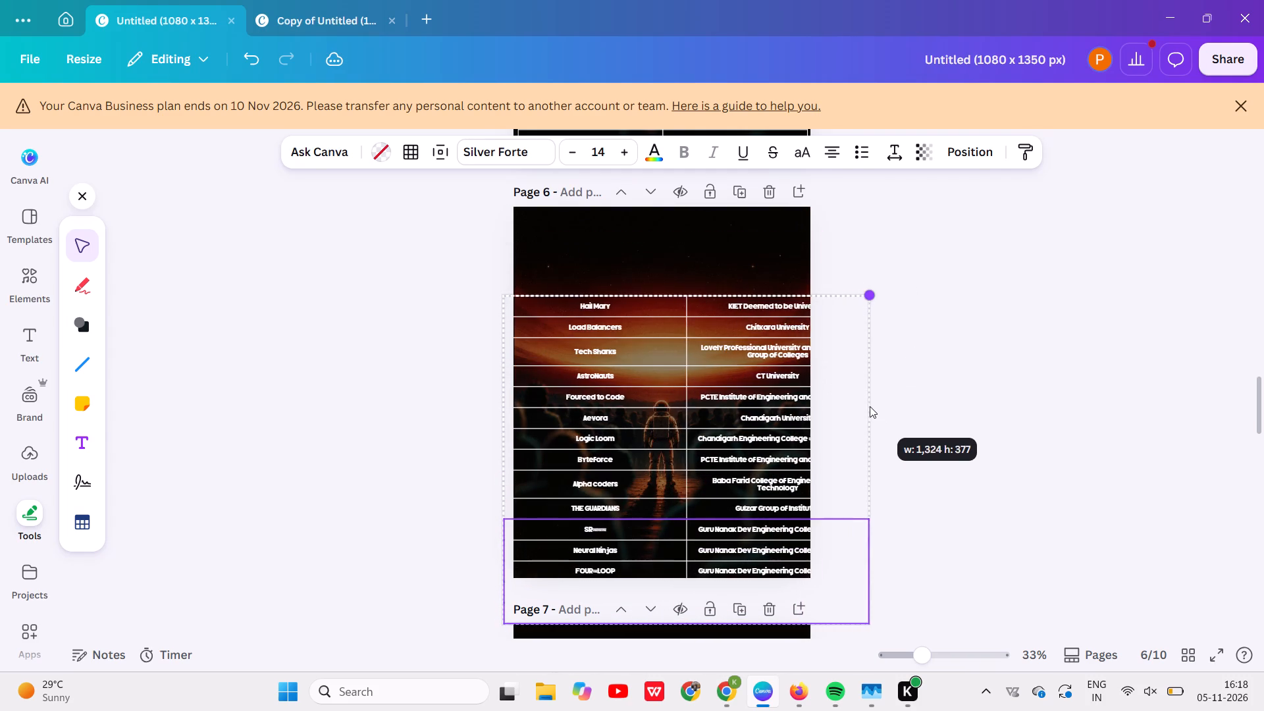
{"action": "left_click_drag", "start_coordinate": [870, 406], "coordinate": [849, 413]}
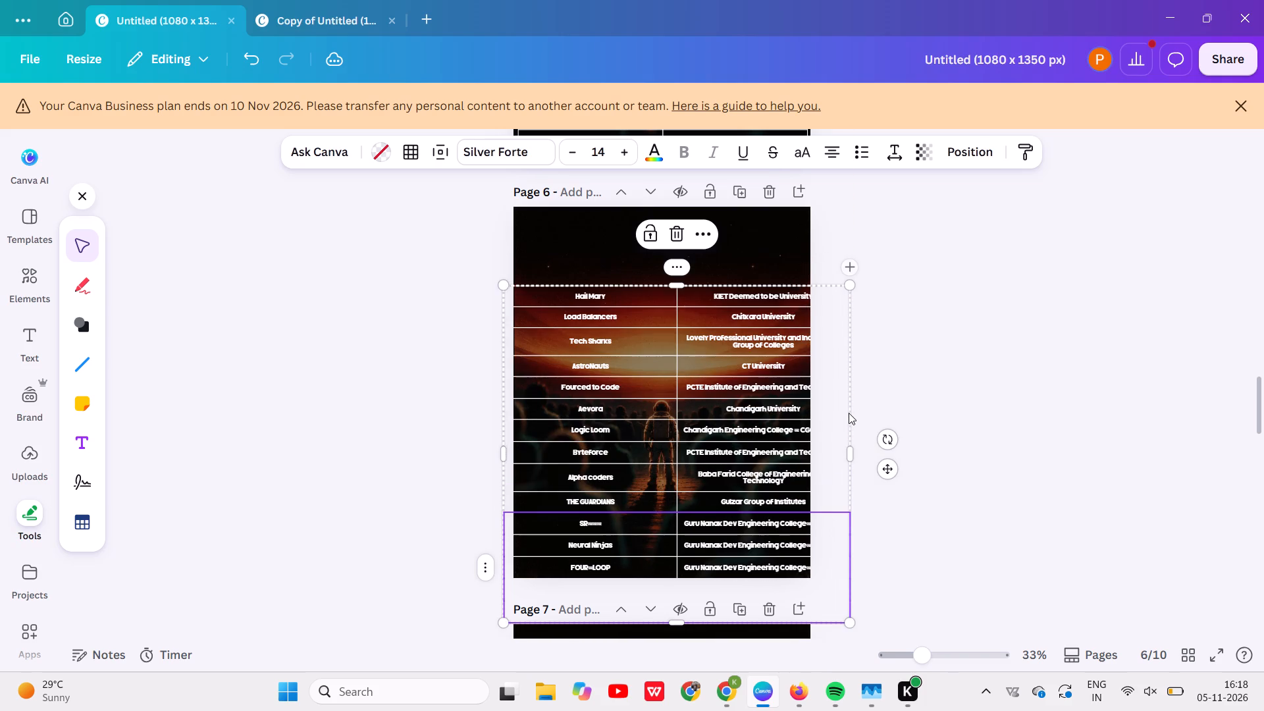
{"action": "left_click_drag", "start_coordinate": [885, 471], "coordinate": [878, 419]}
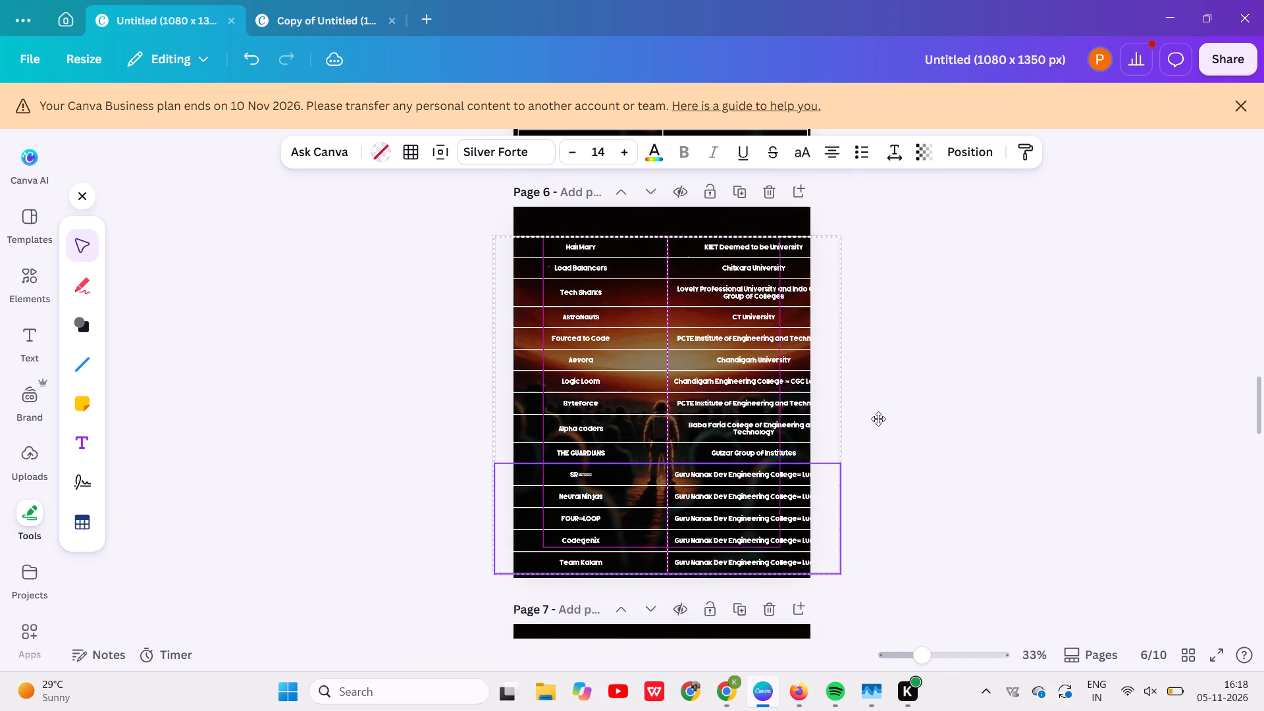
{"action": "left_click_drag", "start_coordinate": [878, 419], "coordinate": [877, 415]}
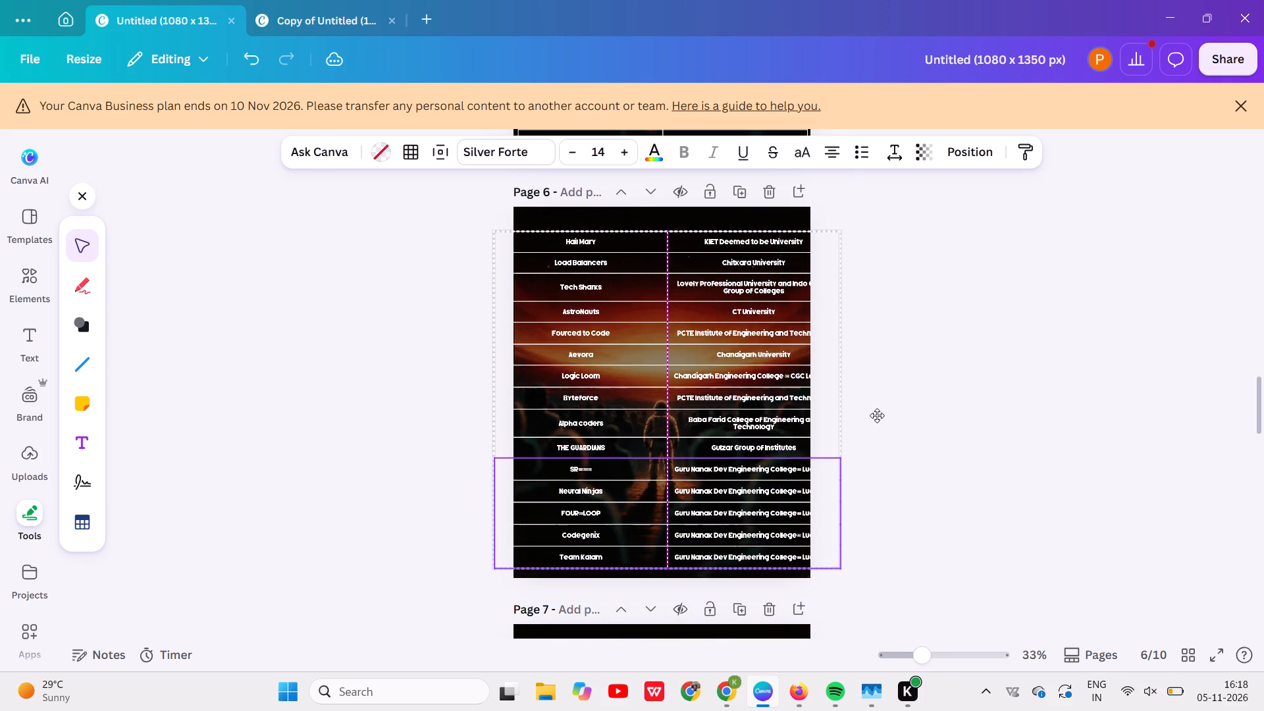
{"action": "left_click_drag", "start_coordinate": [877, 415], "coordinate": [877, 415]}
{"action": "left_click", "coordinate": [950, 465]}
Look through pages 7 to 9 to check the state of their tables.
{"action": "scroll", "coordinate": [950, 465], "scroll_direction": "down", "scroll_amount": 3}
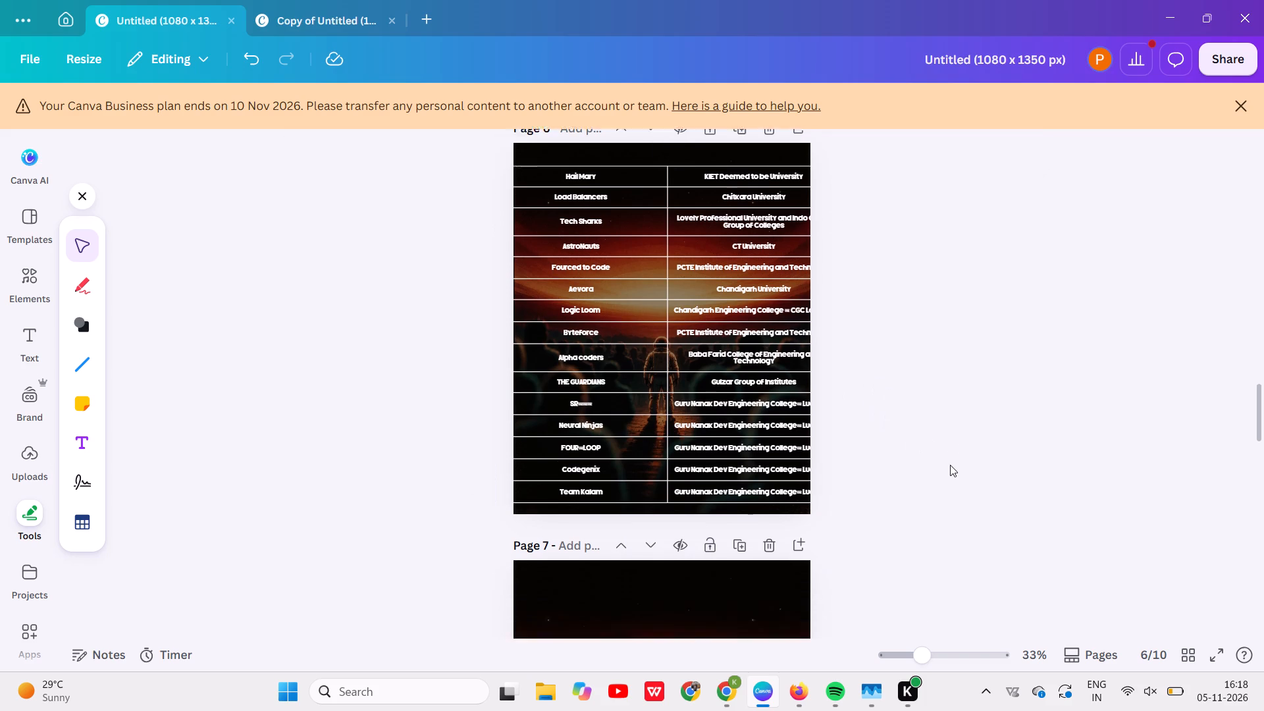
{"action": "scroll", "coordinate": [950, 465], "scroll_direction": "down", "scroll_amount": 4}
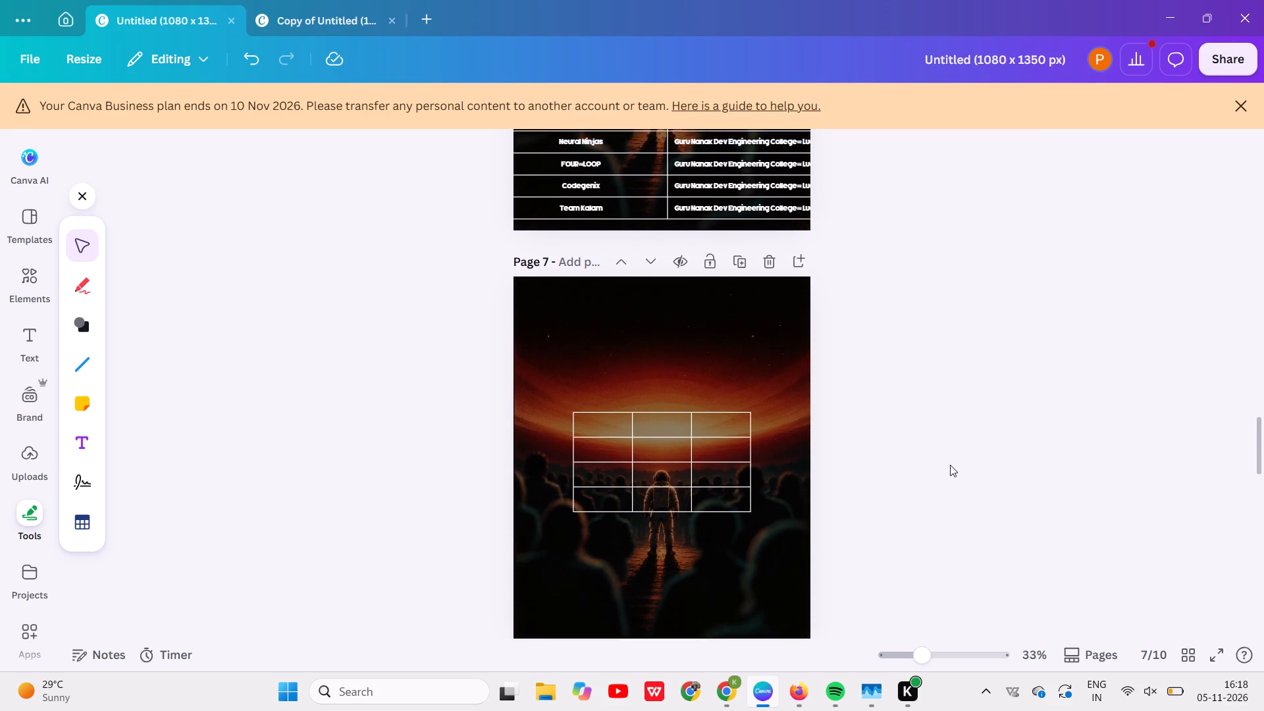
{"action": "scroll", "coordinate": [950, 465], "scroll_direction": "down", "scroll_amount": 2}
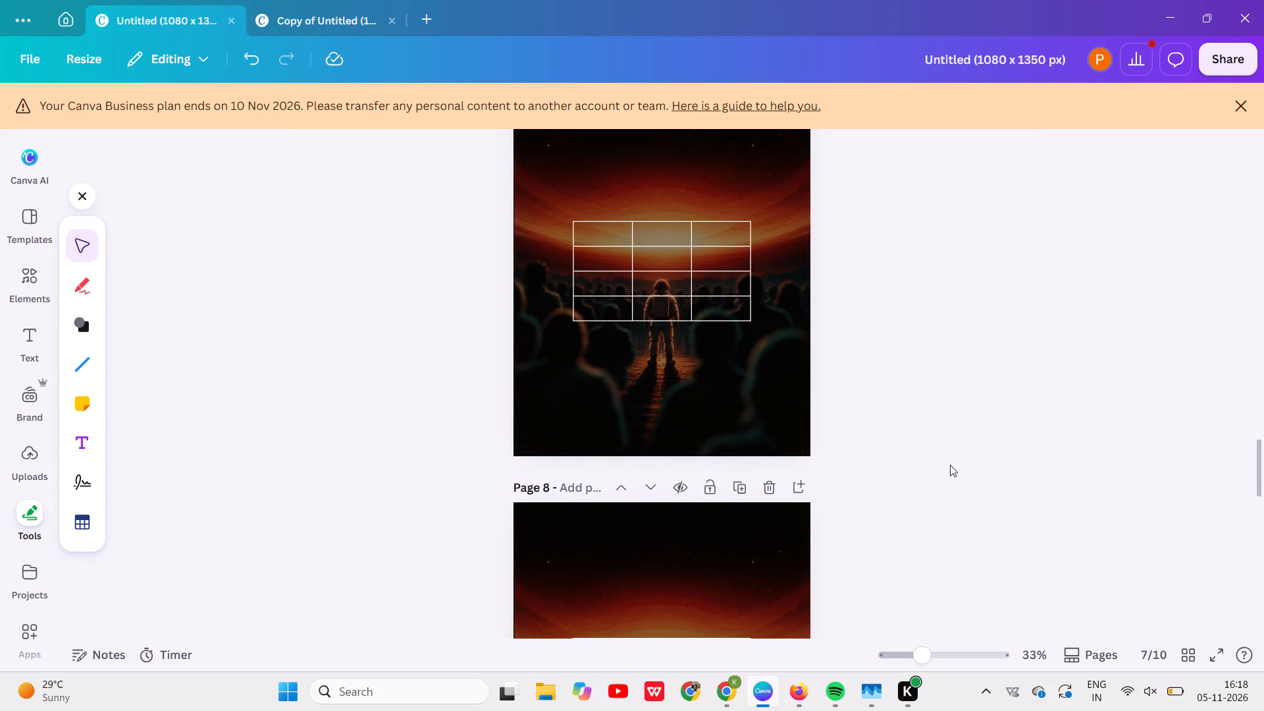
{"action": "scroll", "coordinate": [950, 465], "scroll_direction": "down", "scroll_amount": 3}
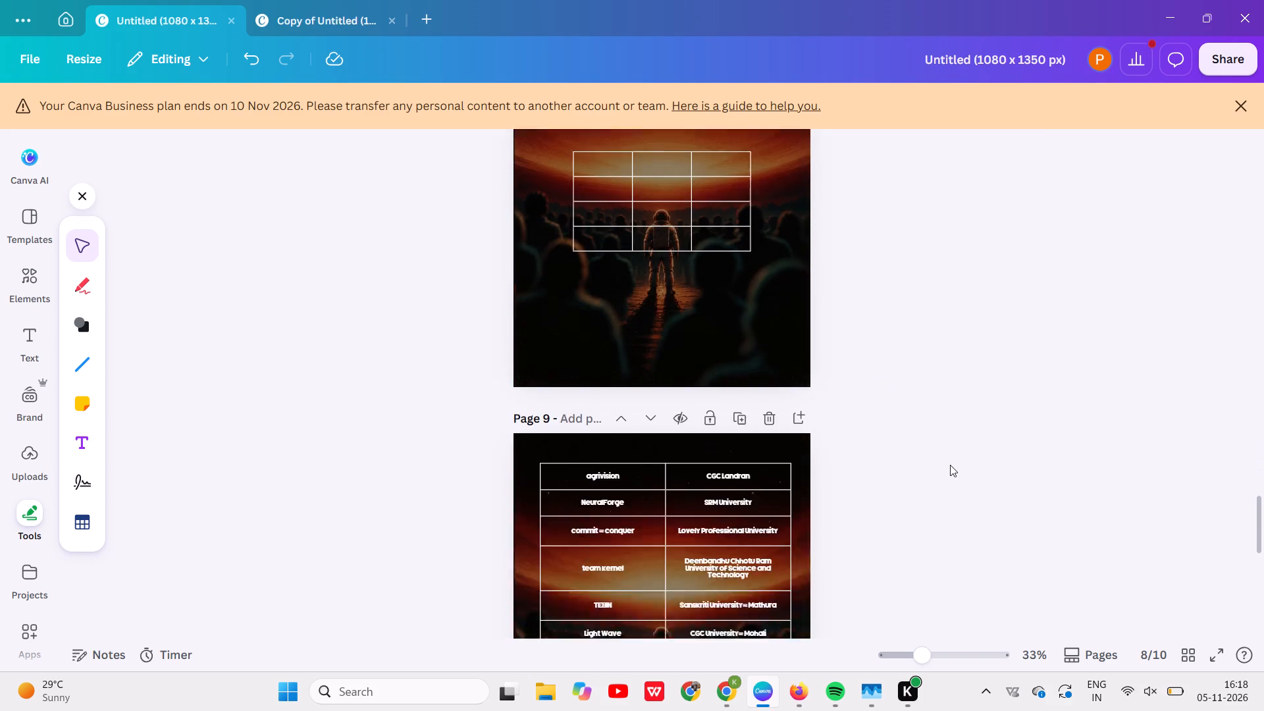
{"action": "scroll", "coordinate": [950, 465], "scroll_direction": "down", "scroll_amount": 1}
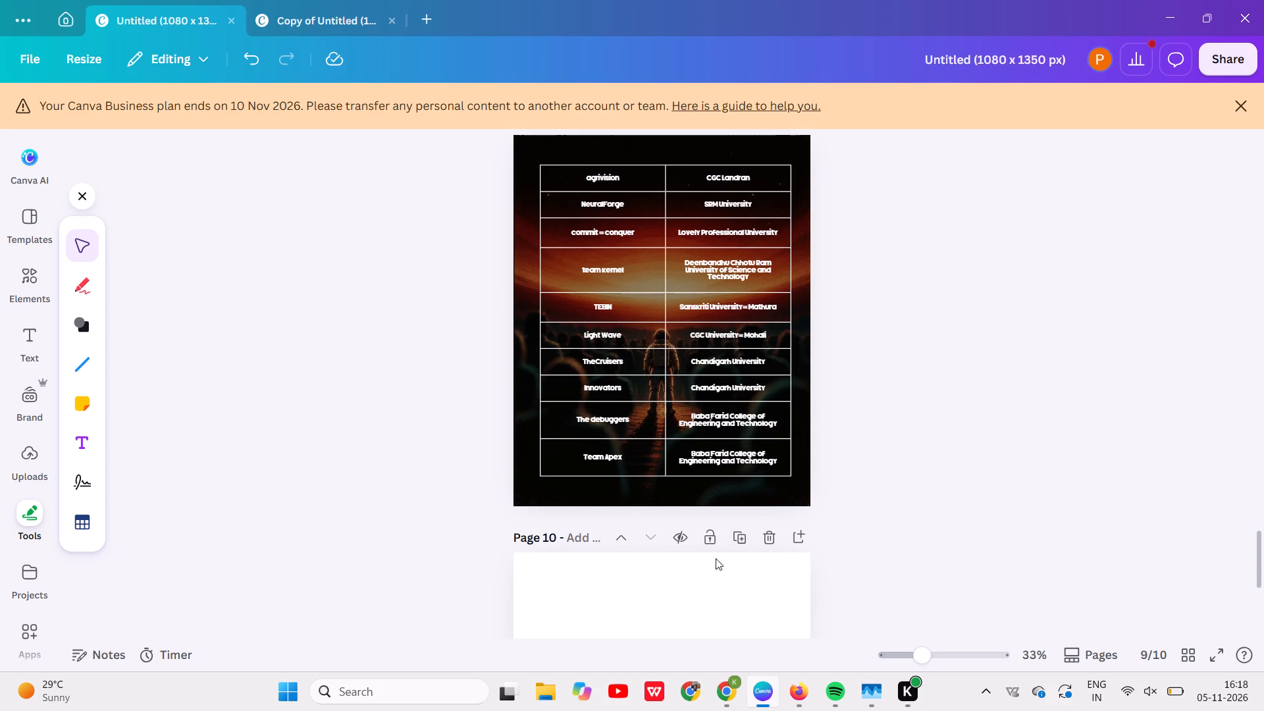
Switch to the Google Sheet and copy the last four teams, Codegenix to <MYLV MATRIX>, with their colleges.
{"action": "left_click", "coordinate": [731, 695]}
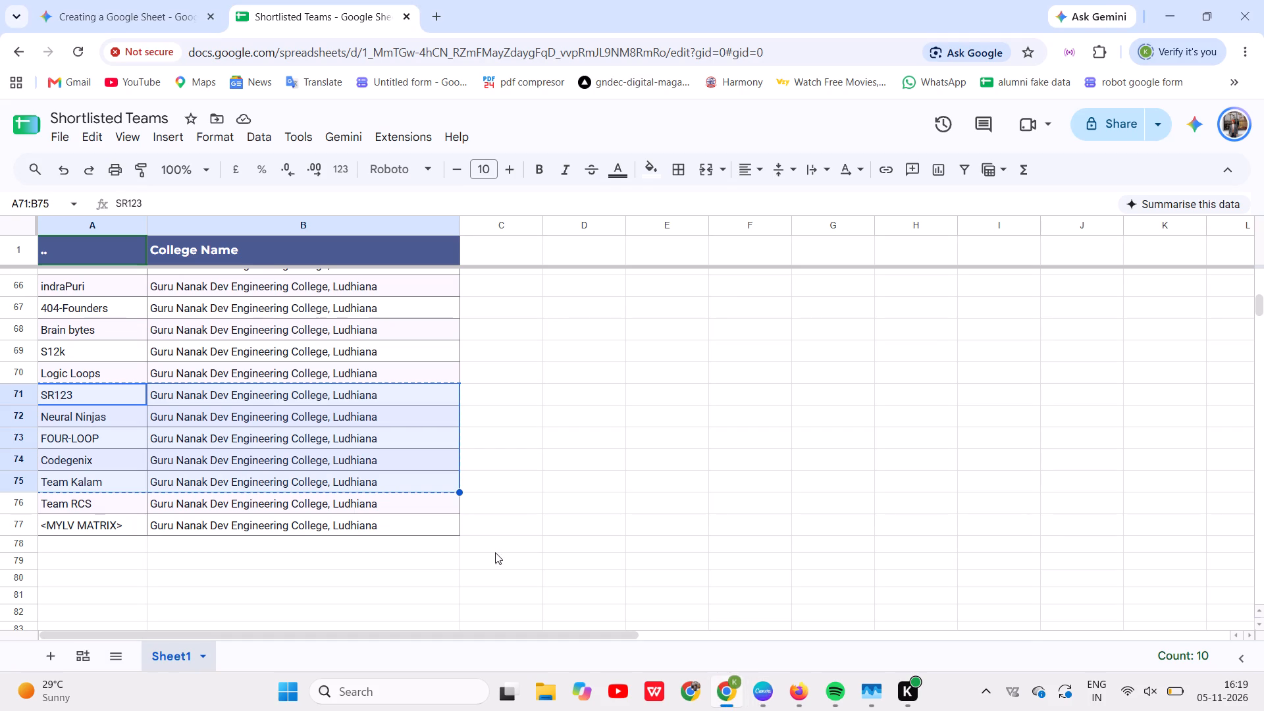
{"action": "left_click", "coordinate": [526, 539]}
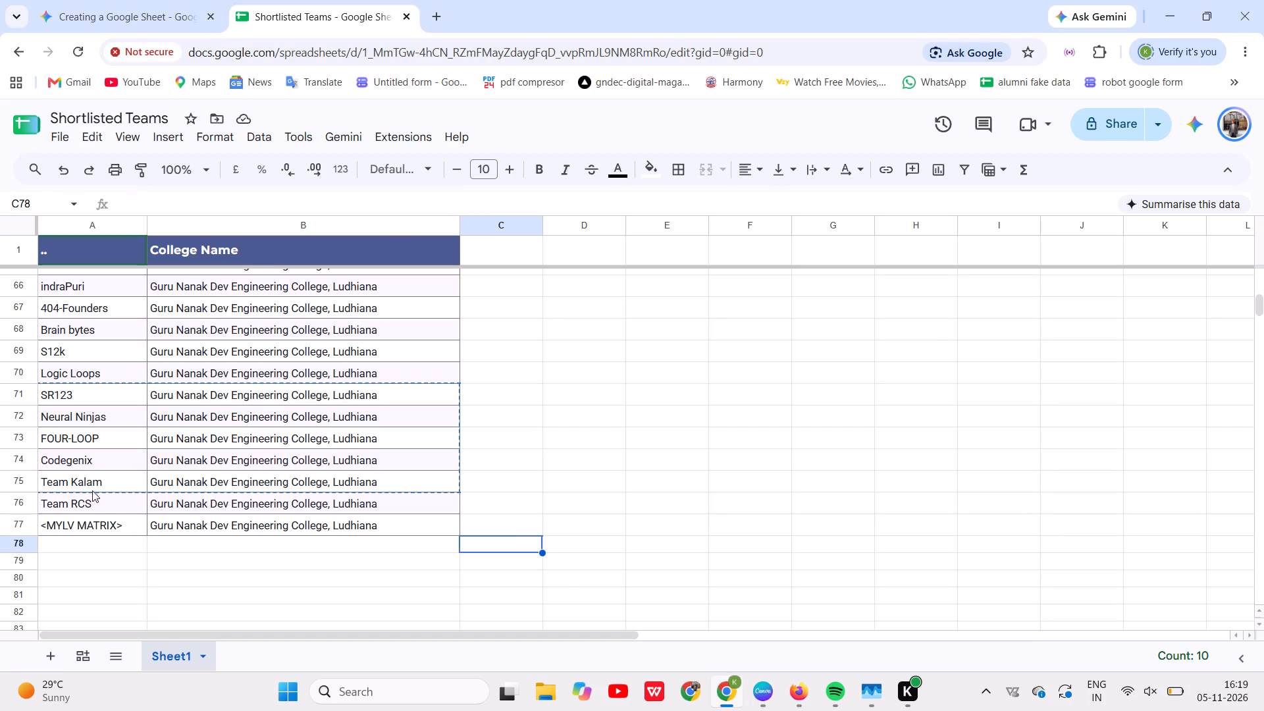
{"action": "left_click", "coordinate": [90, 490]}
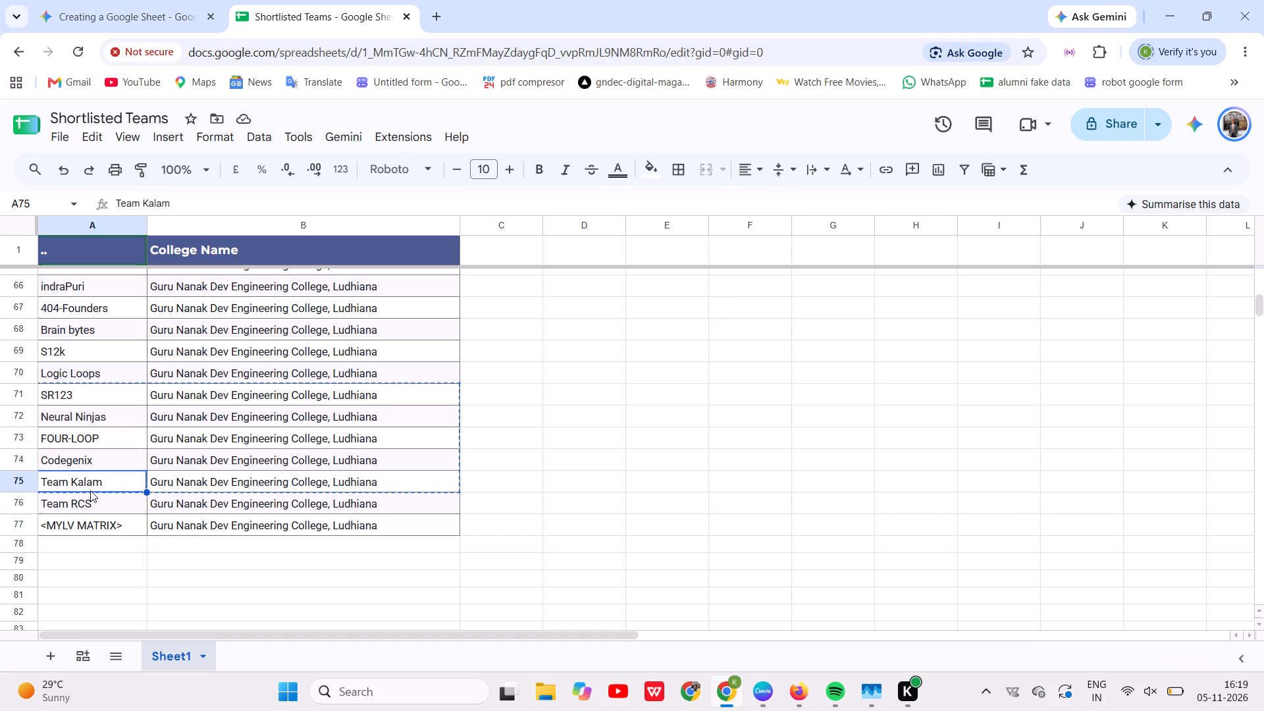
{"action": "left_click", "coordinate": [80, 458]}
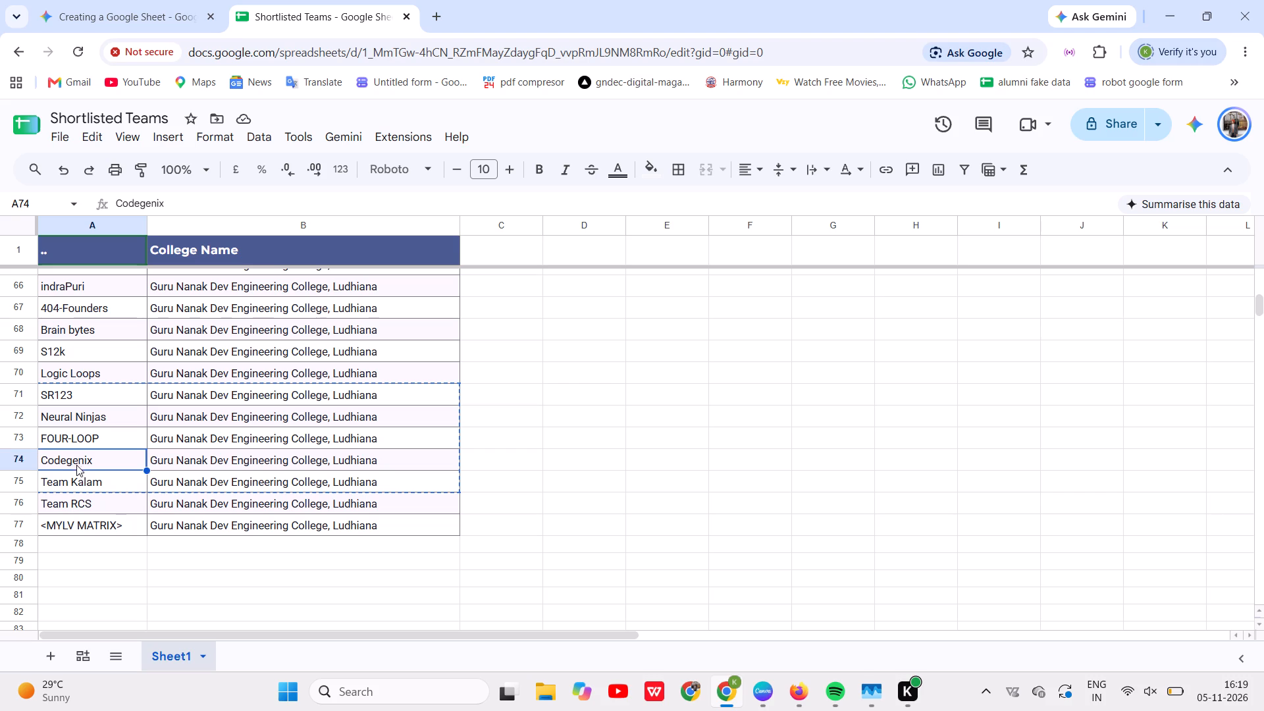
{"action": "left_click", "coordinate": [74, 473]}
{"action": "left_click_drag", "start_coordinate": [74, 473], "coordinate": [244, 518]}
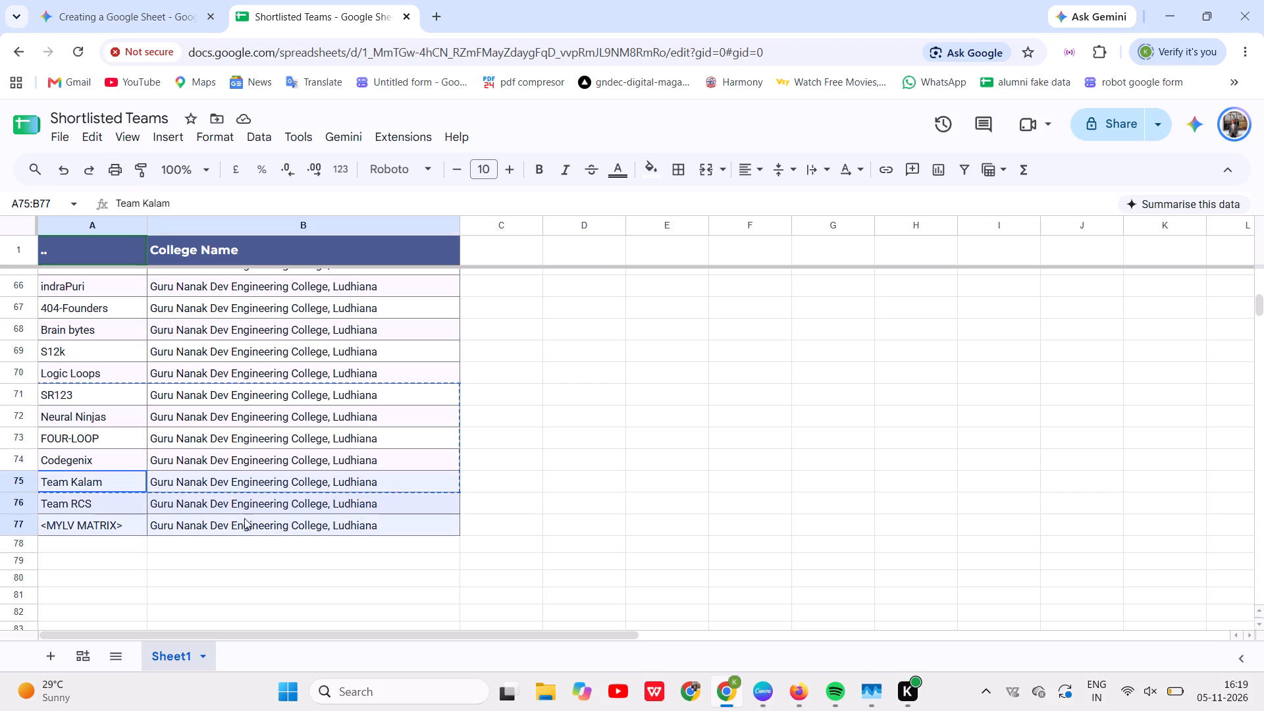
{"action": "left_click_drag", "start_coordinate": [244, 518], "coordinate": [178, 513]}
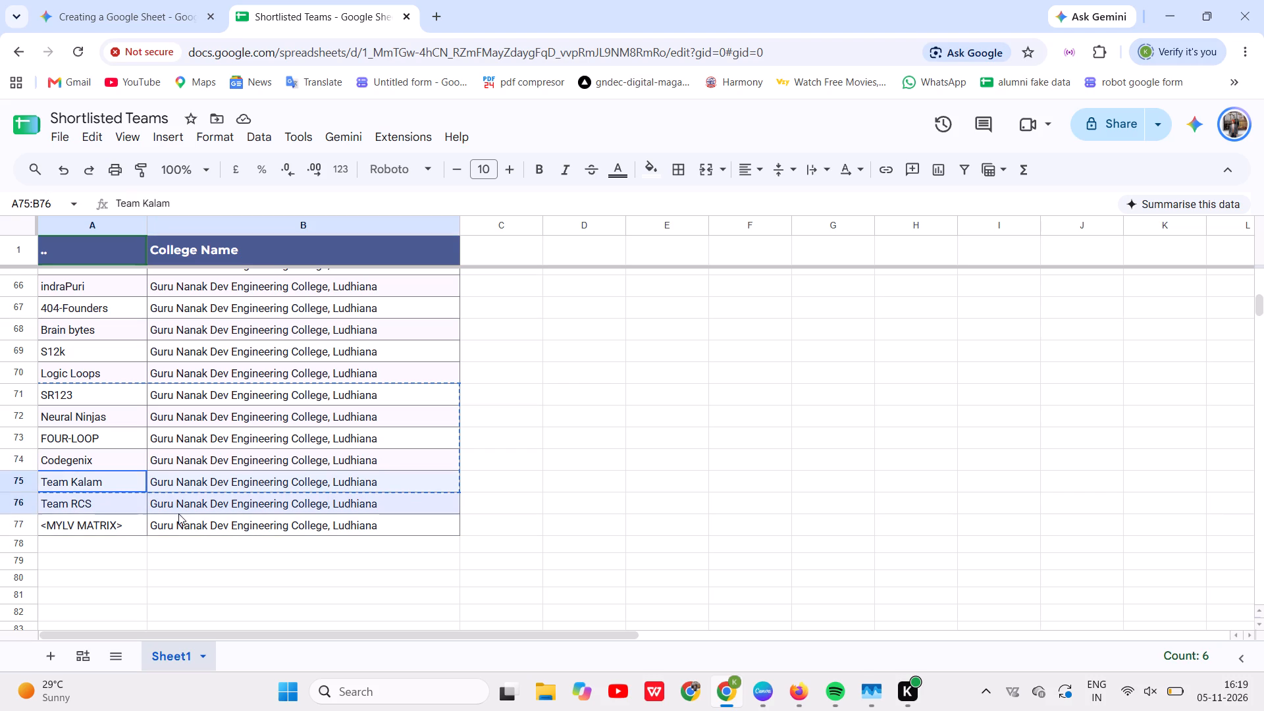
{"action": "left_click_drag", "start_coordinate": [178, 513], "coordinate": [87, 483]}
{"action": "left_click_drag", "start_coordinate": [73, 452], "coordinate": [230, 515]}
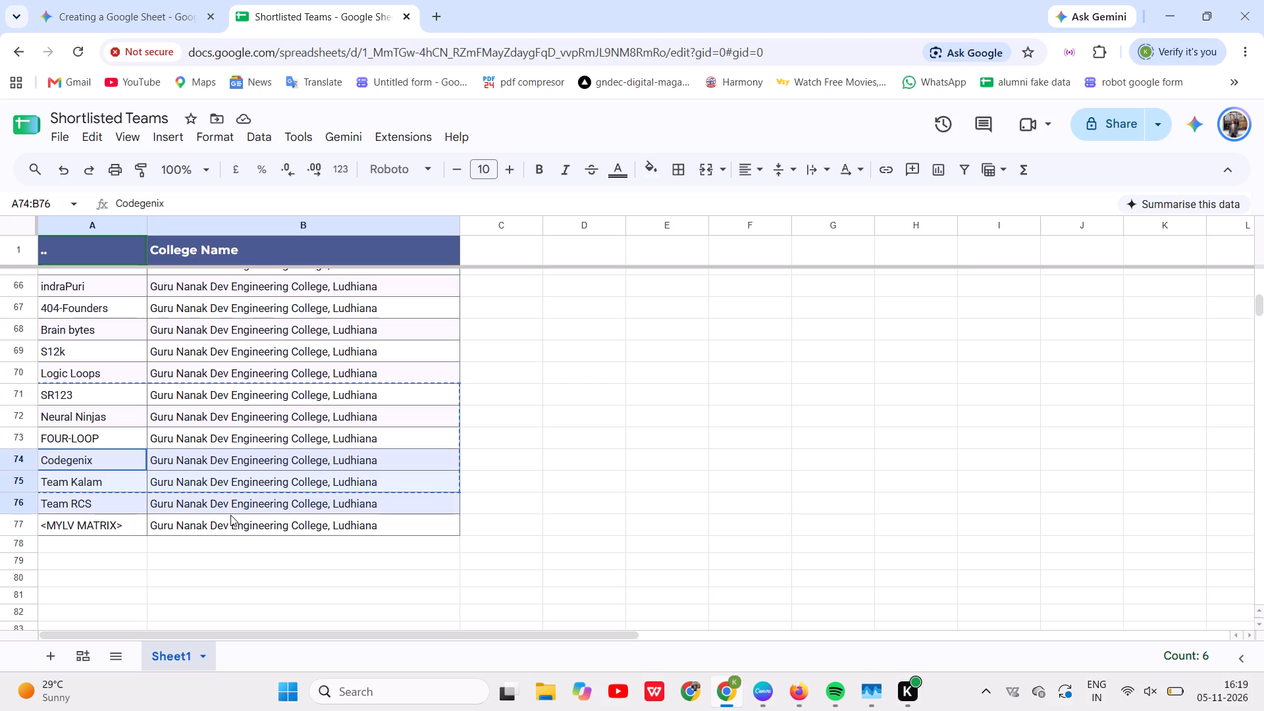
{"action": "left_click_drag", "start_coordinate": [230, 515], "coordinate": [239, 519]}
{"action": "key", "text": "ctrl+c"}
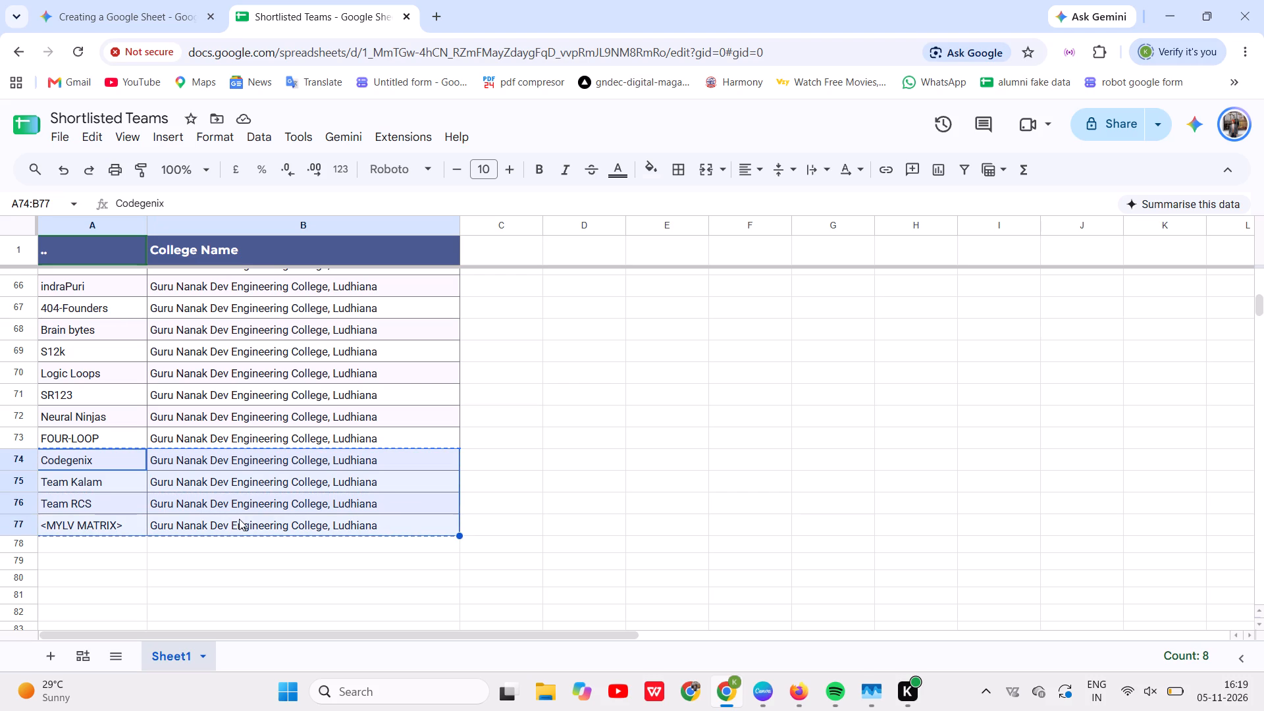
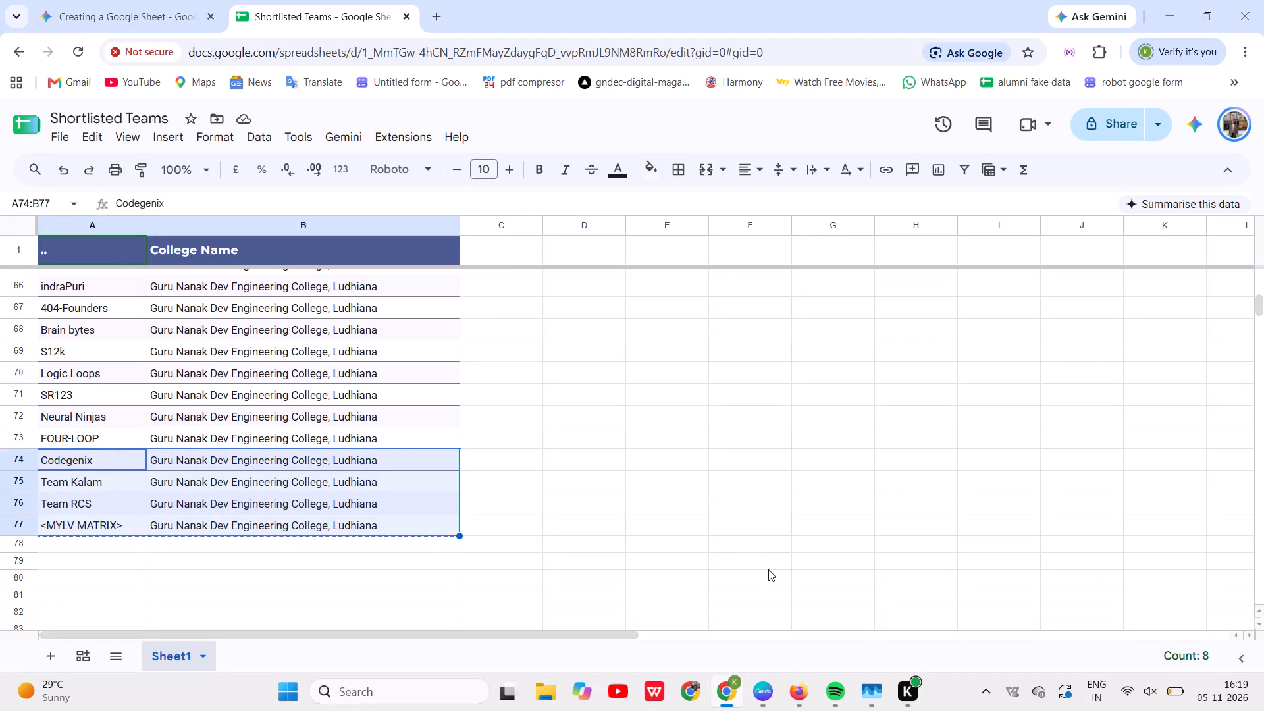
Switch to Canva and paste the four copied teams with their colleges into a new row added below Team Apex on page 9.
{"action": "left_click", "coordinate": [770, 692]}
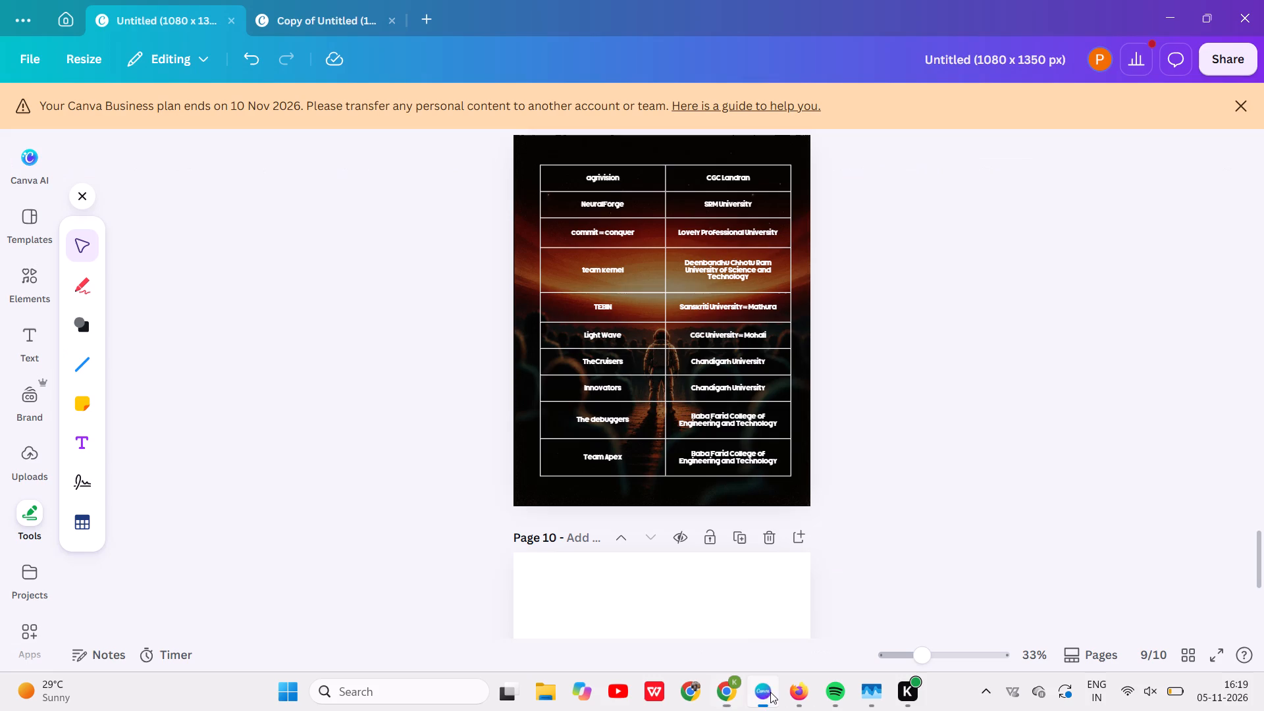
{"action": "left_click", "coordinate": [717, 446]}
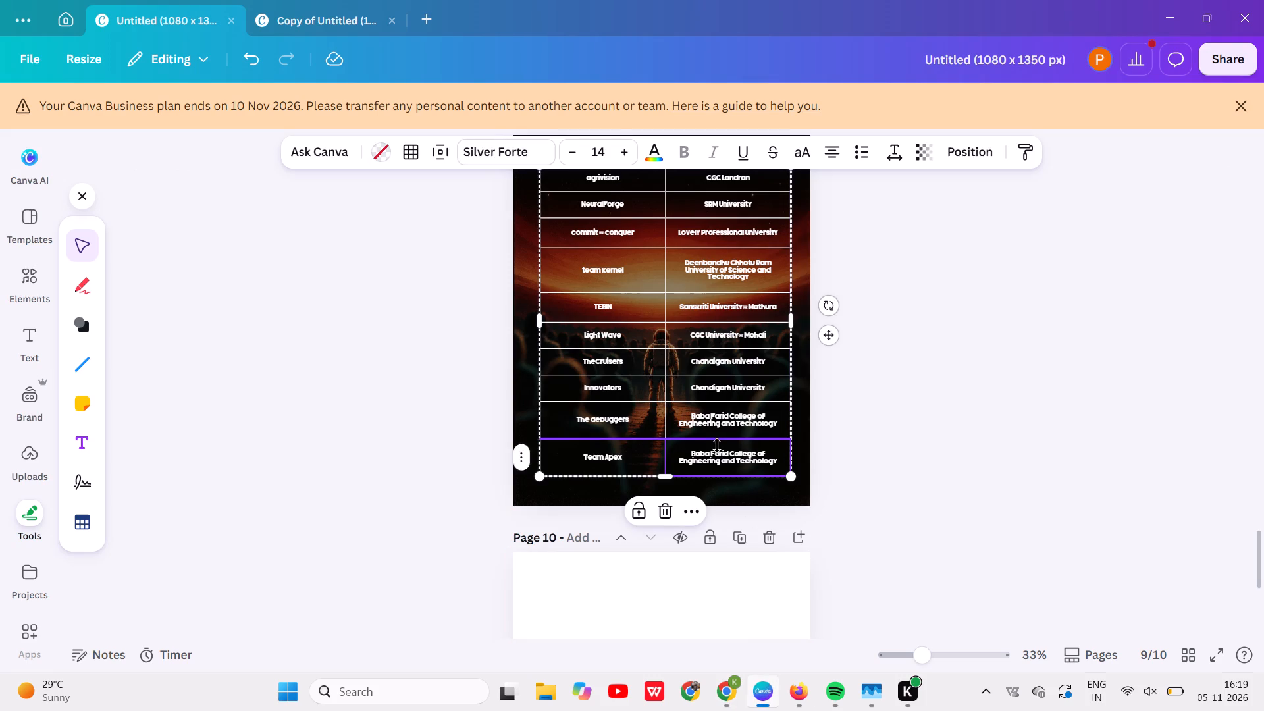
{"action": "right_click", "coordinate": [717, 446]}
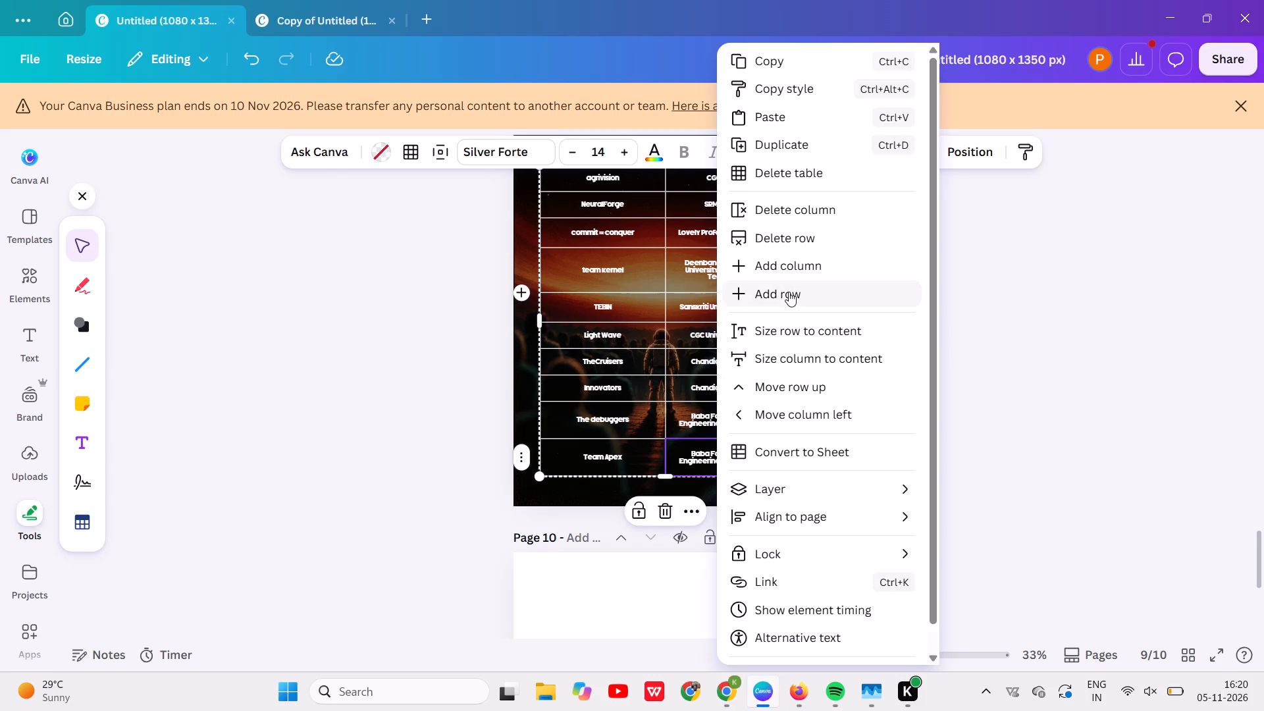
{"action": "left_click", "coordinate": [789, 292]}
{"action": "left_click", "coordinate": [632, 494]}
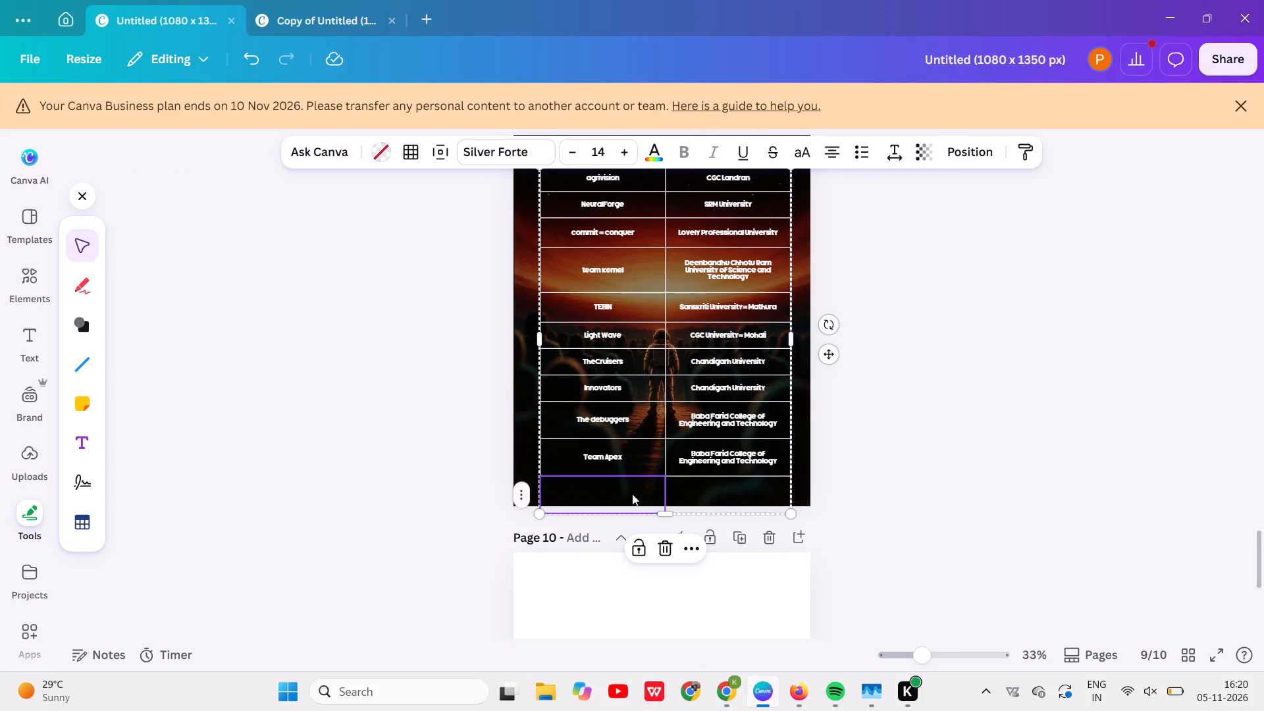
{"action": "key", "text": "ctrl+v"}
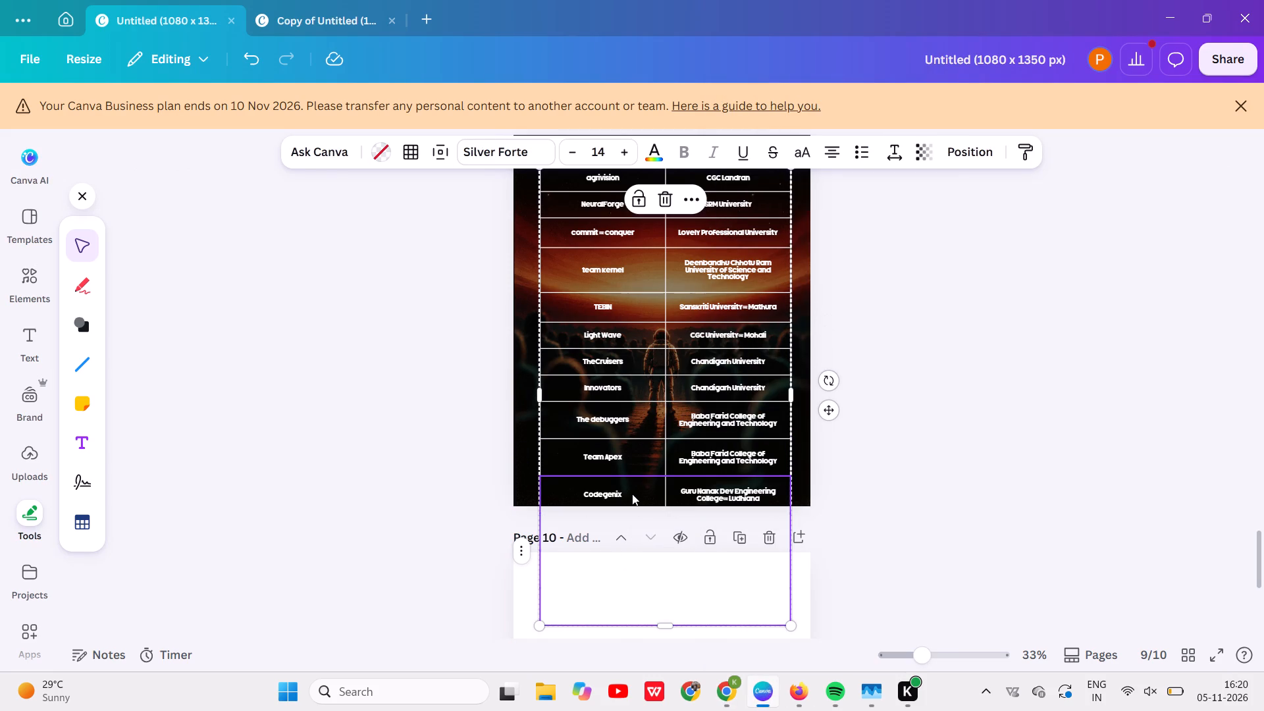
{"action": "left_click", "coordinate": [922, 258]}
Resize the page 9 table to nearly the page width and reposition it so every row through <MYLV MATRIX> fits inside the page.
{"action": "scroll", "coordinate": [922, 258], "scroll_direction": "up", "scroll_amount": 1}
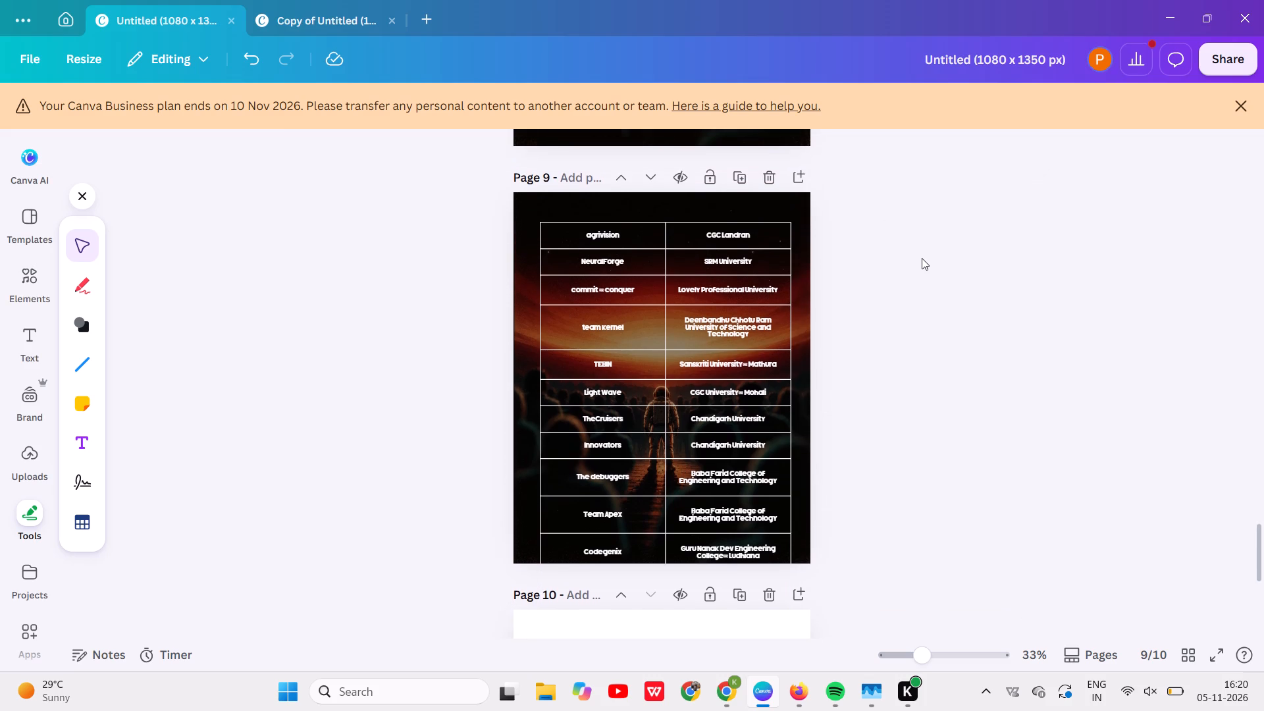
{"action": "scroll", "coordinate": [922, 258], "scroll_direction": "up", "scroll_amount": 1}
{"action": "left_click", "coordinate": [743, 355]}
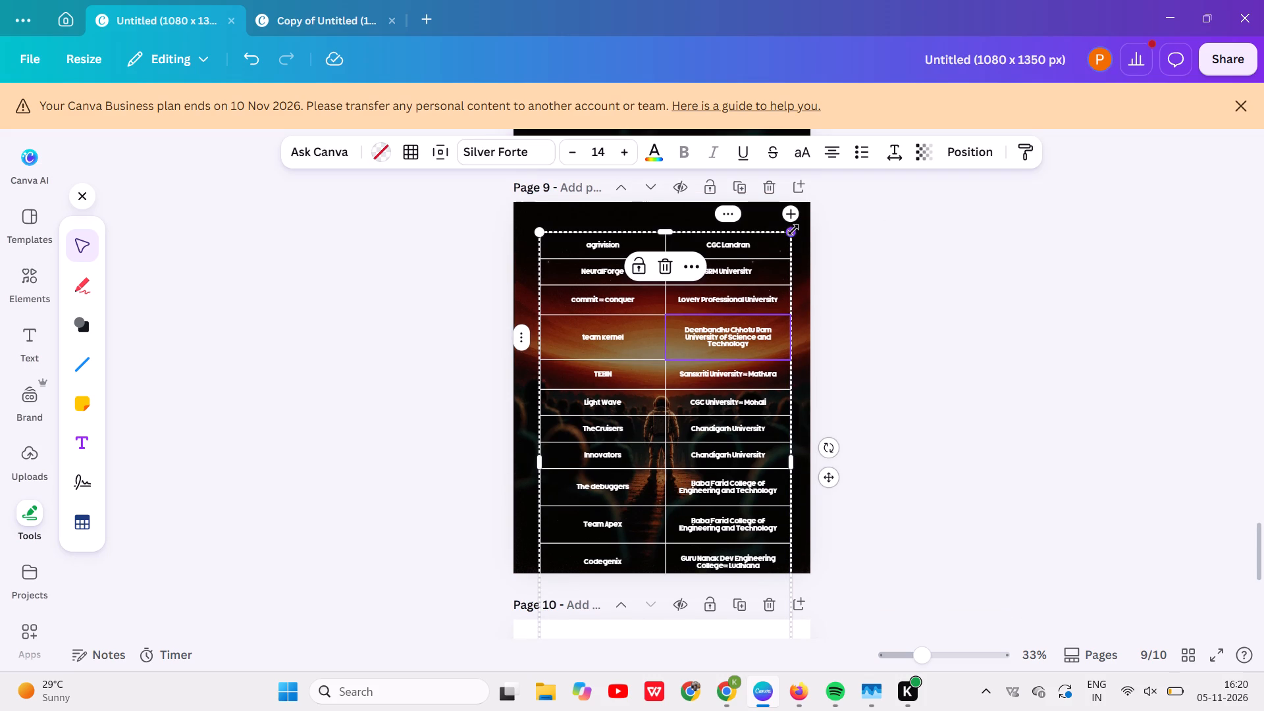
{"action": "left_click_drag", "start_coordinate": [793, 230], "coordinate": [850, 307]}
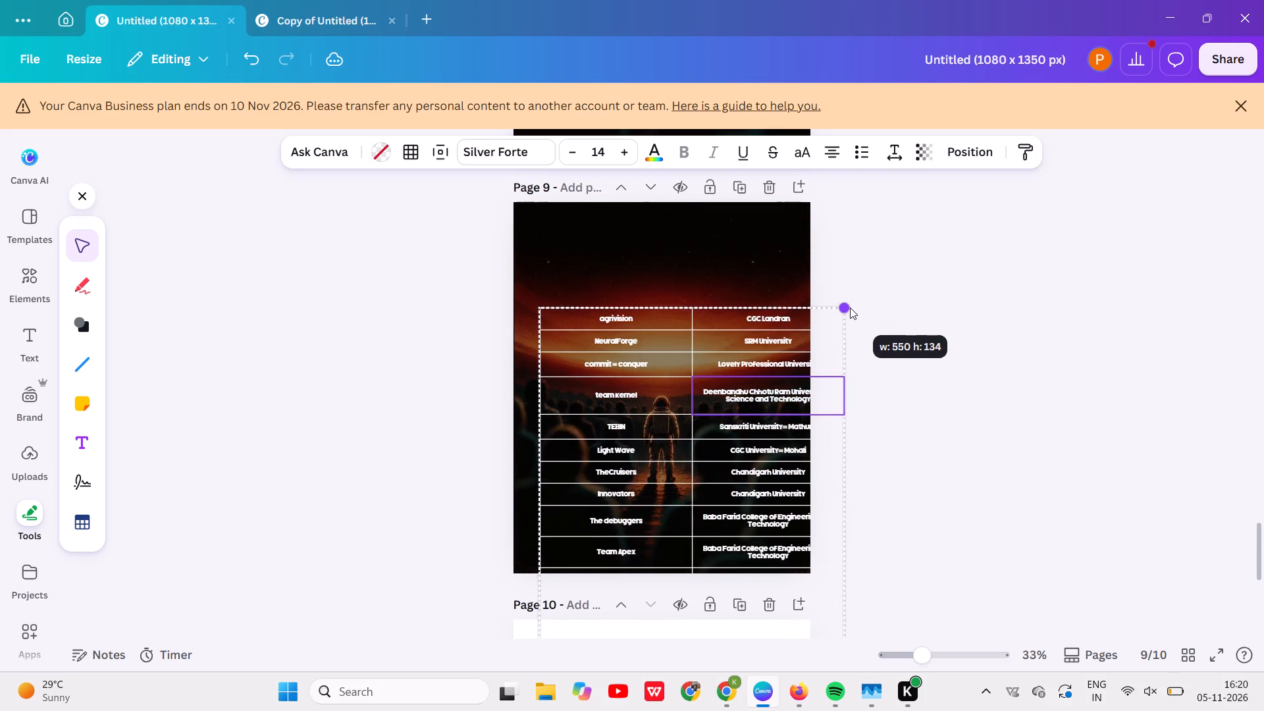
{"action": "left_click_drag", "start_coordinate": [850, 307], "coordinate": [851, 307]}
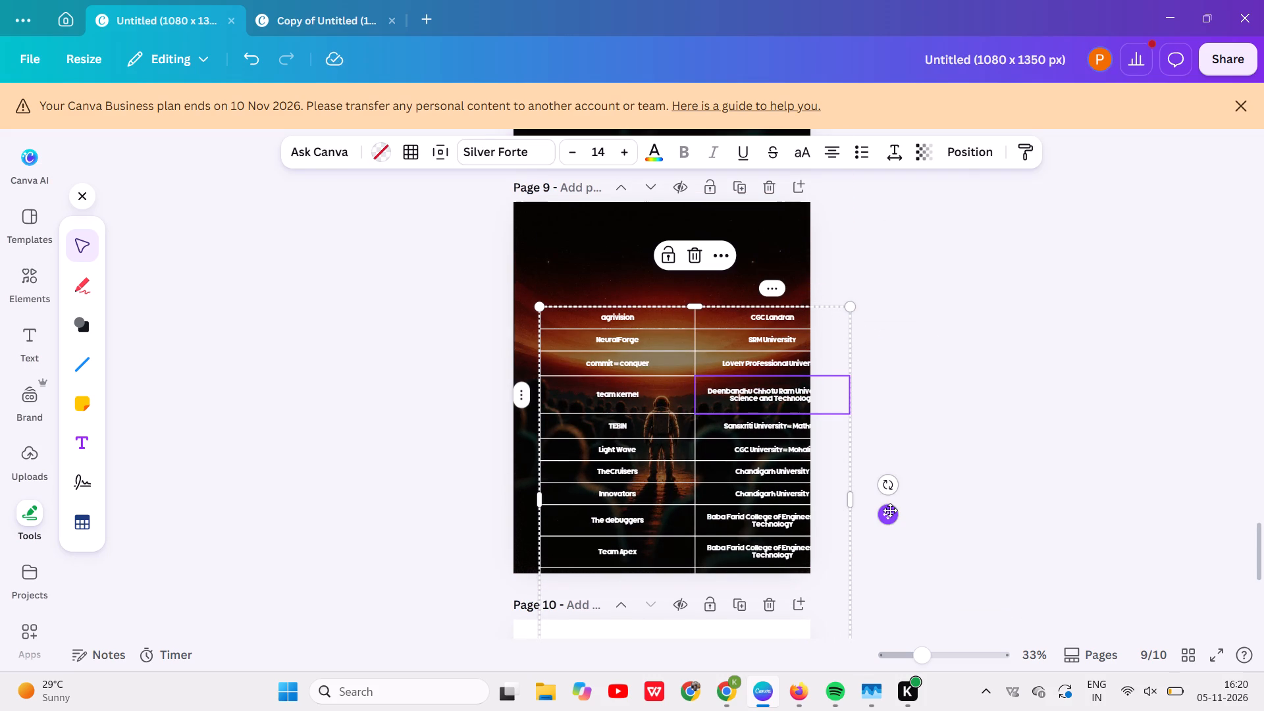
{"action": "left_click_drag", "start_coordinate": [890, 510], "coordinate": [868, 407]}
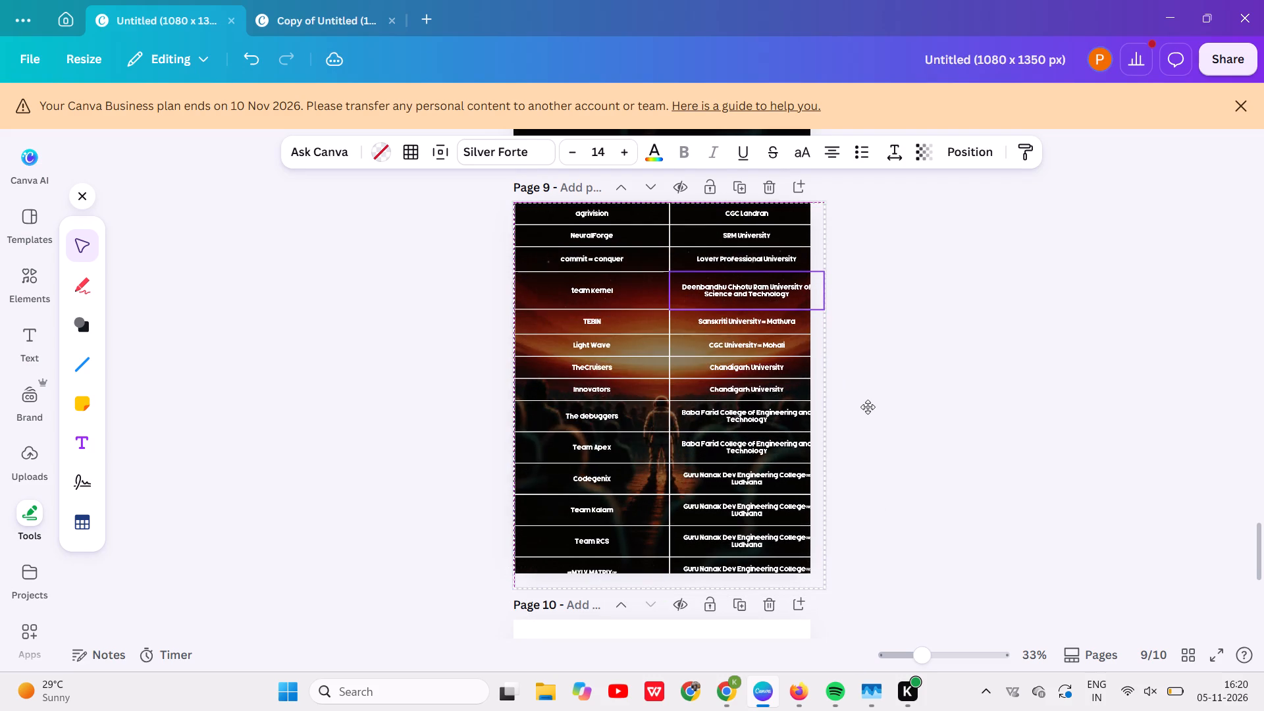
{"action": "left_click_drag", "start_coordinate": [868, 407], "coordinate": [866, 415]}
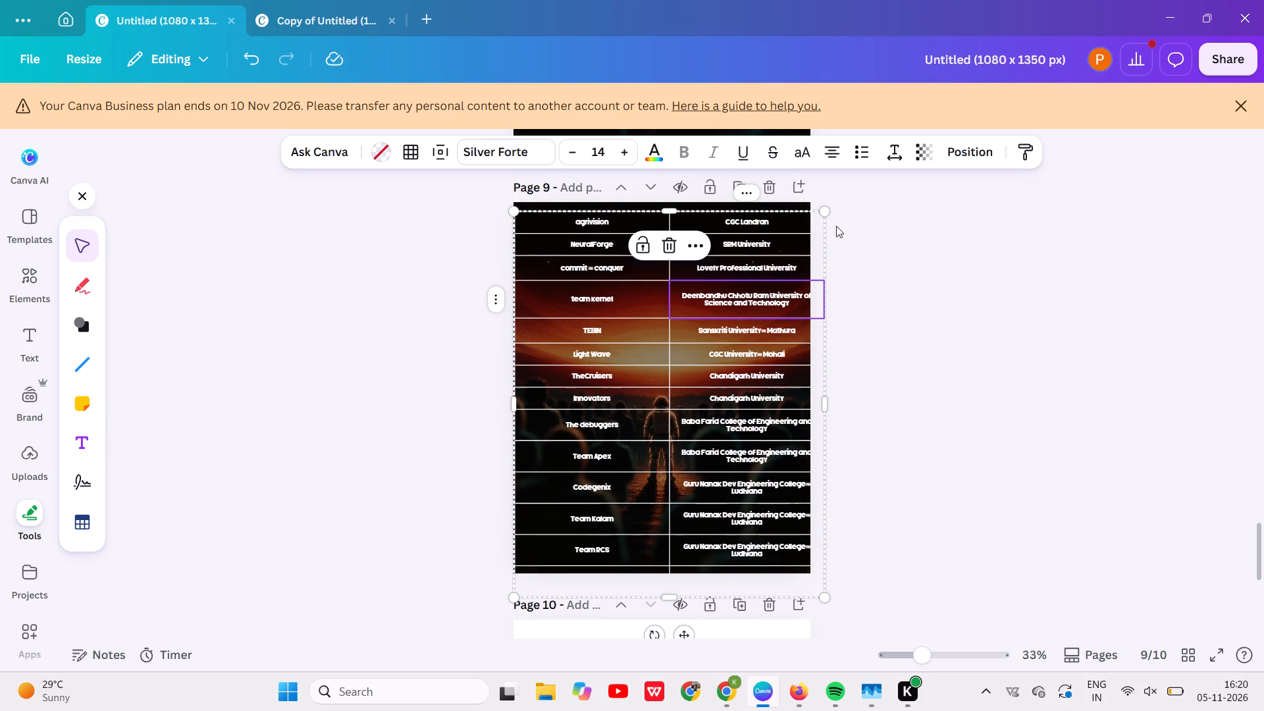
{"action": "left_click_drag", "start_coordinate": [824, 211], "coordinate": [822, 230]}
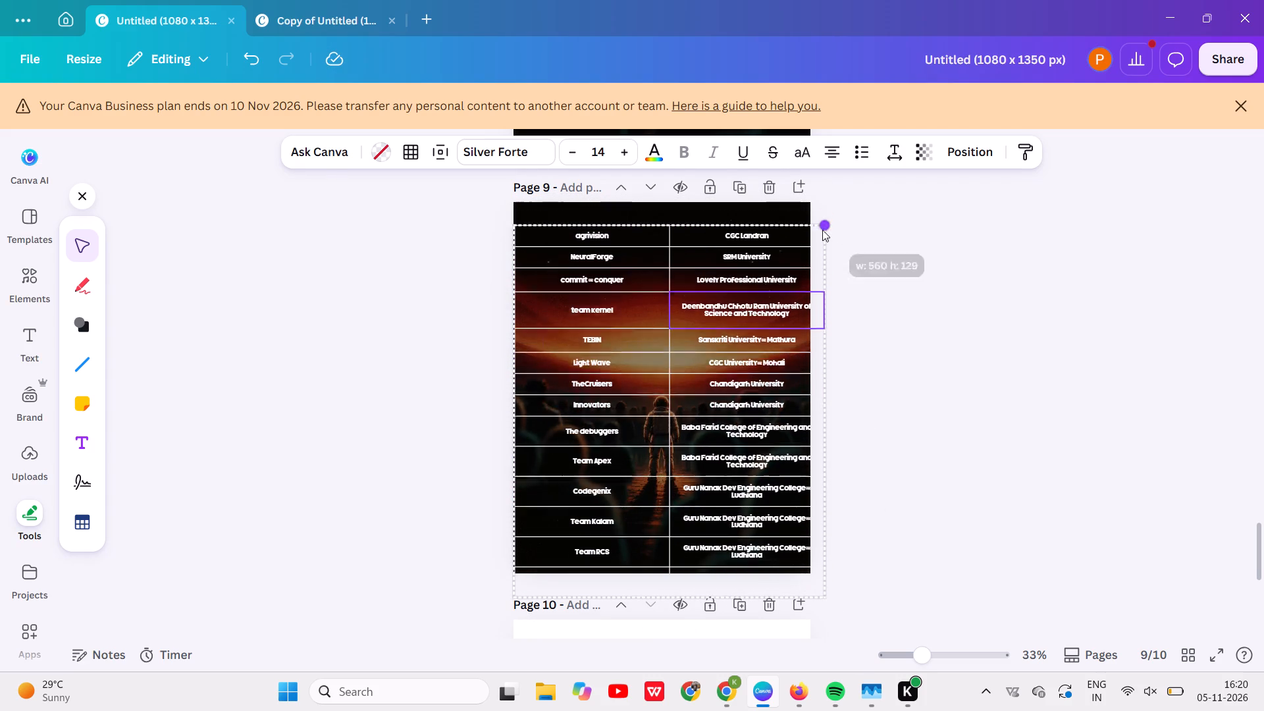
{"action": "left_click_drag", "start_coordinate": [822, 230], "coordinate": [803, 260]}
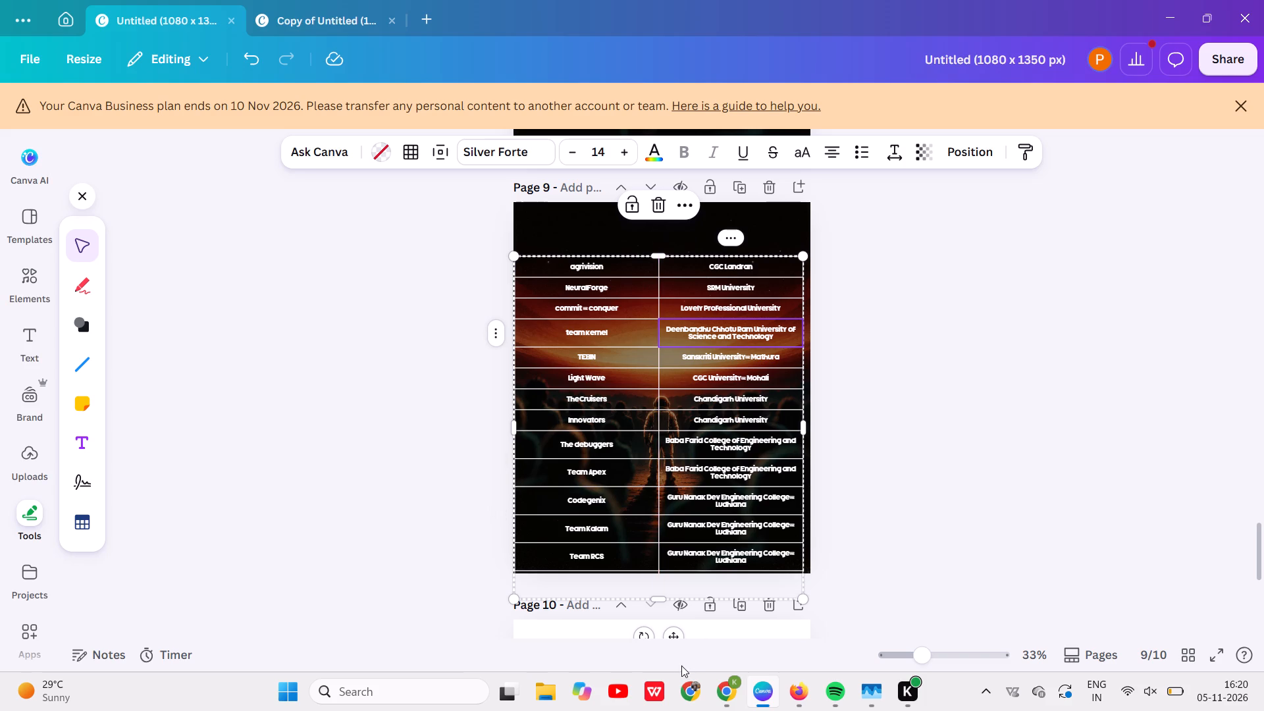
{"action": "left_click_drag", "start_coordinate": [673, 635], "coordinate": [679, 610]}
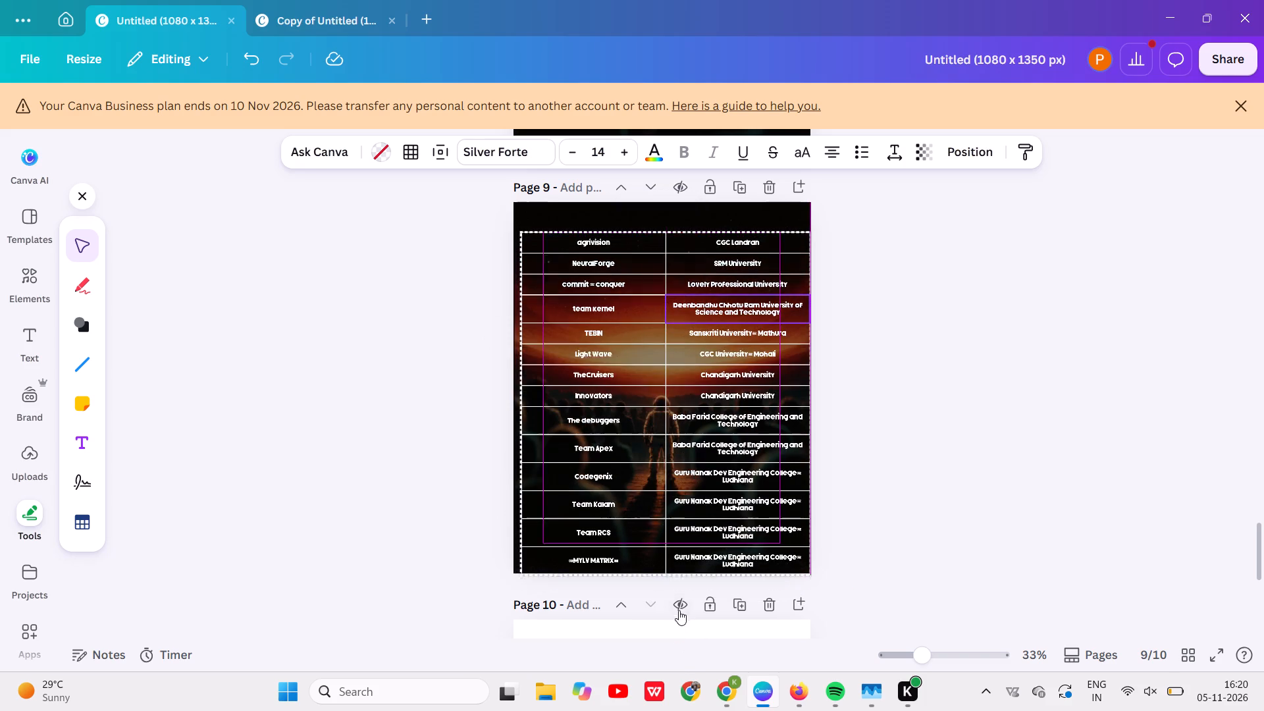
{"action": "left_click_drag", "start_coordinate": [679, 610], "coordinate": [675, 601]}
{"action": "left_click", "coordinate": [1024, 464]}
Move the completed page 9 up two places so it becomes page 7, ahead of the two pages with empty tables.
{"action": "scroll", "coordinate": [1024, 464], "scroll_direction": "down", "scroll_amount": 4}
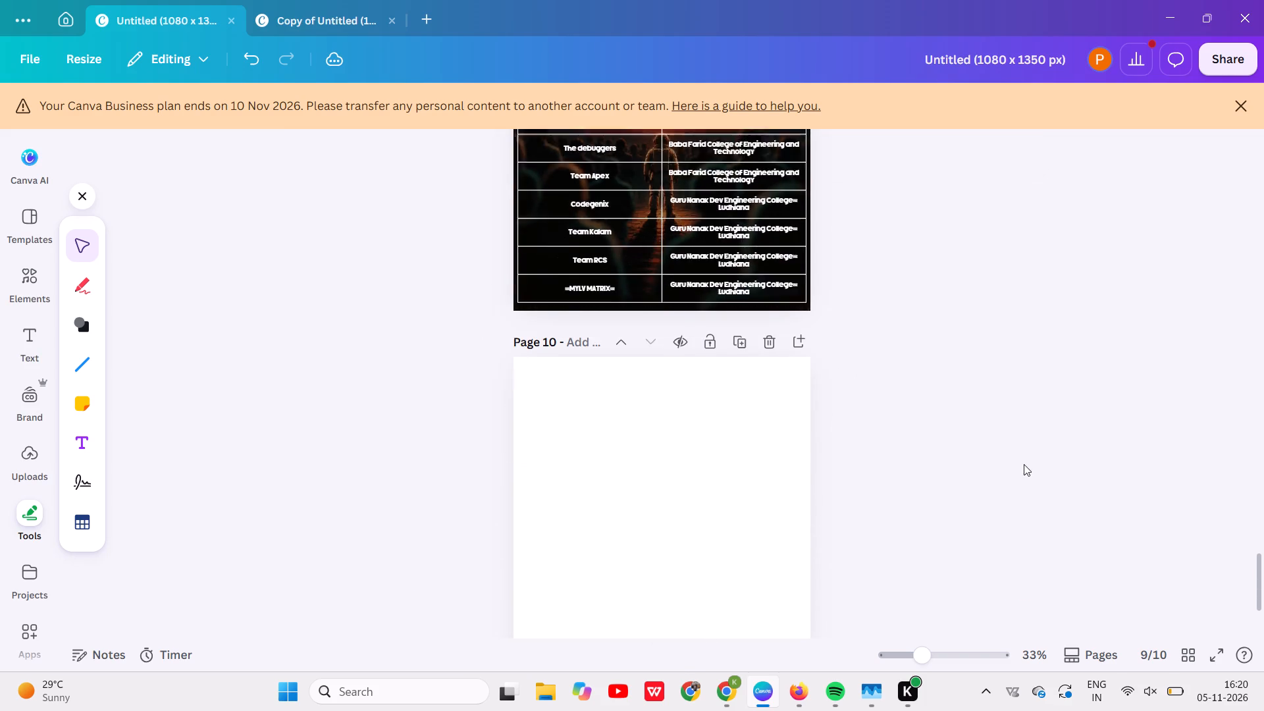
{"action": "scroll", "coordinate": [1024, 464], "scroll_direction": "down", "scroll_amount": 5}
{"action": "scroll", "coordinate": [1024, 464], "scroll_direction": "up", "scroll_amount": 6}
{"action": "scroll", "coordinate": [1024, 464], "scroll_direction": "down", "scroll_amount": 3}
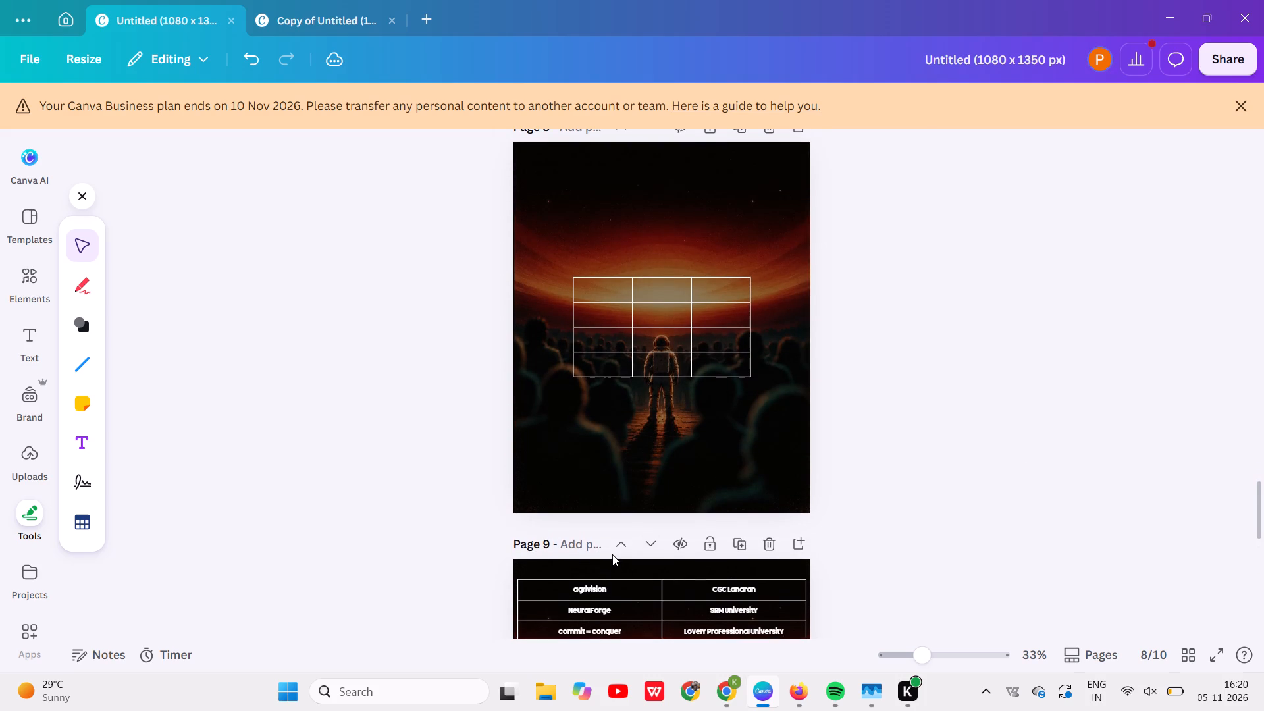
{"action": "left_click", "coordinate": [621, 547]}
{"action": "scroll", "coordinate": [621, 547], "scroll_direction": "up", "scroll_amount": 1}
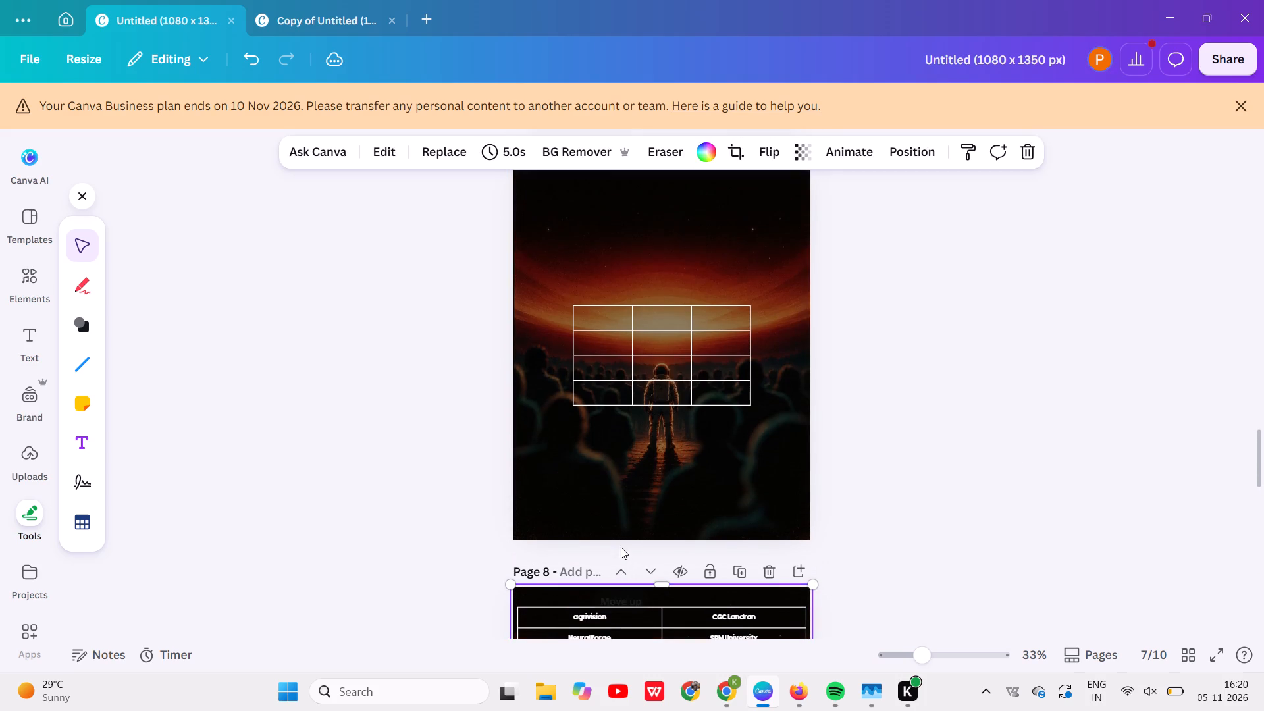
{"action": "left_click", "coordinate": [620, 564]}
Examine the tables on pages 6 and 7 for teams listed on both pages.
{"action": "scroll", "coordinate": [620, 564], "scroll_direction": "up", "scroll_amount": 1}
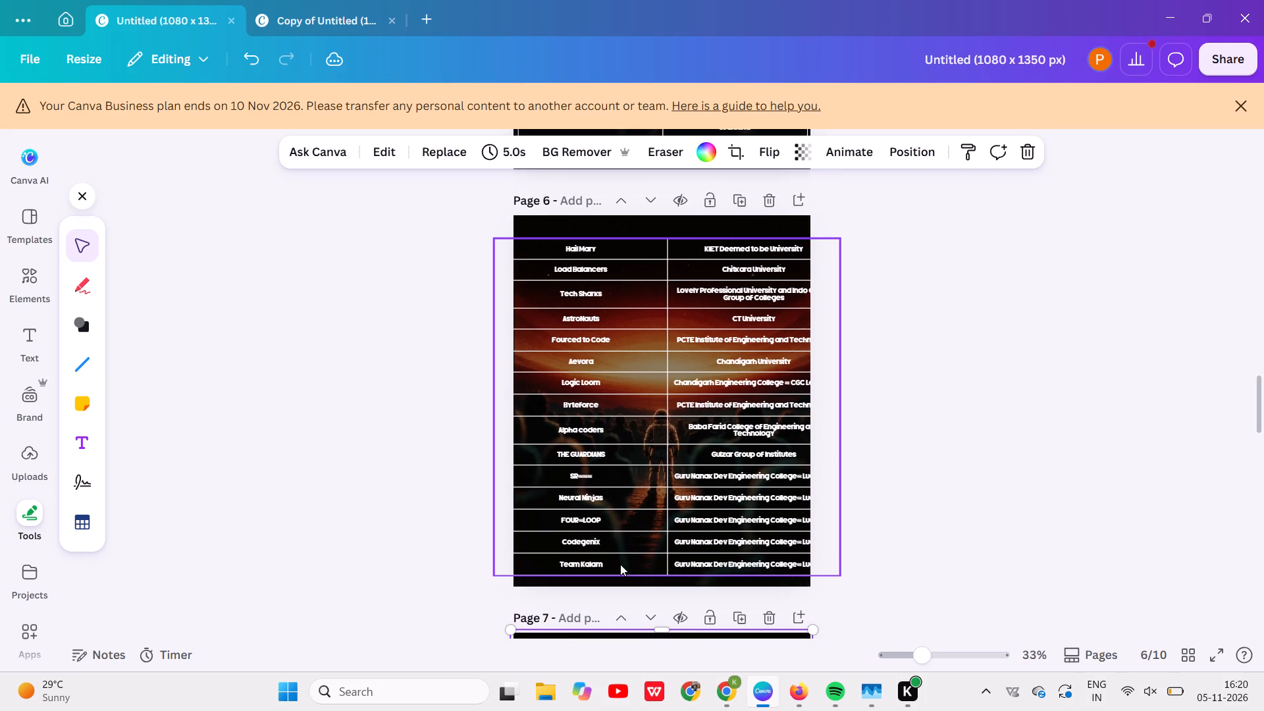
{"action": "scroll", "coordinate": [620, 564], "scroll_direction": "up", "scroll_amount": 2}
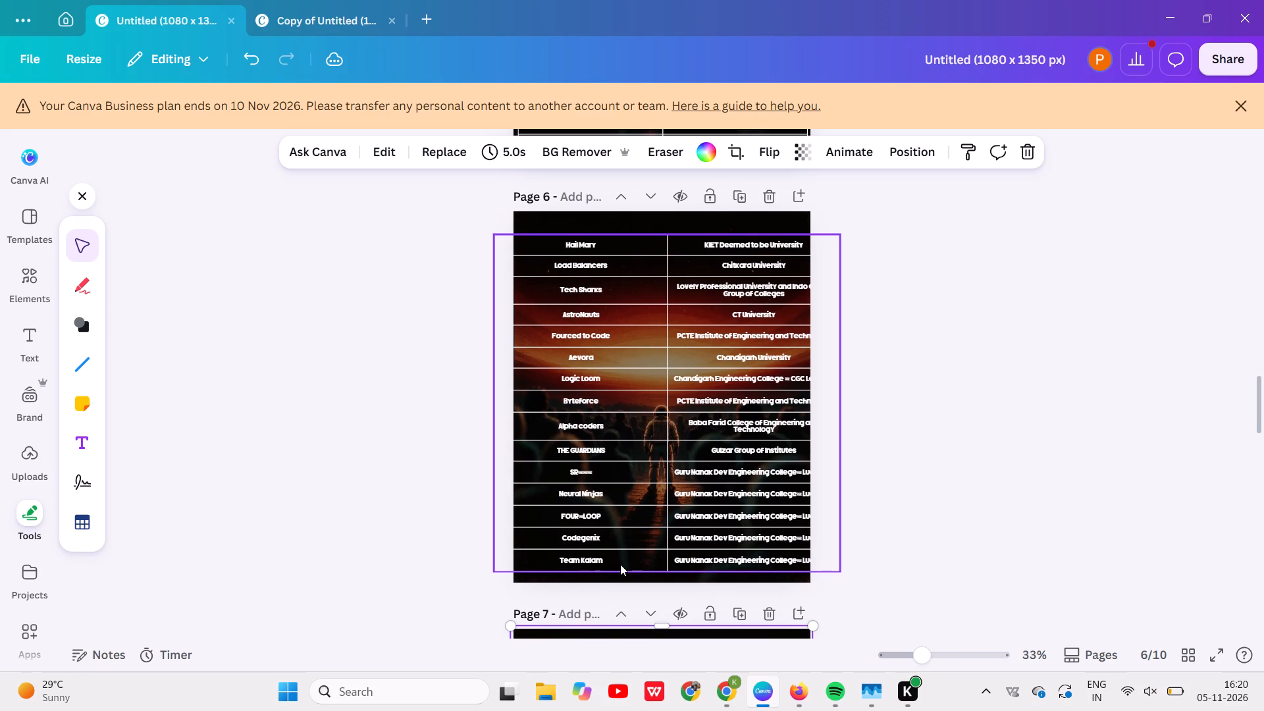
{"action": "scroll", "coordinate": [620, 564], "scroll_direction": "up", "scroll_amount": 1}
{"action": "left_click_drag", "start_coordinate": [835, 446], "coordinate": [800, 453]}
{"action": "left_click", "coordinate": [800, 453]}
{"action": "left_click", "coordinate": [1039, 409]}
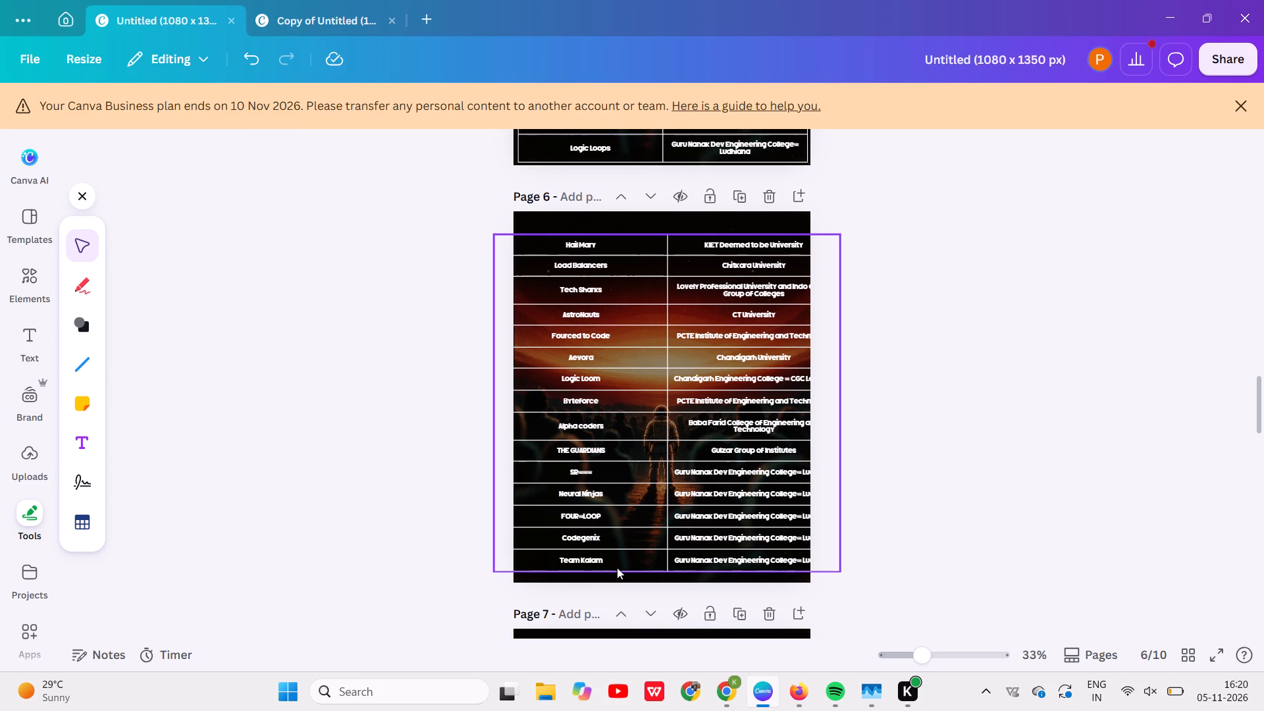
{"action": "scroll", "coordinate": [617, 567], "scroll_direction": "down", "scroll_amount": 3}
{"action": "scroll", "coordinate": [617, 567], "scroll_direction": "up", "scroll_amount": 1}
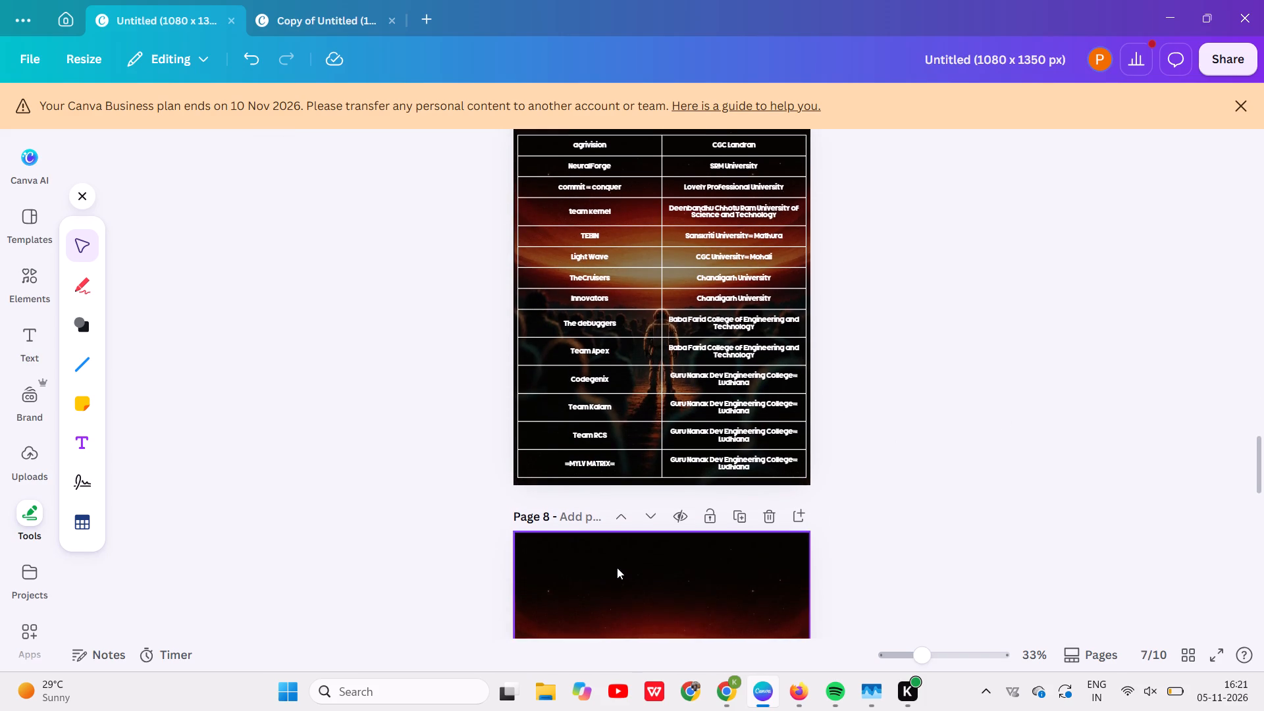
{"action": "scroll", "coordinate": [617, 567], "scroll_direction": "up", "scroll_amount": 2}
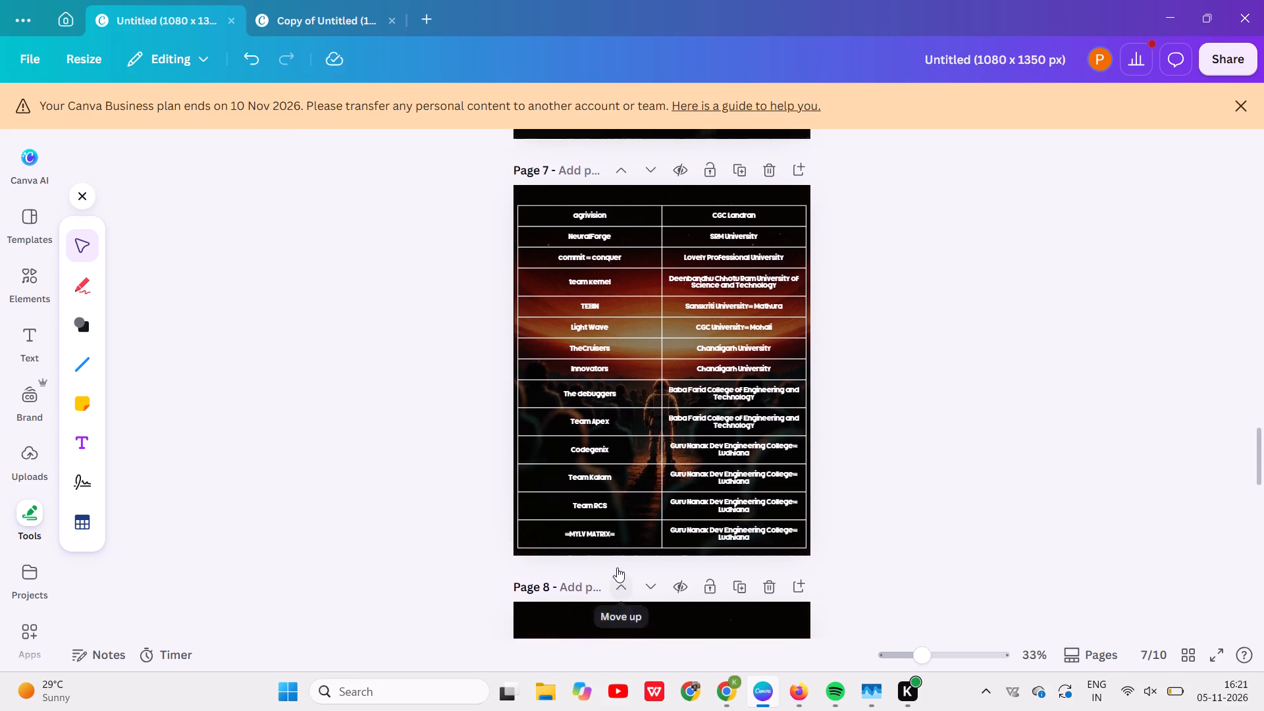
{"action": "scroll", "coordinate": [617, 567], "scroll_direction": "up", "scroll_amount": 2}
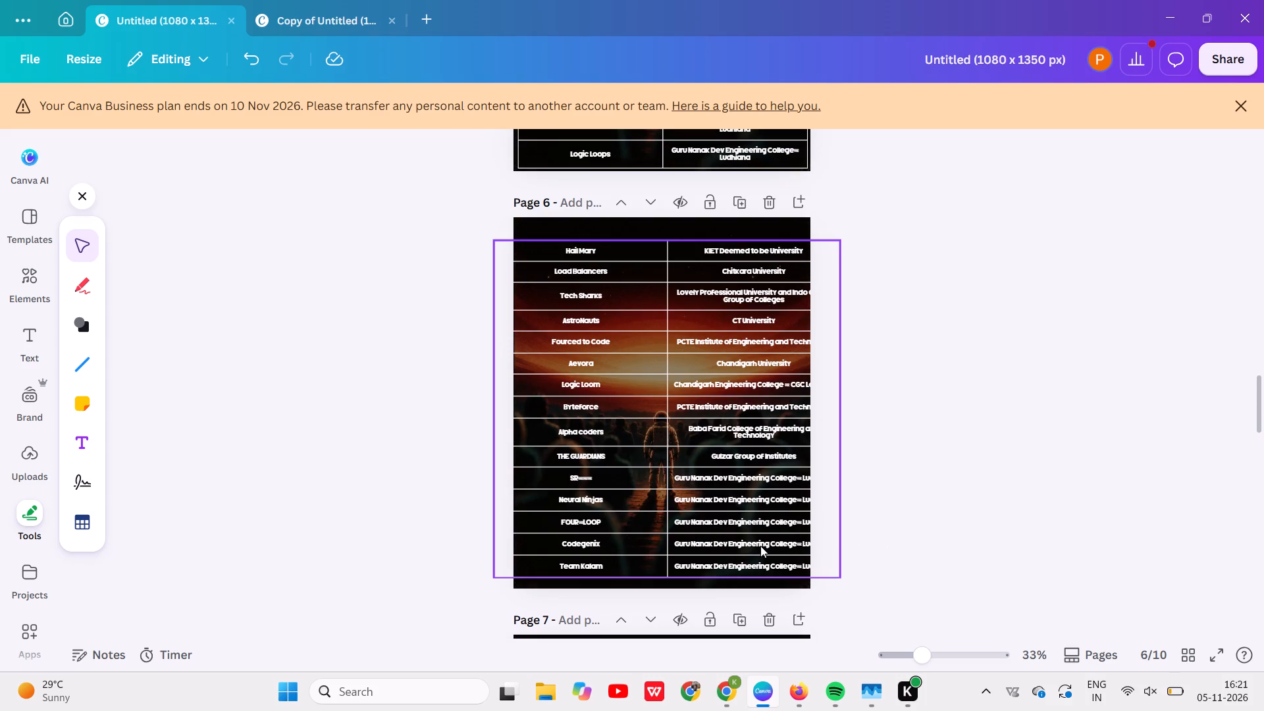
Delete the Codegenix row from the page 6 table.
{"action": "left_click", "coordinate": [760, 546]}
{"action": "left_click", "coordinate": [616, 543]}
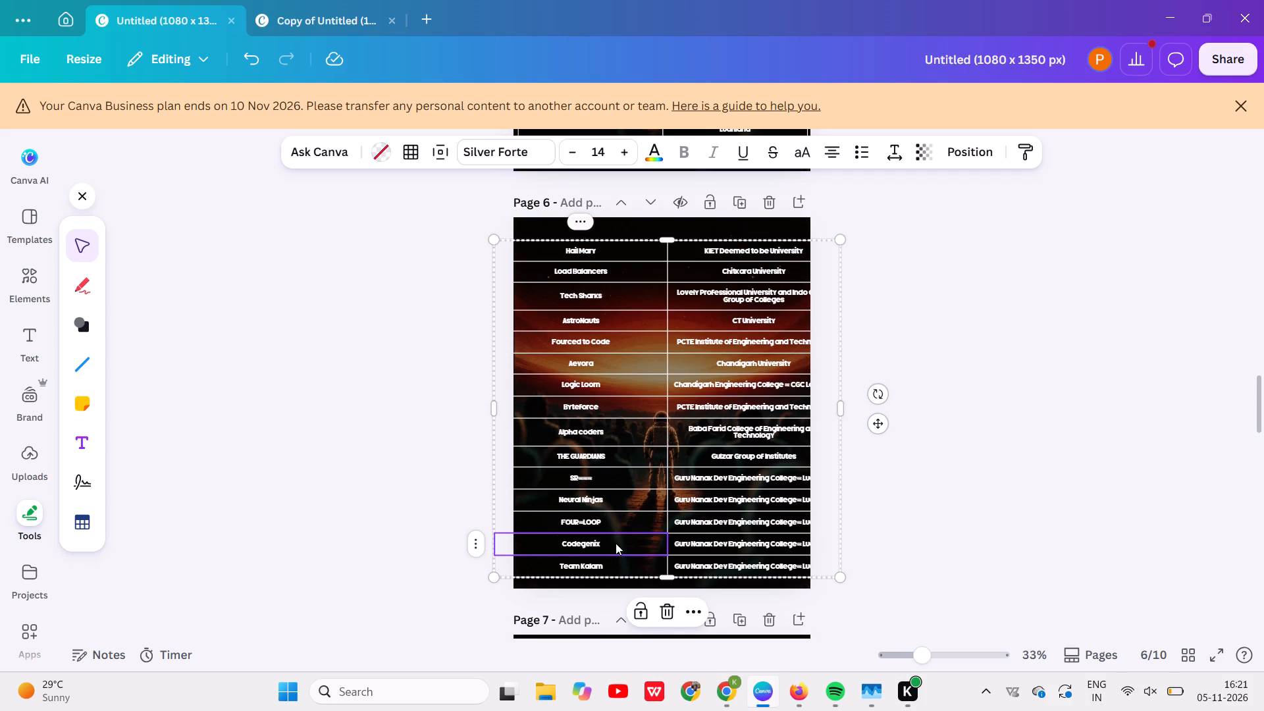
{"action": "right_click", "coordinate": [616, 543]}
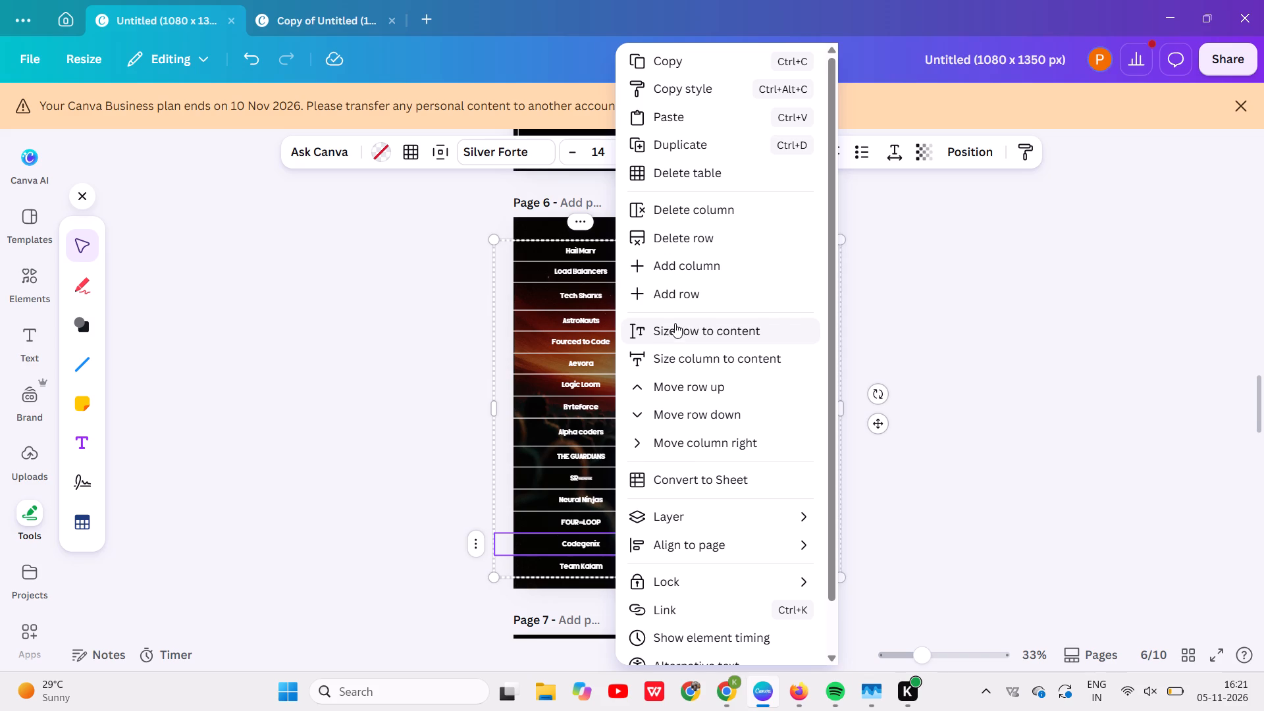
{"action": "left_click", "coordinate": [731, 236]}
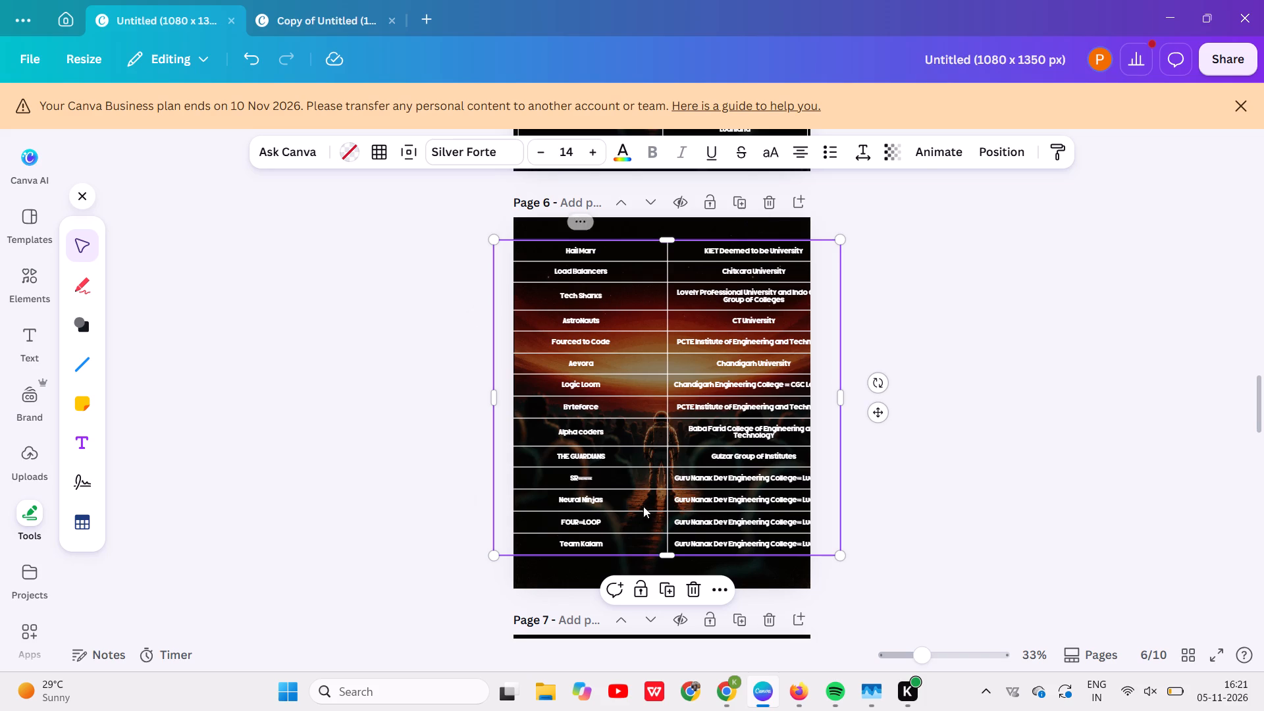
Select the Team Kalam cell in the page 6 table and check the page 7 table for the same team.
{"action": "left_click", "coordinate": [617, 543]}
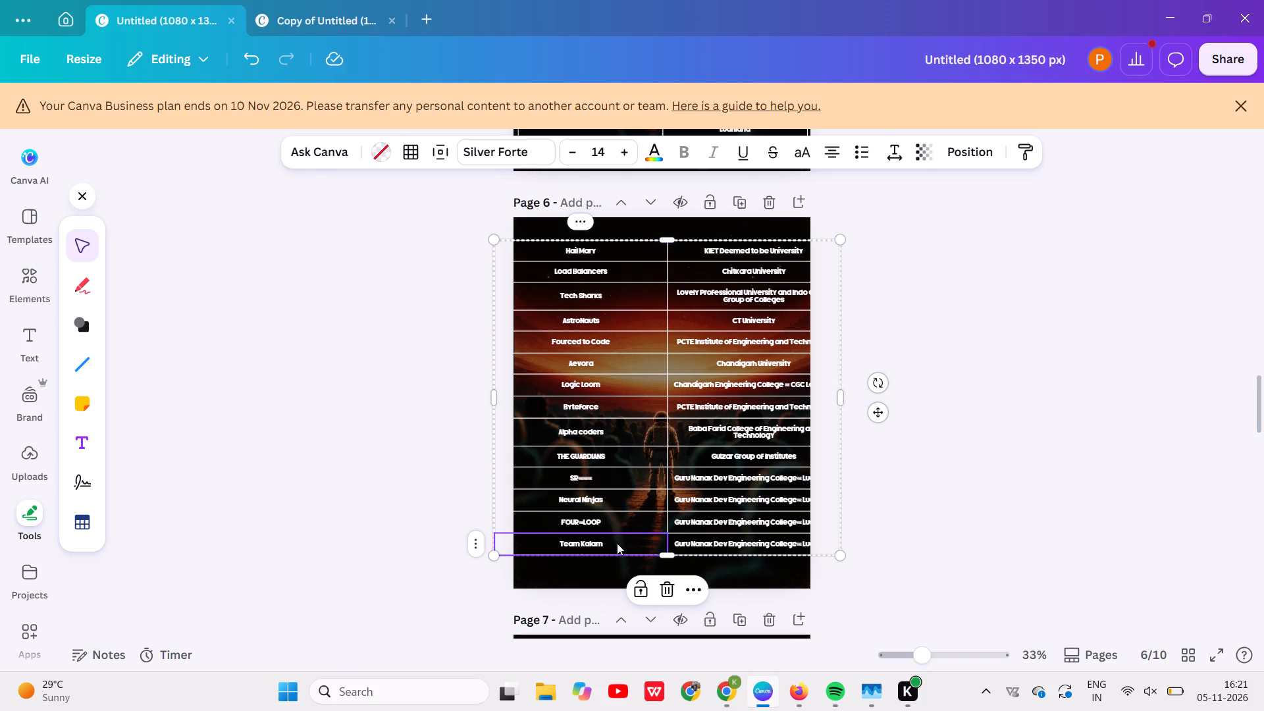
{"action": "scroll", "coordinate": [617, 543], "scroll_direction": "down", "scroll_amount": 6}
{"action": "scroll", "coordinate": [617, 543], "scroll_direction": "right", "scroll_amount": 1}
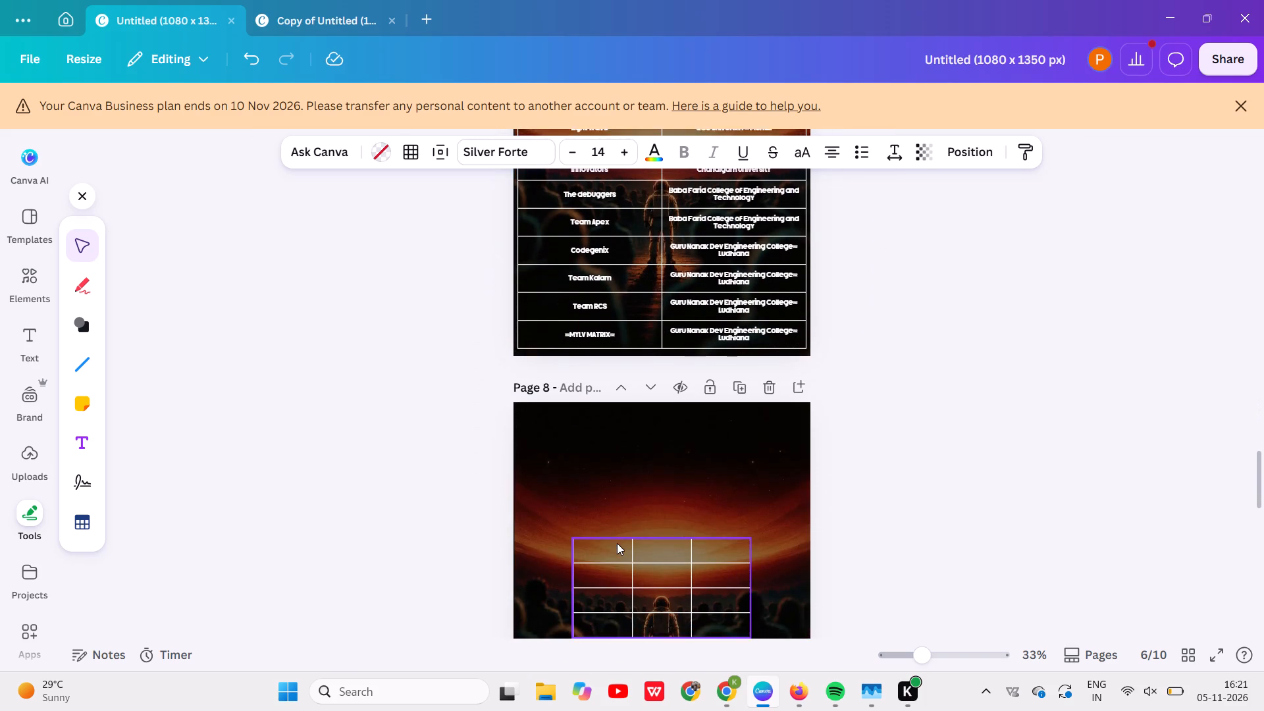
{"action": "scroll", "coordinate": [617, 543], "scroll_direction": "right", "scroll_amount": 1}
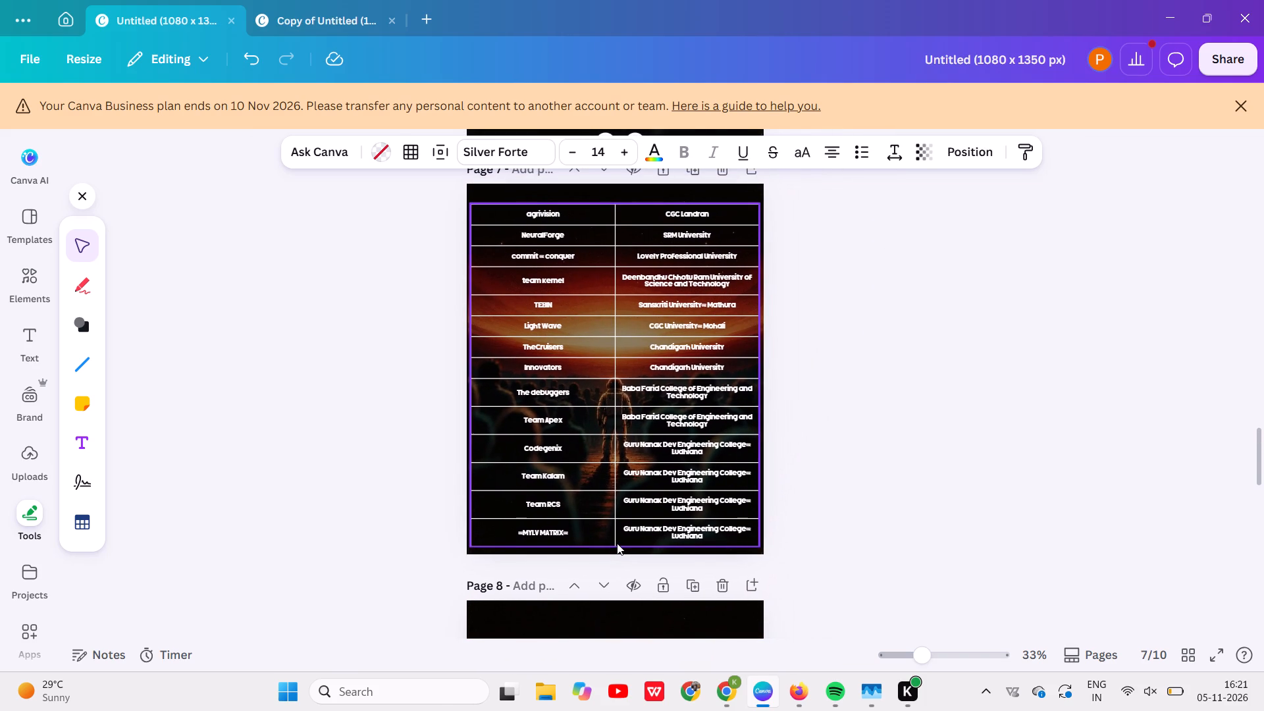
{"action": "scroll", "coordinate": [617, 543], "scroll_direction": "right", "scroll_amount": 2}
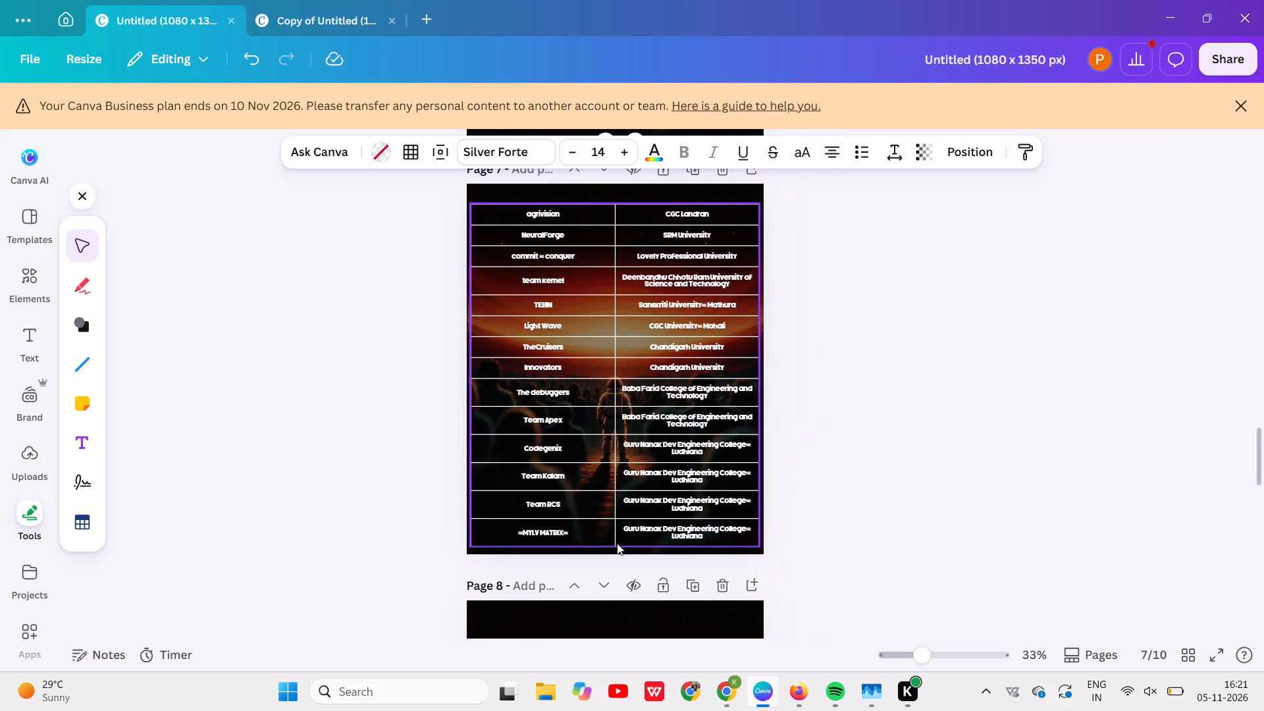
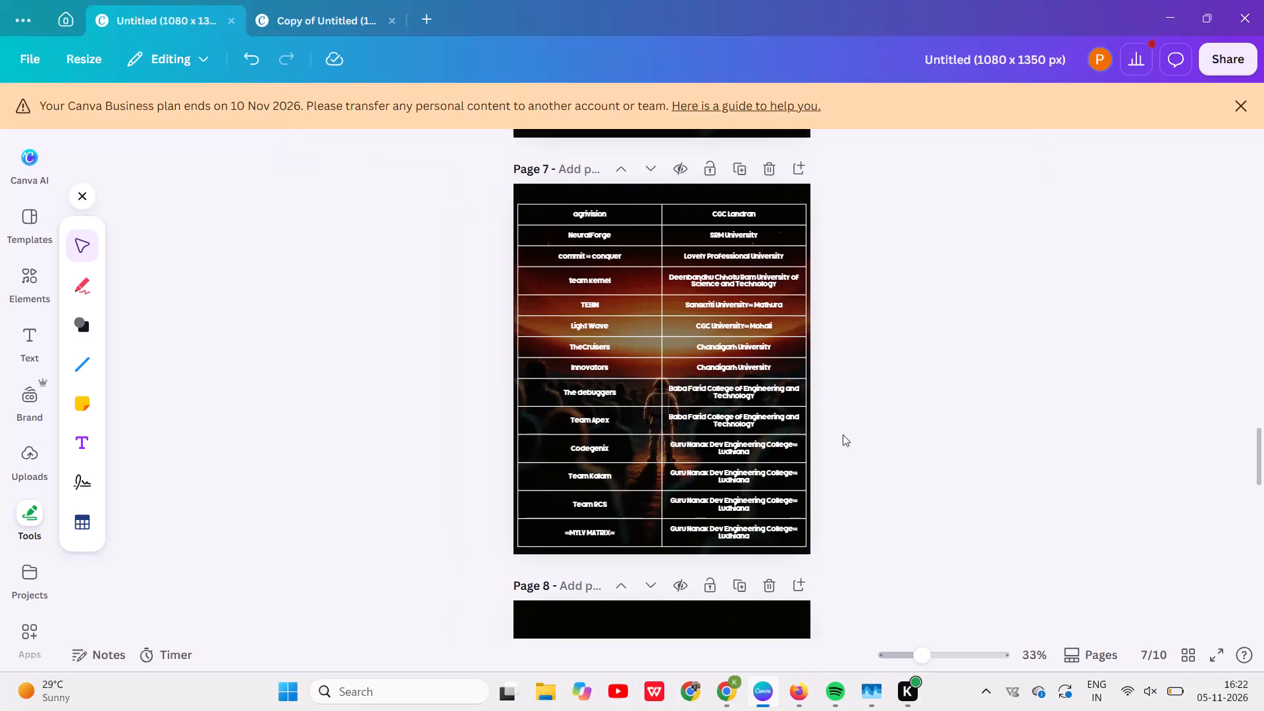
Narrow the page 6 table so the college column fits on the page, and move the table down so its first row shows.
{"action": "scroll", "coordinate": [843, 434], "scroll_direction": "down", "scroll_amount": 5}
{"action": "scroll", "coordinate": [843, 434], "scroll_direction": "up", "scroll_amount": 1}
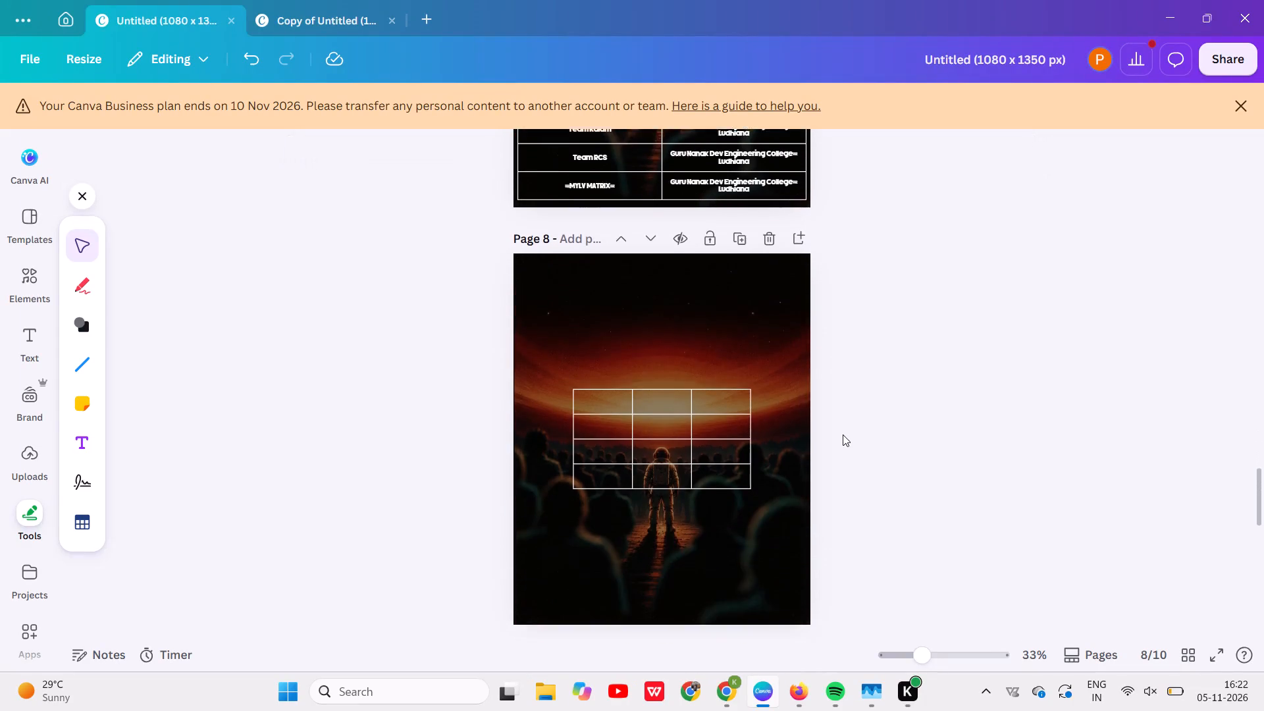
{"action": "scroll", "coordinate": [843, 434], "scroll_direction": "up", "scroll_amount": 1}
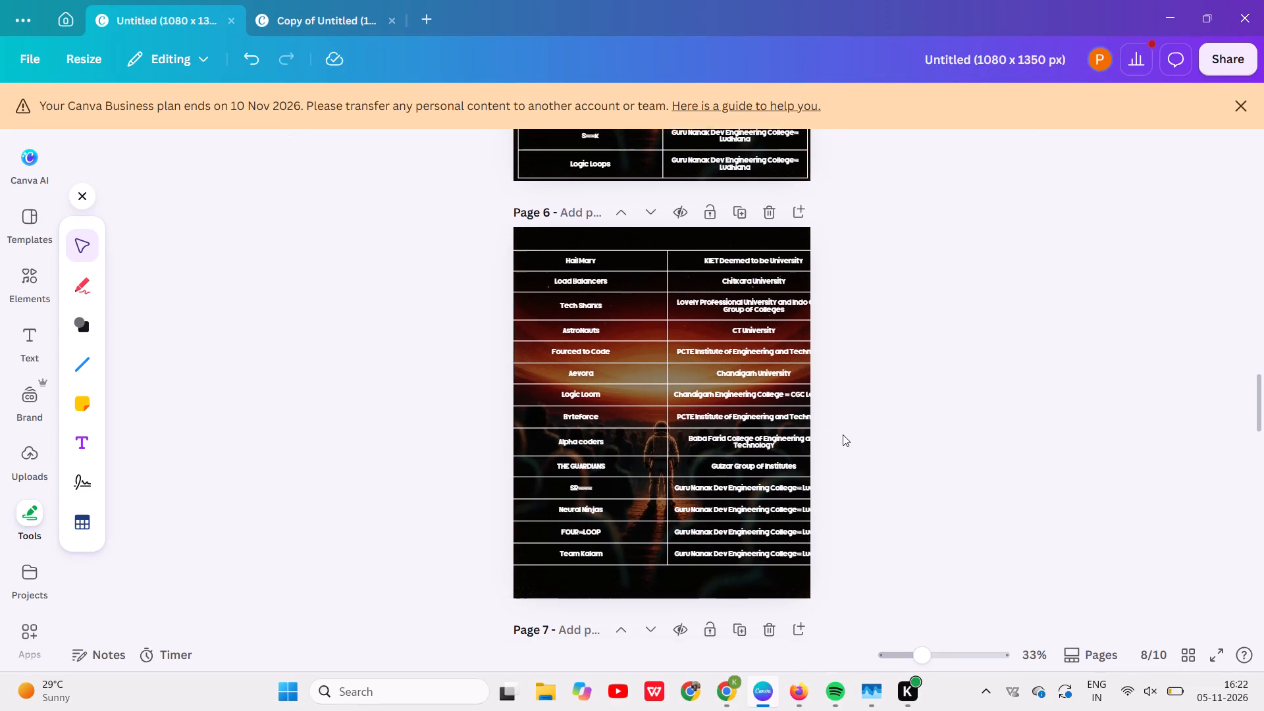
{"action": "scroll", "coordinate": [843, 434], "scroll_direction": "up", "scroll_amount": 1}
{"action": "left_click", "coordinate": [724, 450]}
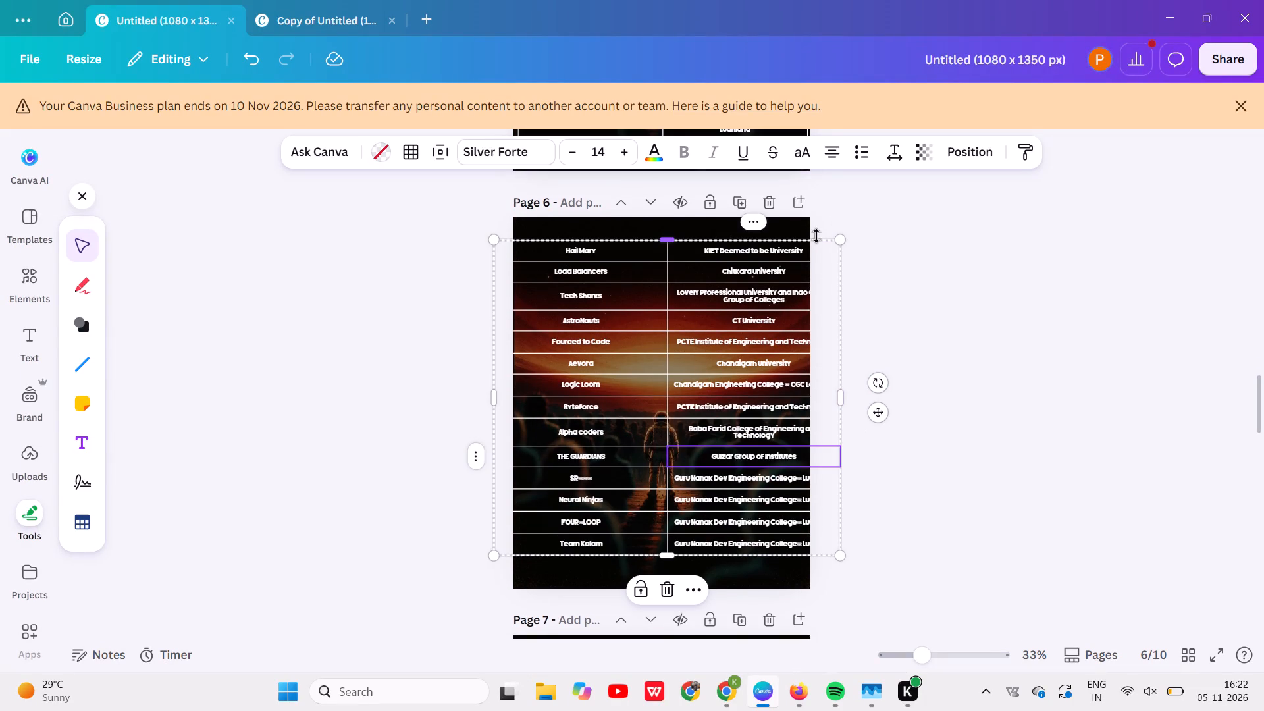
{"action": "left_click_drag", "start_coordinate": [843, 236], "coordinate": [833, 248]}
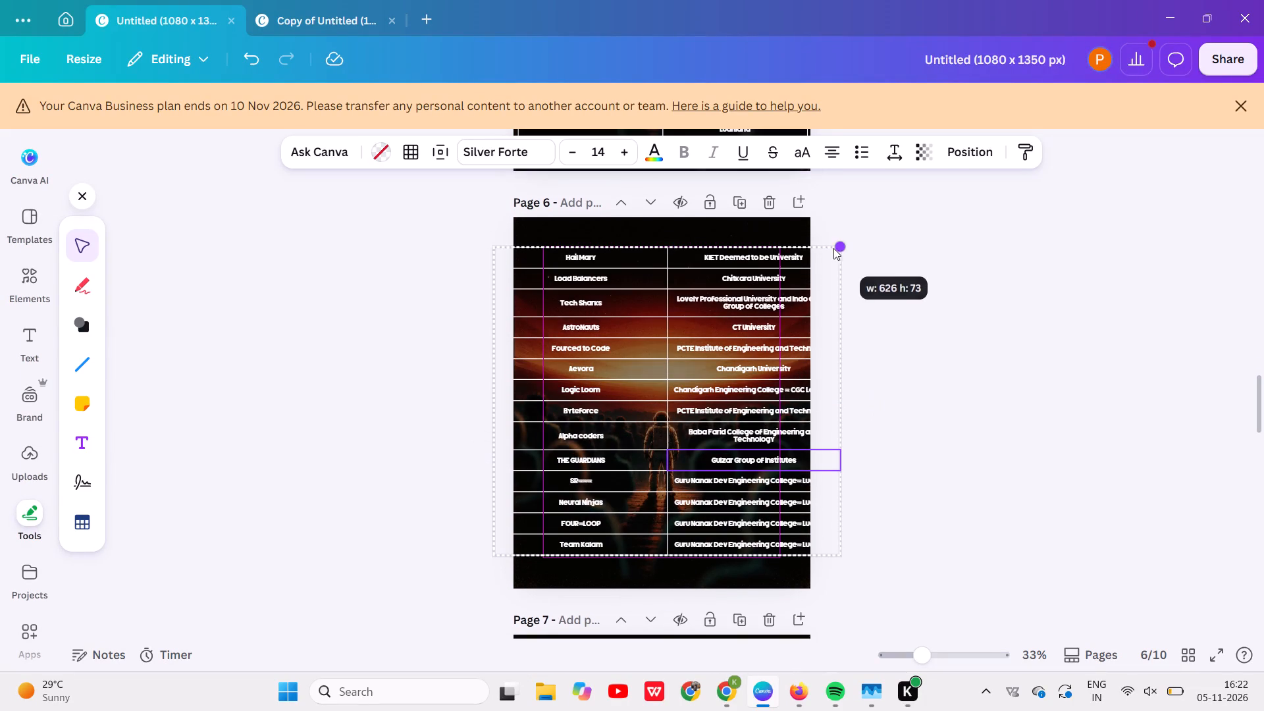
{"action": "left_click_drag", "start_coordinate": [833, 248], "coordinate": [810, 258]}
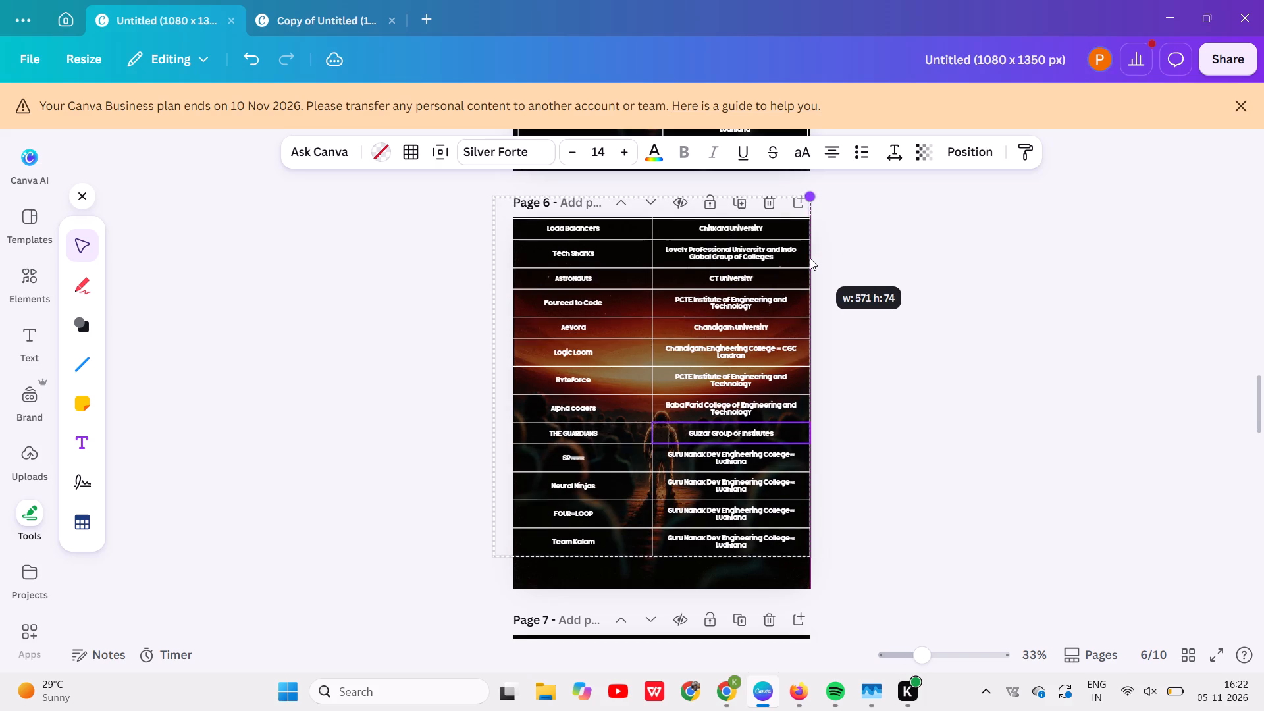
{"action": "left_click_drag", "start_coordinate": [810, 258], "coordinate": [807, 276]}
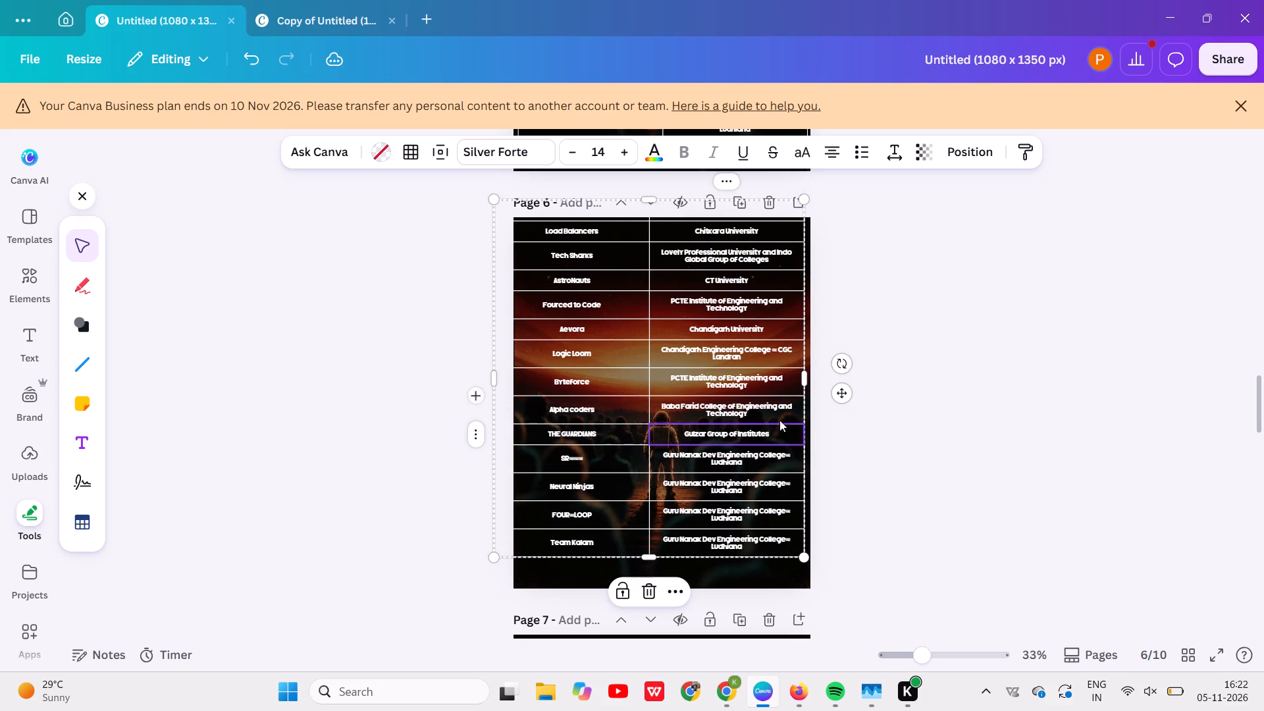
{"action": "left_click_drag", "start_coordinate": [849, 396], "coordinate": [852, 408]}
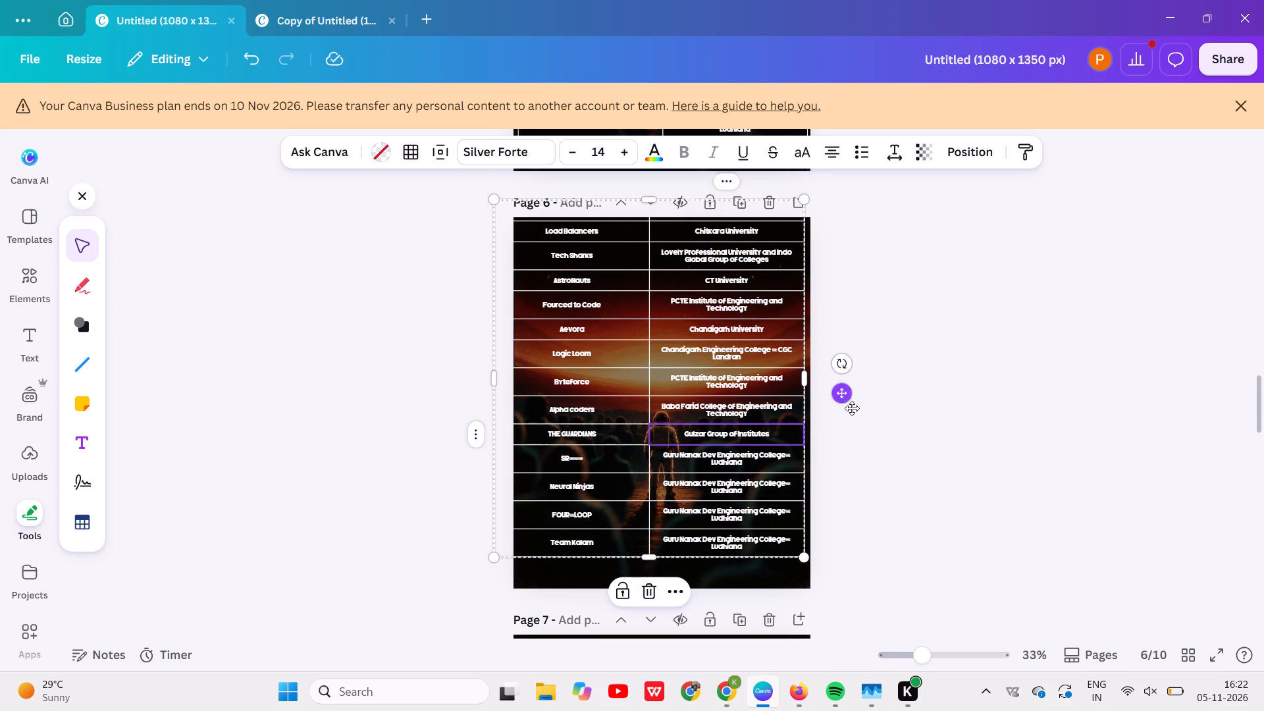
{"action": "left_click_drag", "start_coordinate": [852, 408], "coordinate": [856, 419]}
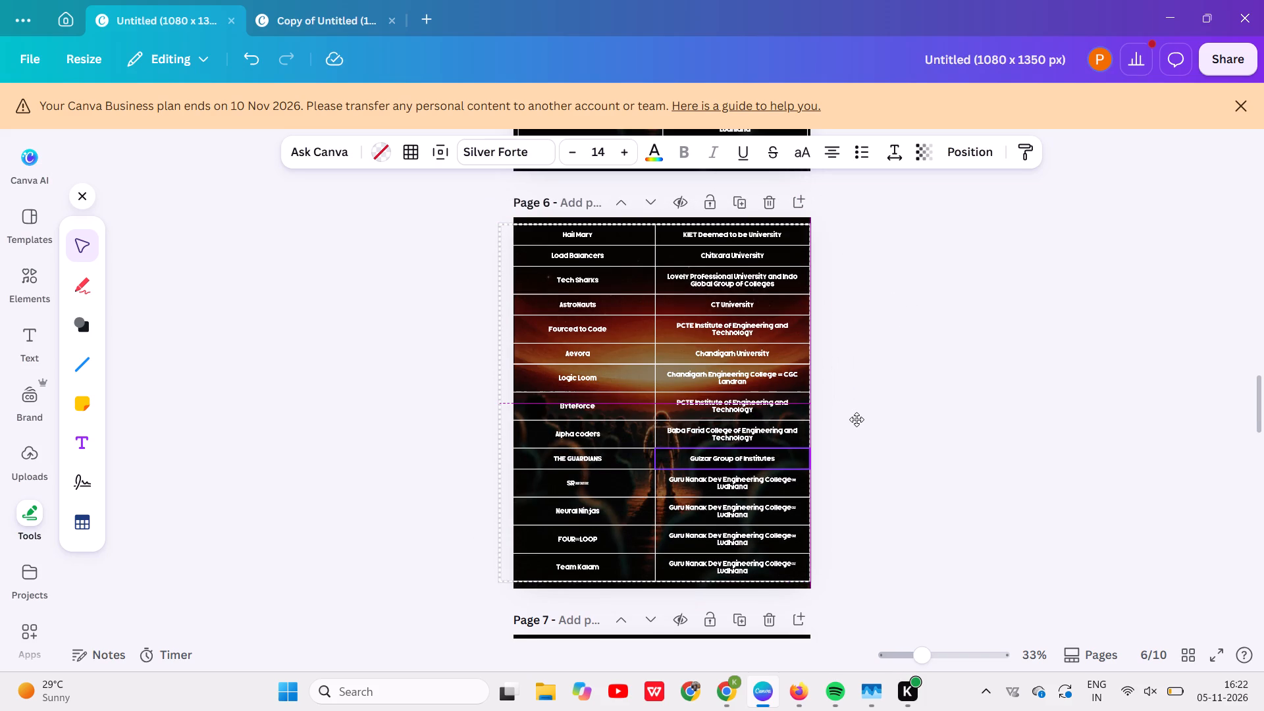
{"action": "left_click_drag", "start_coordinate": [856, 419], "coordinate": [856, 402]}
Check the page 7 table for Team Kalam and delete the Team Kalam row from the page 6 table.
{"action": "scroll", "coordinate": [855, 481], "scroll_direction": "down", "scroll_amount": 4}
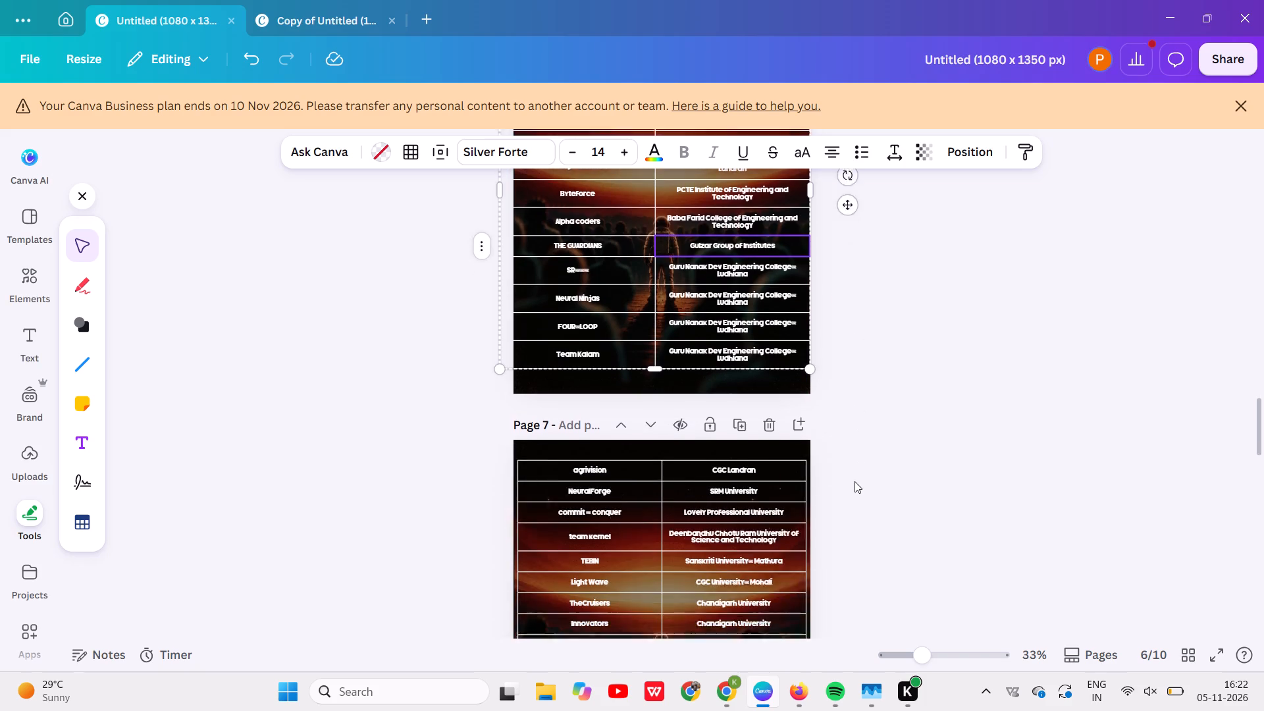
{"action": "scroll", "coordinate": [855, 481], "scroll_direction": "down", "scroll_amount": 1}
{"action": "scroll", "coordinate": [855, 481], "scroll_direction": "up", "scroll_amount": 1}
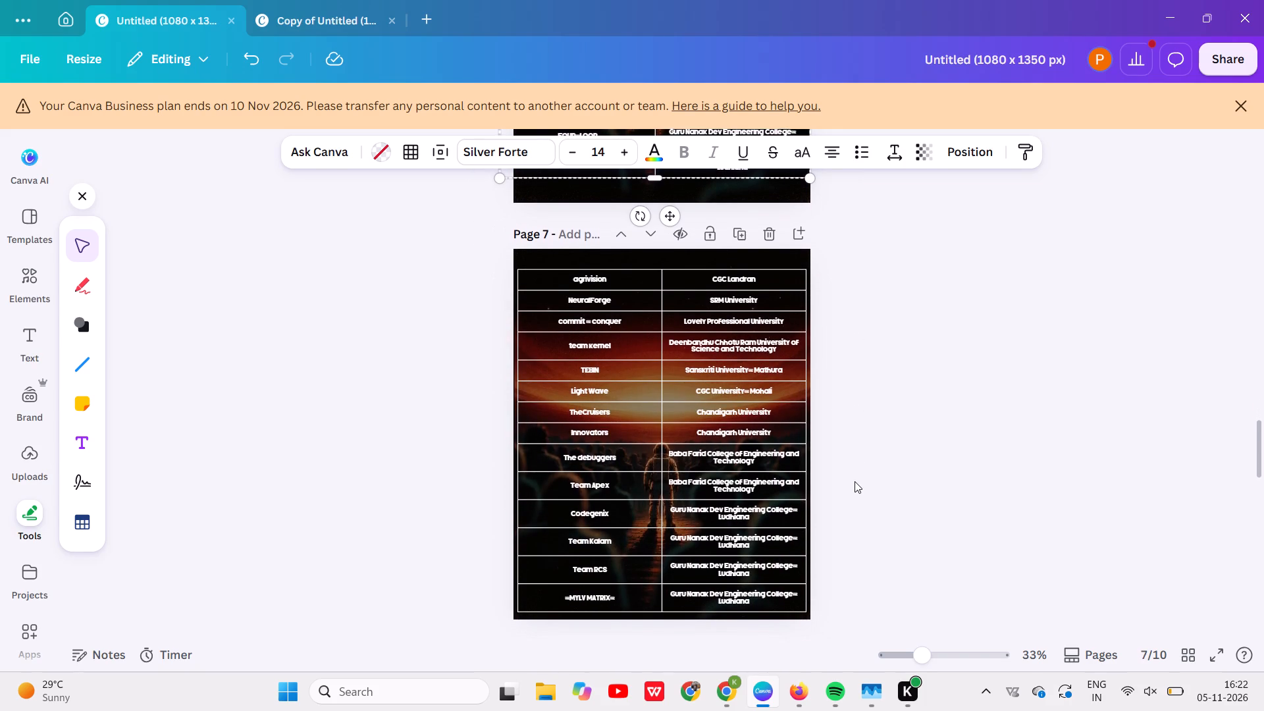
{"action": "scroll", "coordinate": [855, 481], "scroll_direction": "up", "scroll_amount": 1}
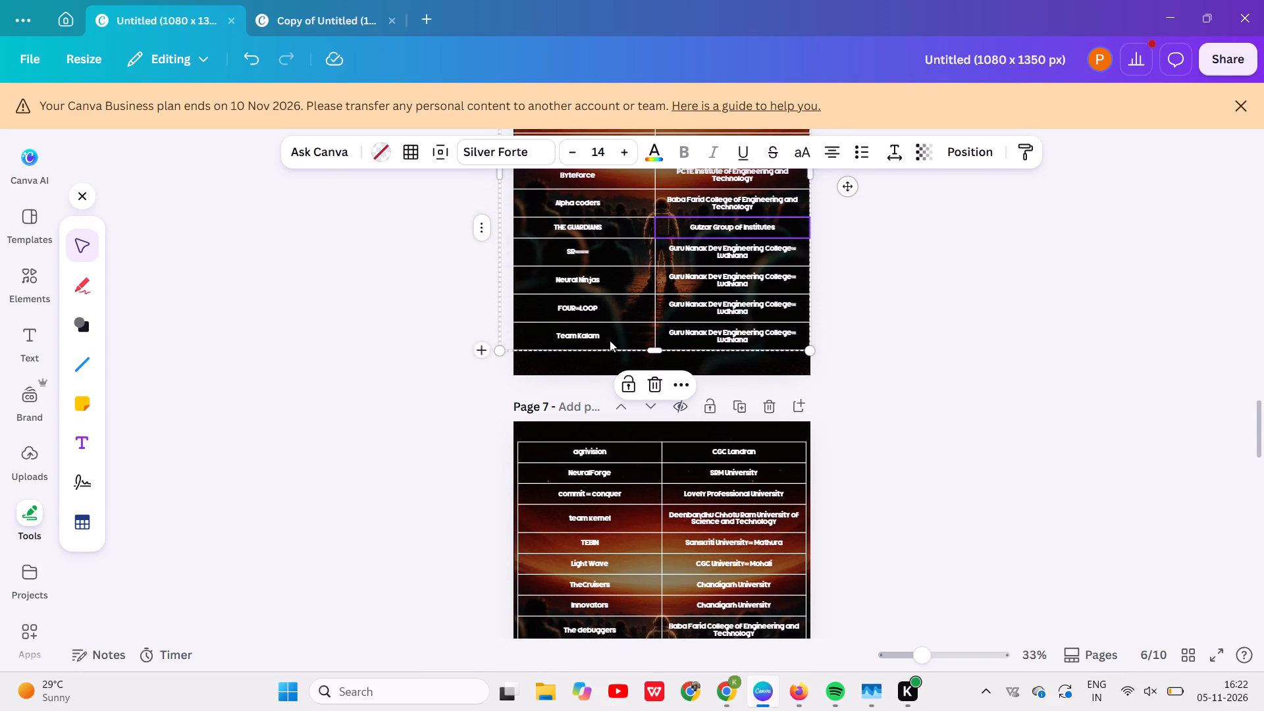
{"action": "left_click", "coordinate": [606, 341]}
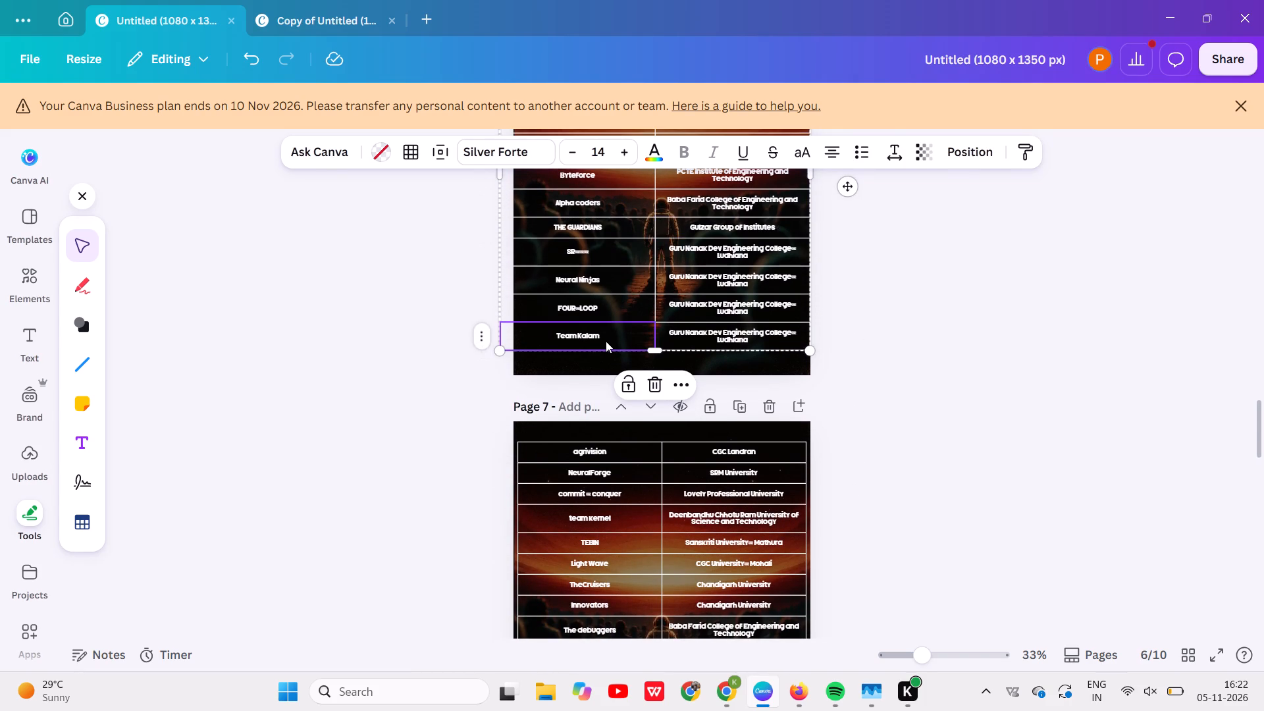
{"action": "right_click", "coordinate": [606, 341]}
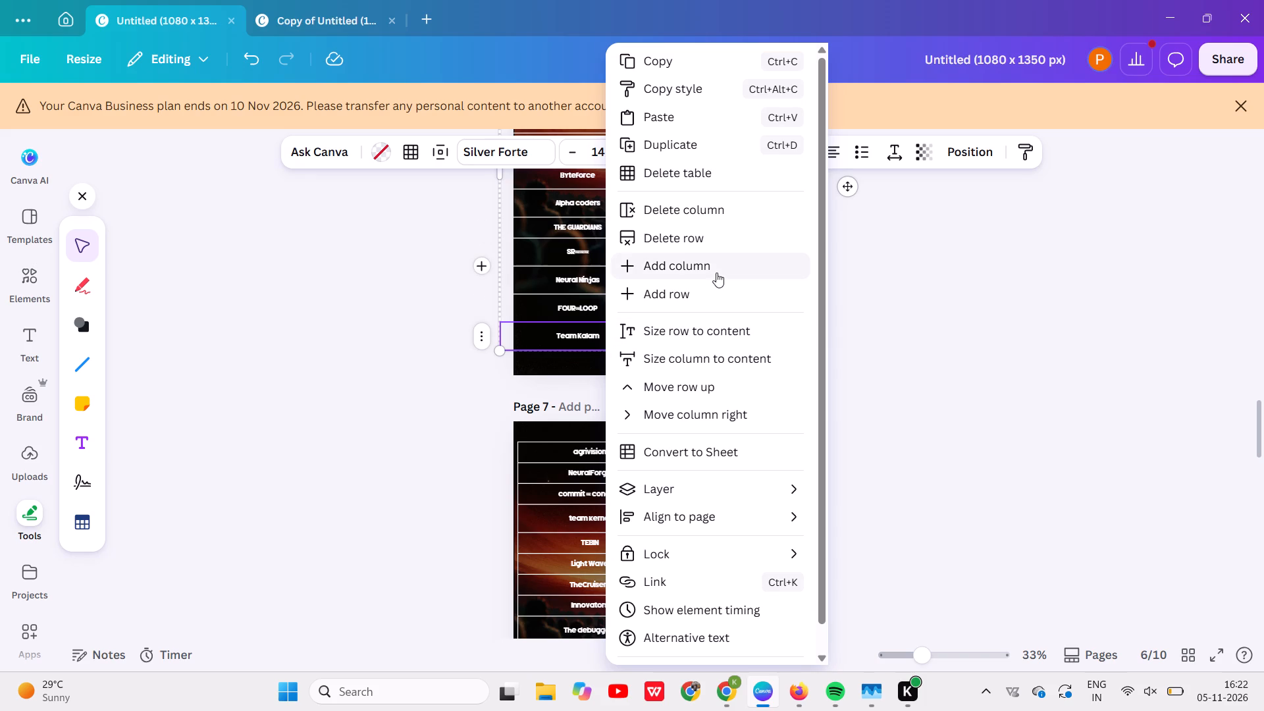
{"action": "left_click", "coordinate": [701, 232]}
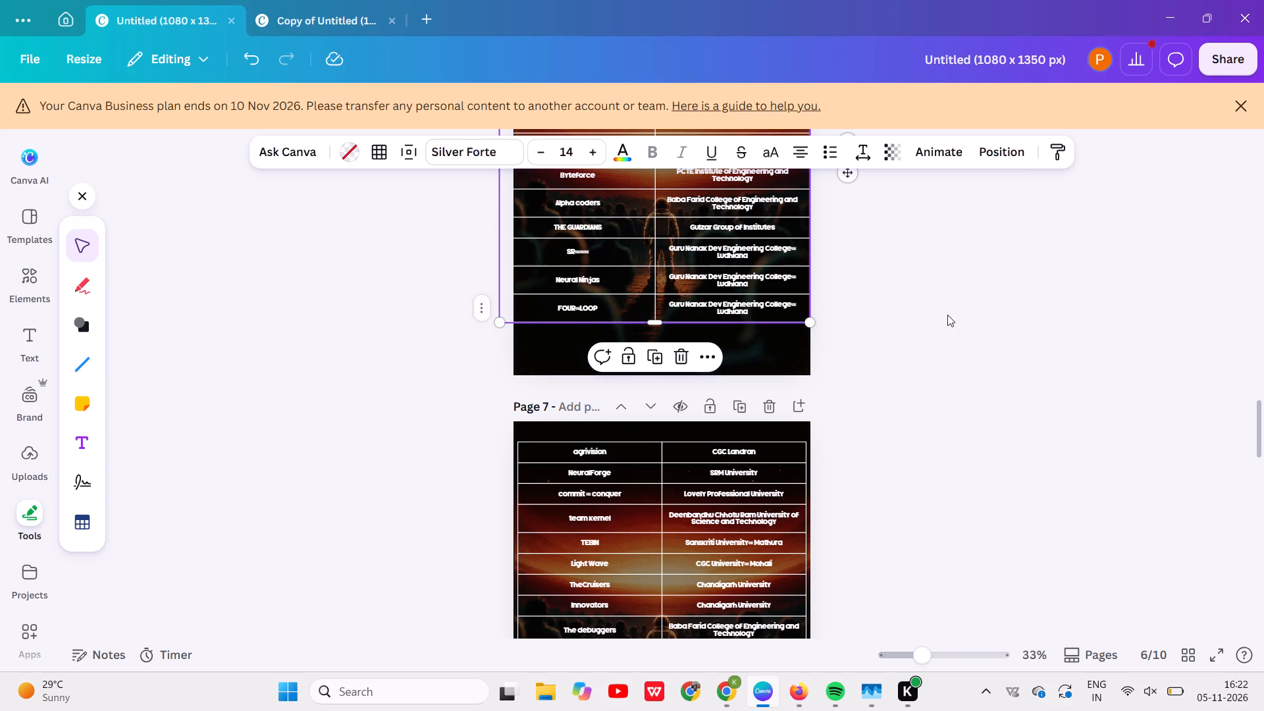
{"action": "left_click", "coordinate": [947, 315]}
Narrow the page 6 table further to fit inside the page edges and centre it horizontally on the page.
{"action": "scroll", "coordinate": [947, 315], "scroll_direction": "up", "scroll_amount": 3}
{"action": "left_click", "coordinate": [736, 298]}
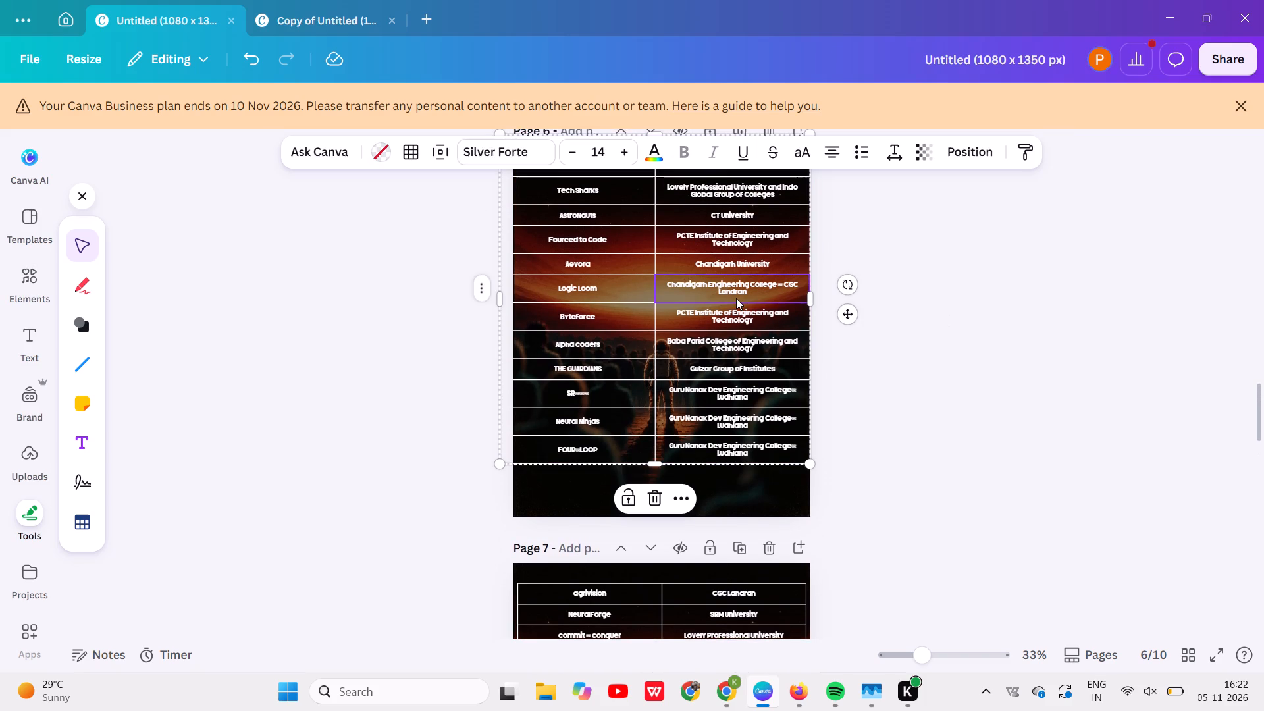
{"action": "left_click", "coordinate": [1047, 356]}
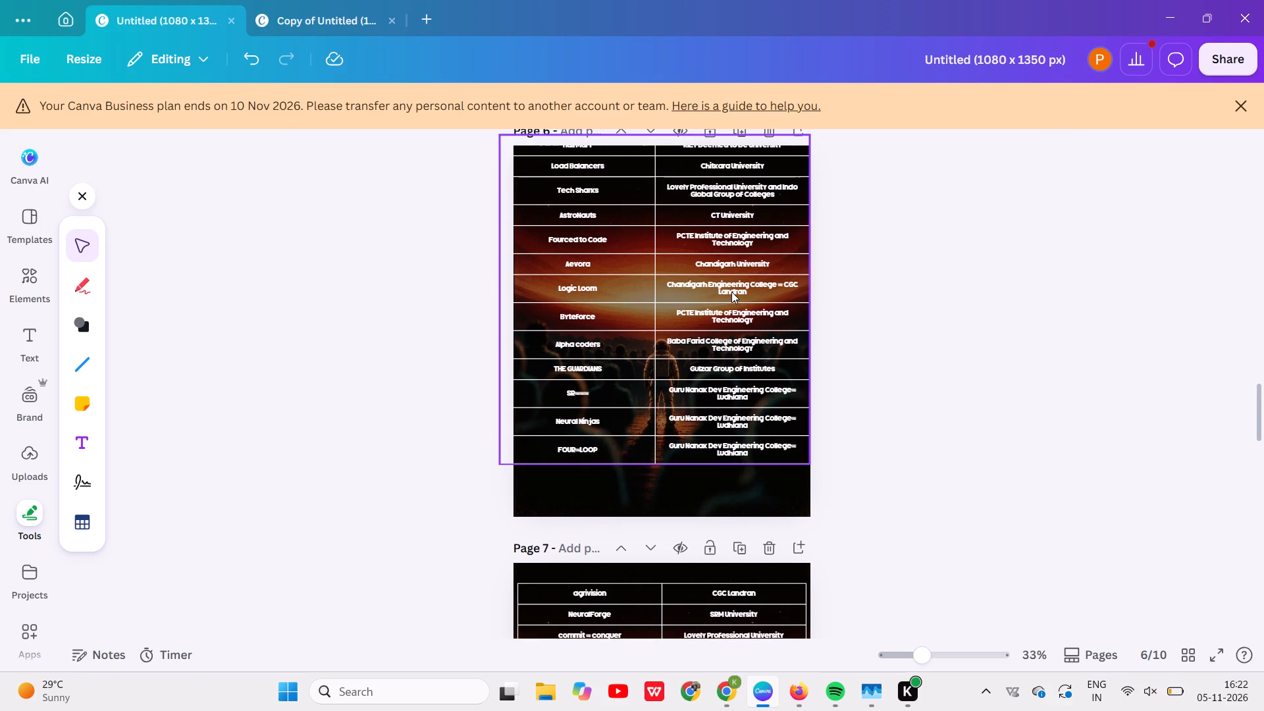
{"action": "left_click_drag", "start_coordinate": [731, 292], "coordinate": [737, 345]}
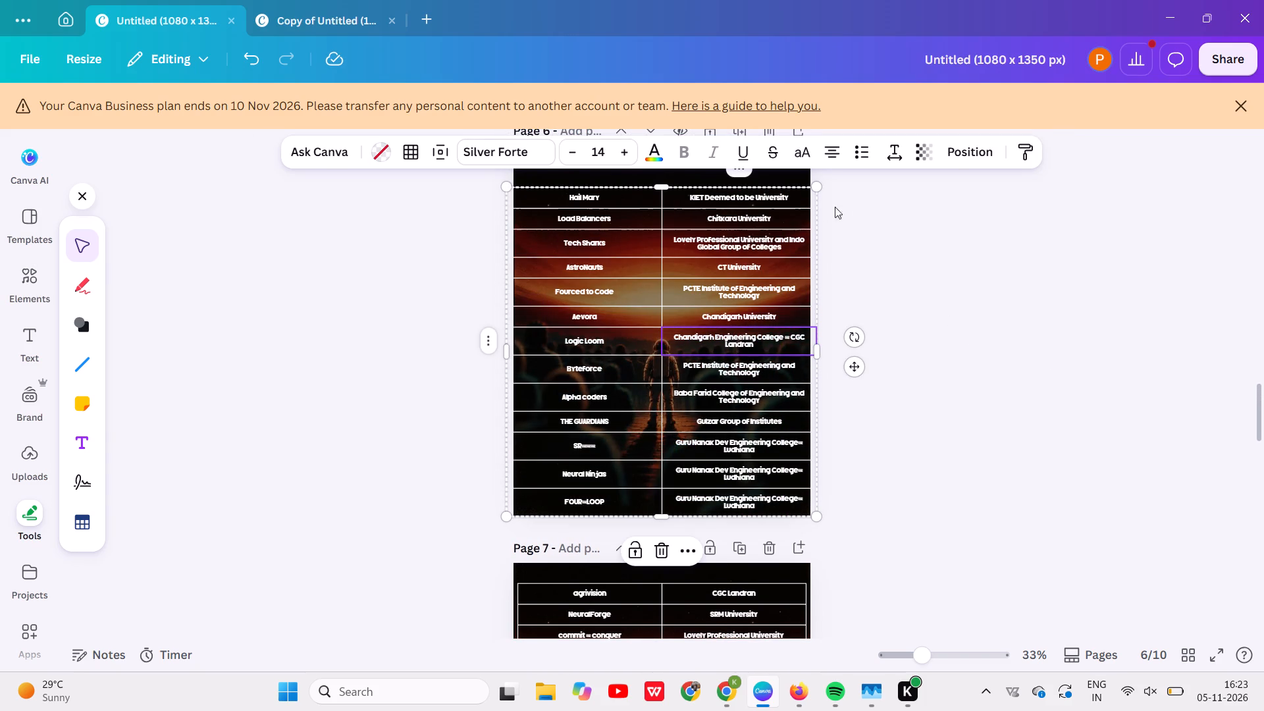
{"action": "left_click_drag", "start_coordinate": [817, 191], "coordinate": [804, 195]}
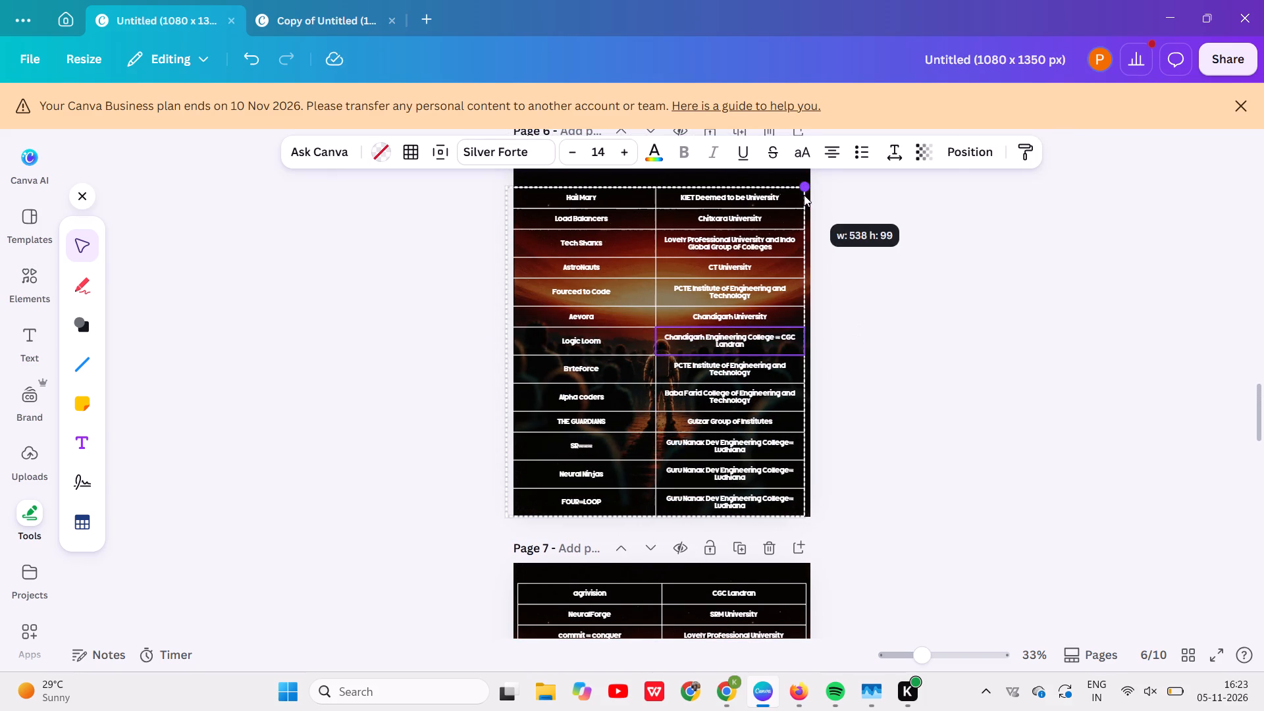
{"action": "left_click_drag", "start_coordinate": [804, 195], "coordinate": [793, 195]}
{"action": "left_click_drag", "start_coordinate": [671, 313], "coordinate": [718, 275]}
{"action": "left_click", "coordinate": [1040, 336]}
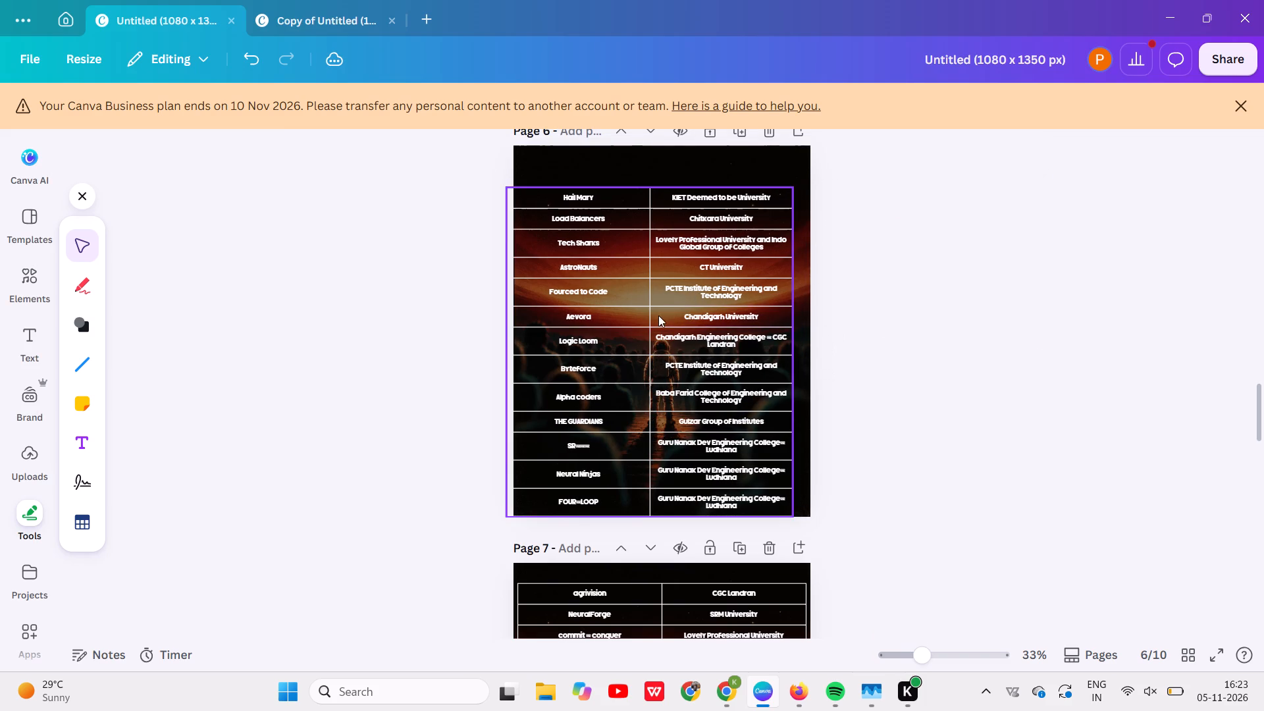
{"action": "left_click", "coordinate": [657, 316]}
{"action": "left_click_drag", "start_coordinate": [835, 367], "coordinate": [848, 352]}
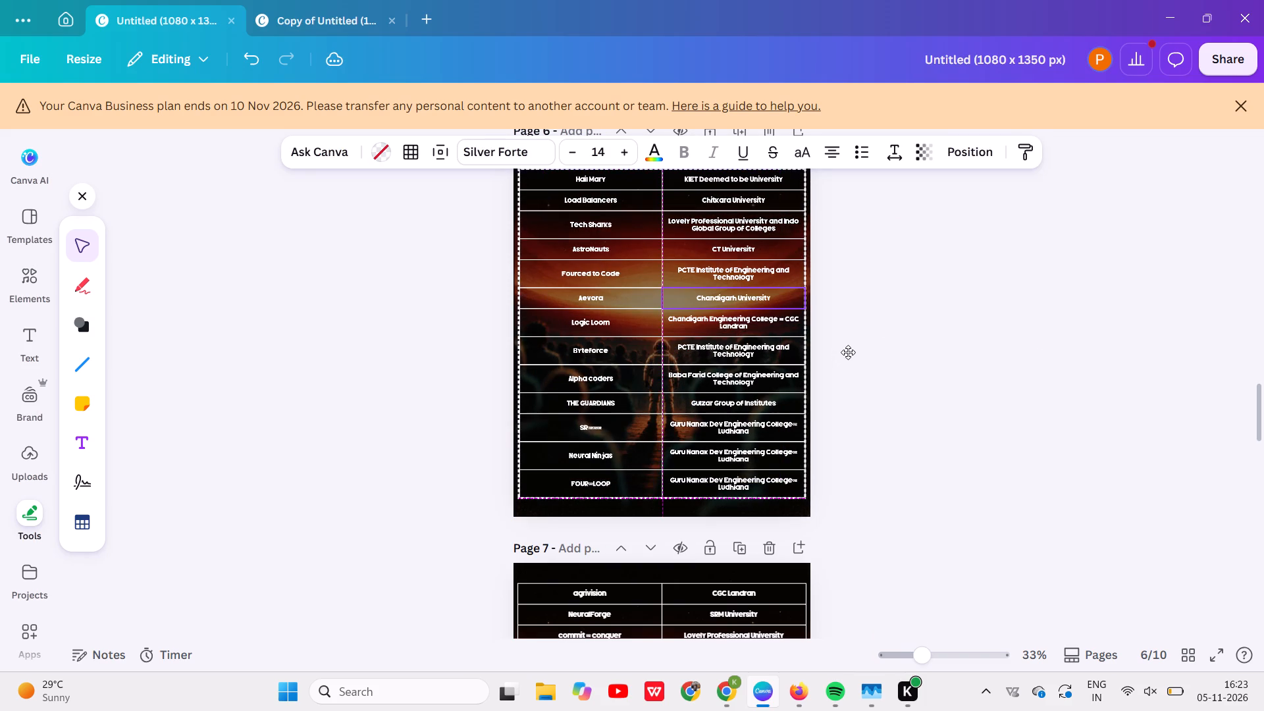
{"action": "left_click_drag", "start_coordinate": [848, 352], "coordinate": [847, 358]}
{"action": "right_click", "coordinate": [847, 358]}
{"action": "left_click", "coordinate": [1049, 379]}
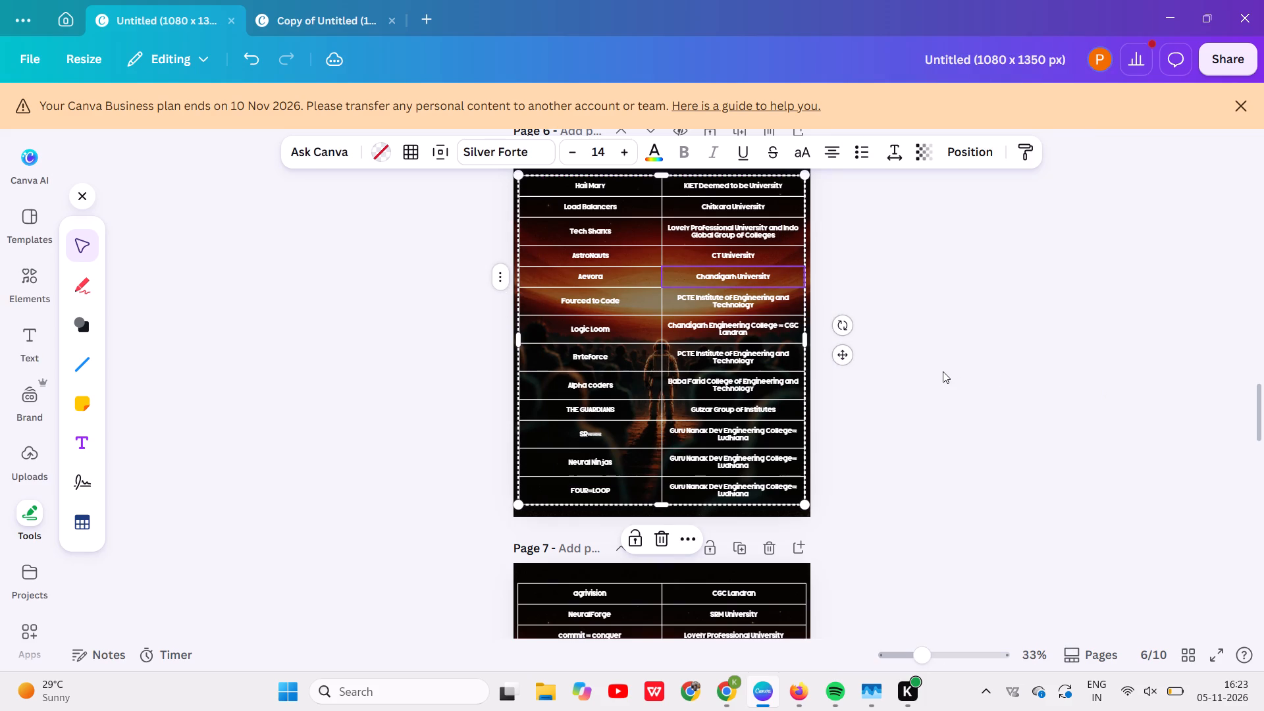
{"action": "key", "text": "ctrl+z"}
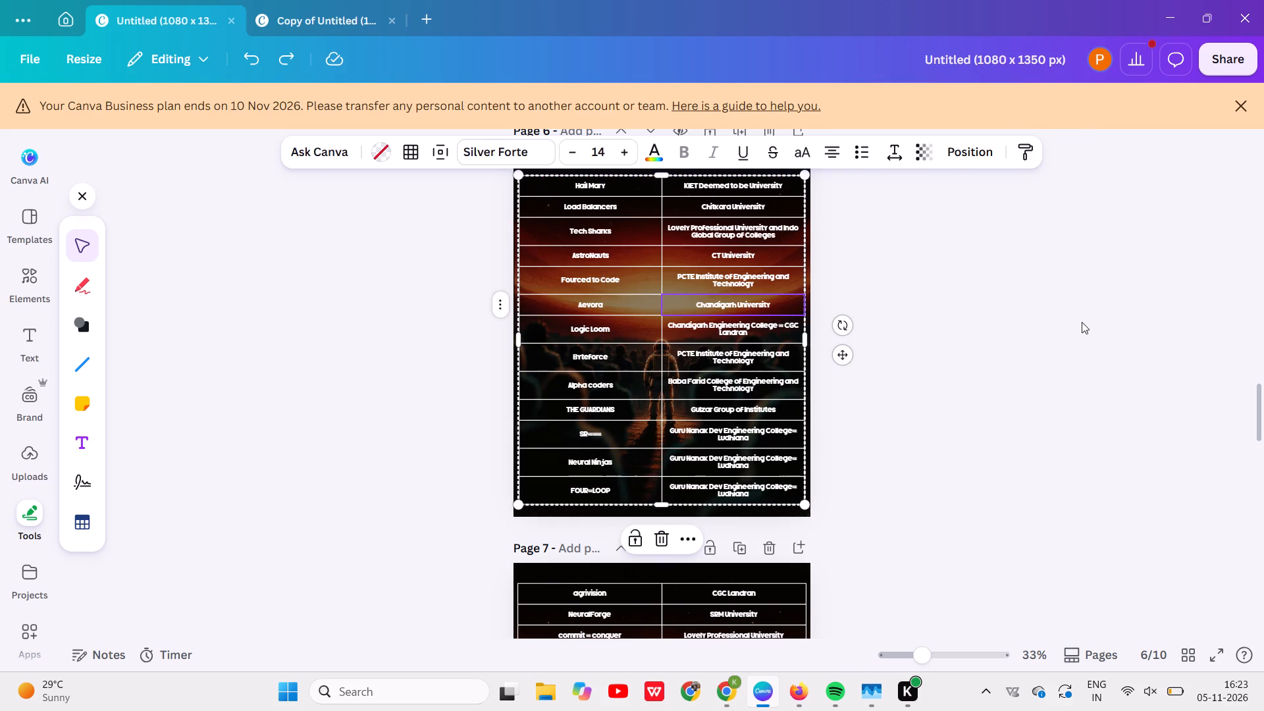
Move the page 6 table slightly up to even out the space above and below it.
{"action": "left_click", "coordinate": [1082, 322]}
{"action": "scroll", "coordinate": [1082, 322], "scroll_direction": "up", "scroll_amount": 1}
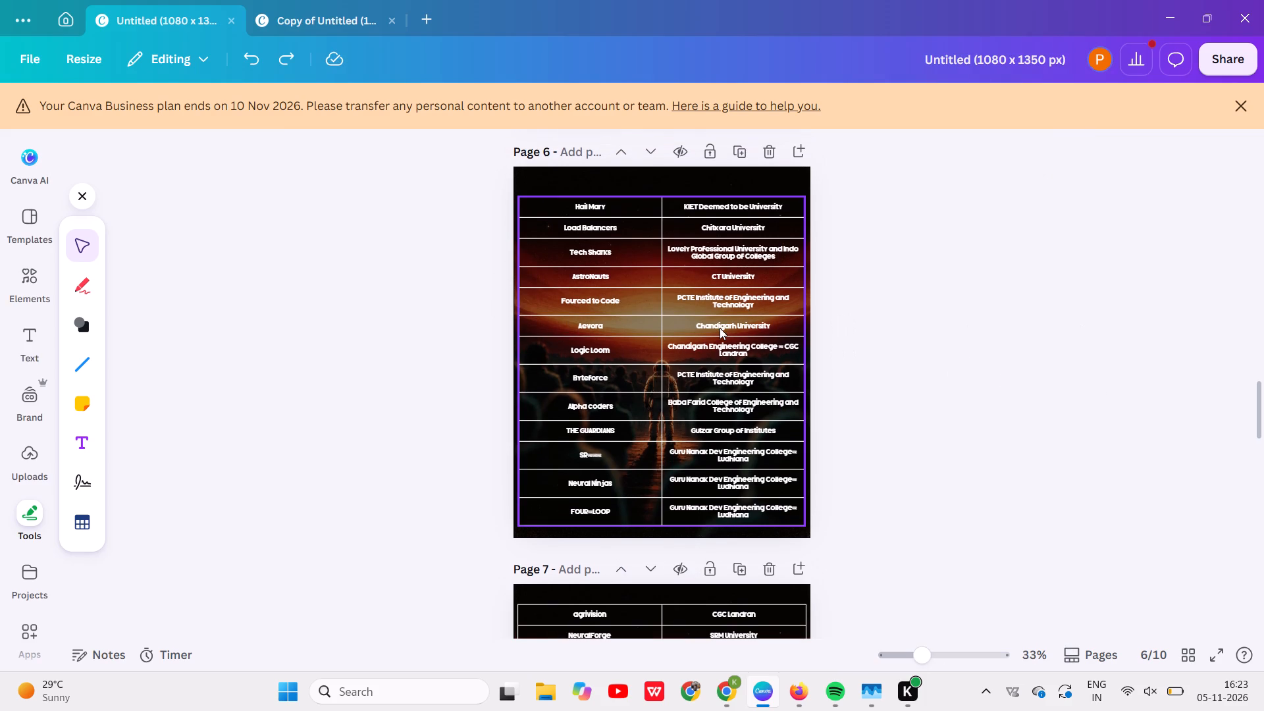
{"action": "left_click_drag", "start_coordinate": [720, 328], "coordinate": [720, 315]}
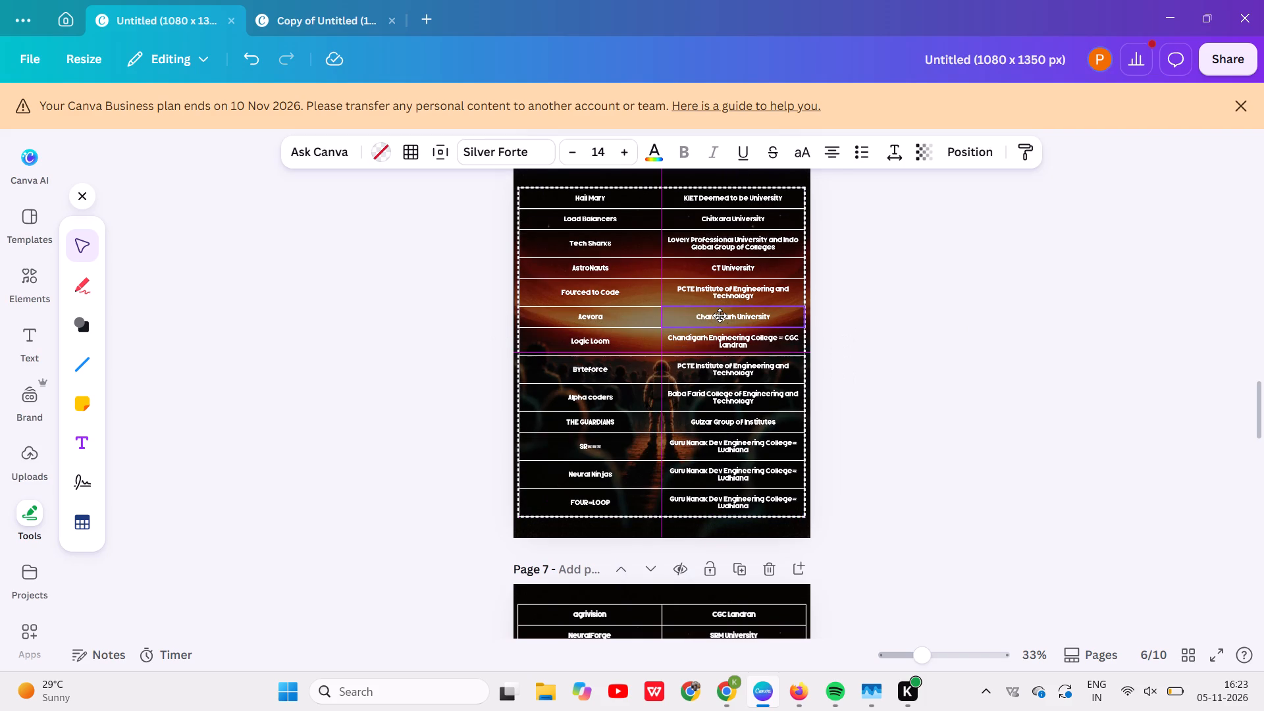
{"action": "left_click", "coordinate": [987, 367]}
Go back to page 2 and select the empty college cell in the team trinayan row.
{"action": "scroll", "coordinate": [987, 367], "scroll_direction": "down", "scroll_amount": 5}
{"action": "scroll", "coordinate": [987, 367], "scroll_direction": "up", "scroll_amount": 2}
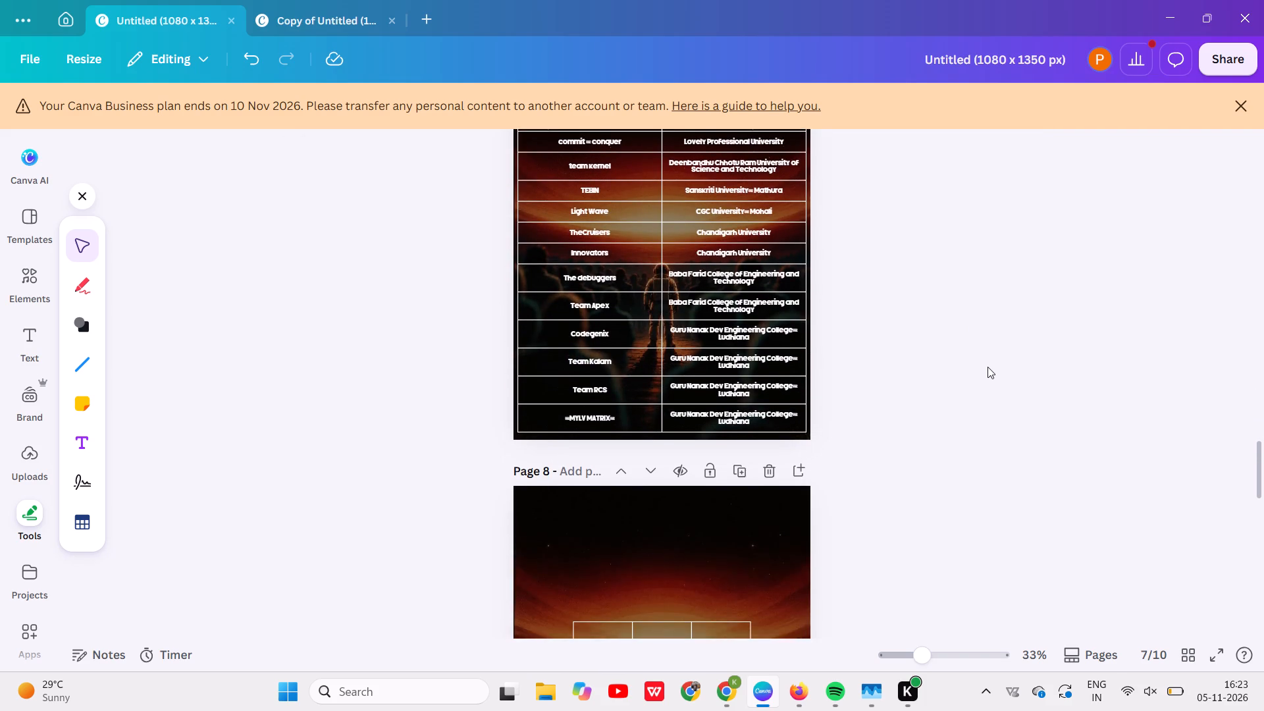
{"action": "scroll", "coordinate": [987, 367], "scroll_direction": "up", "scroll_amount": 7}
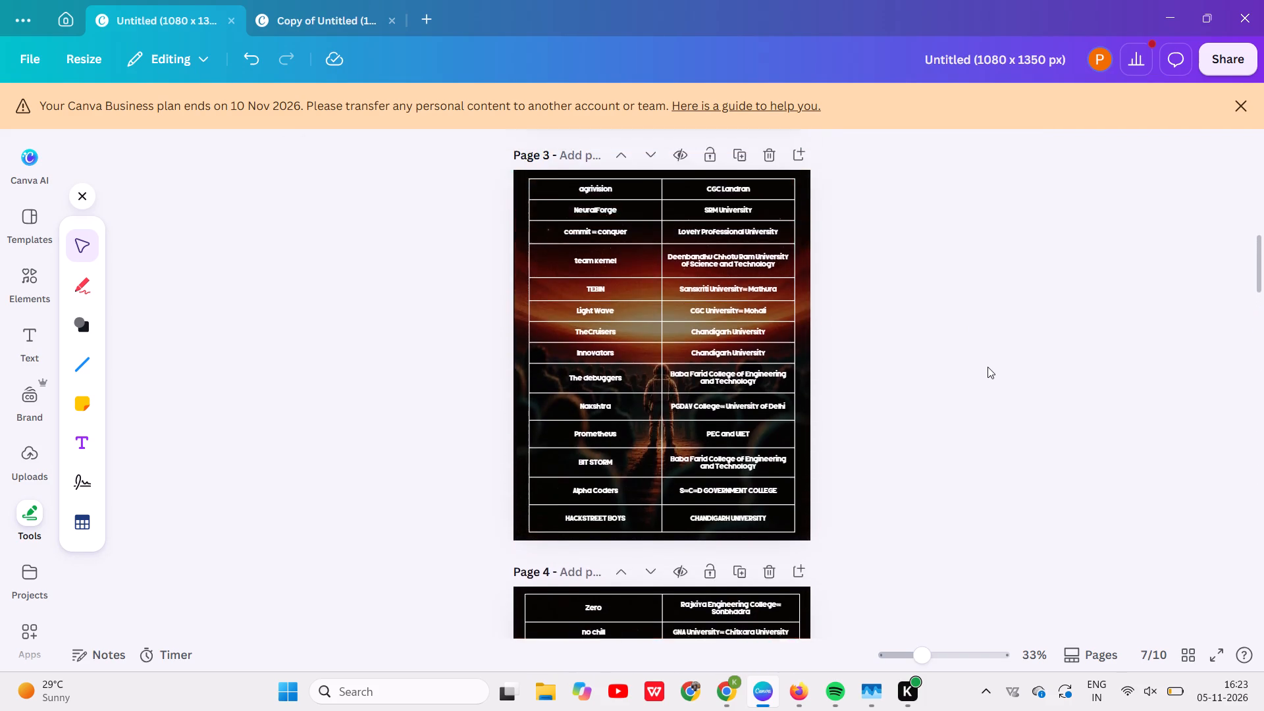
{"action": "scroll", "coordinate": [987, 367], "scroll_direction": "up", "scroll_amount": 3}
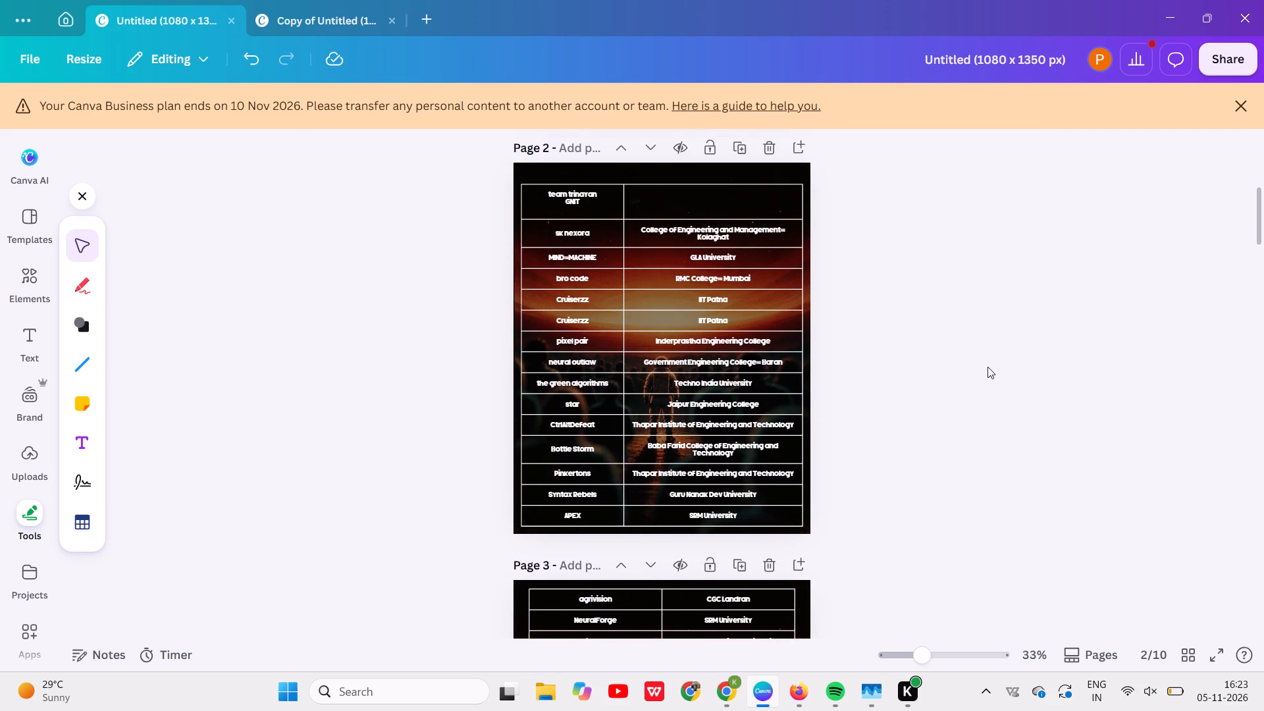
{"action": "scroll", "coordinate": [987, 367], "scroll_direction": "up", "scroll_amount": 1}
{"action": "left_click", "coordinate": [711, 246]}
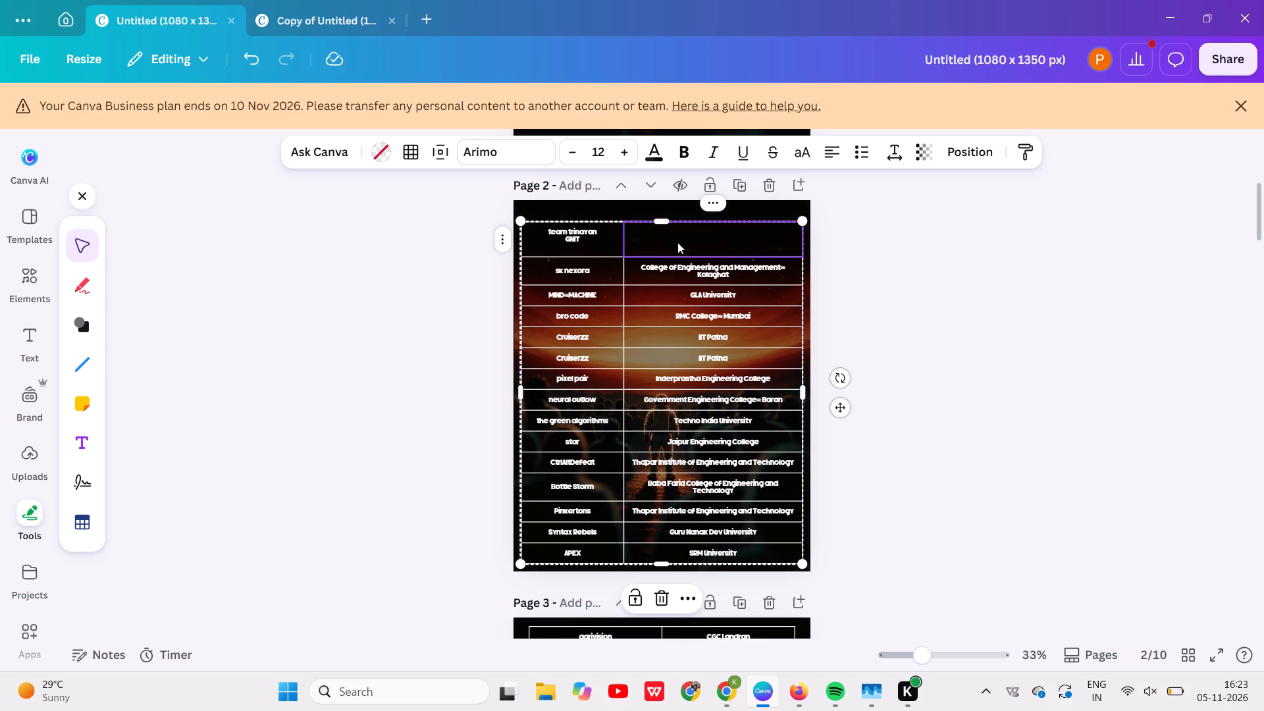
{"action": "left_click_drag", "start_coordinate": [664, 235], "coordinate": [624, 229]}
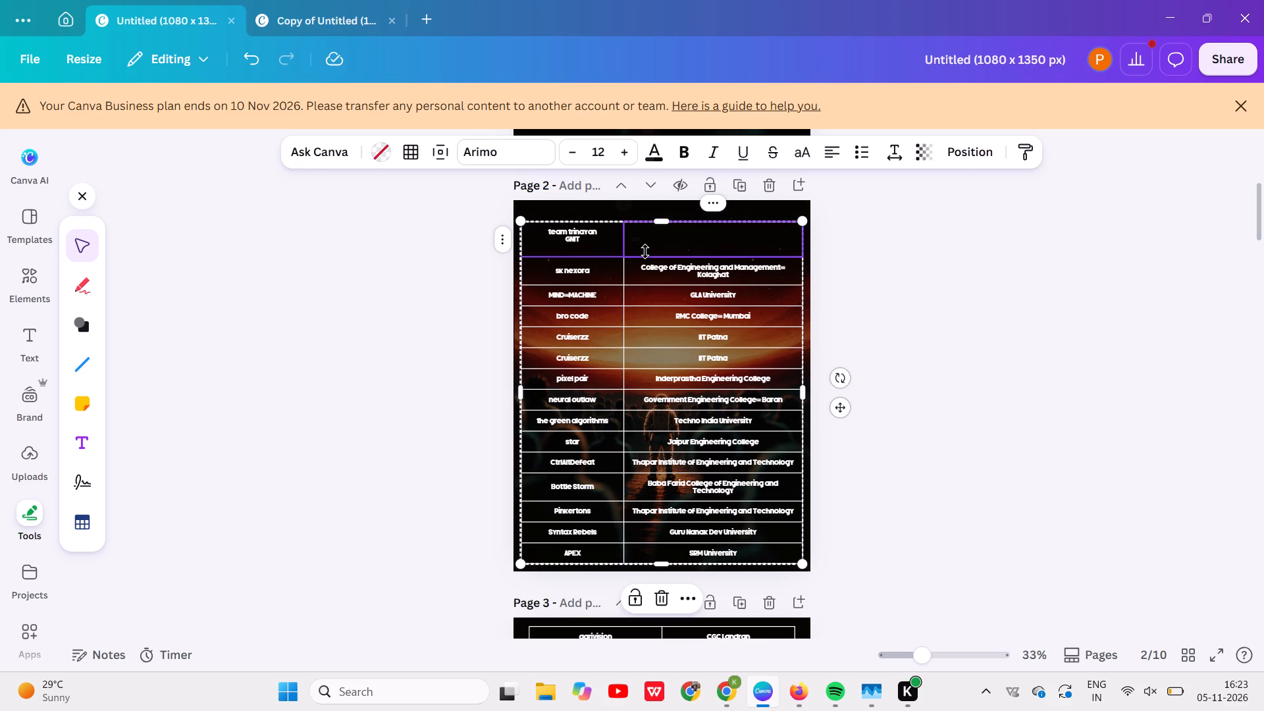
In the Shortlisted Teams Google Sheet, copy team trinayan's college GNIT along with the empty cell beside it, and return to Canva.
{"action": "left_click", "coordinate": [721, 707]}
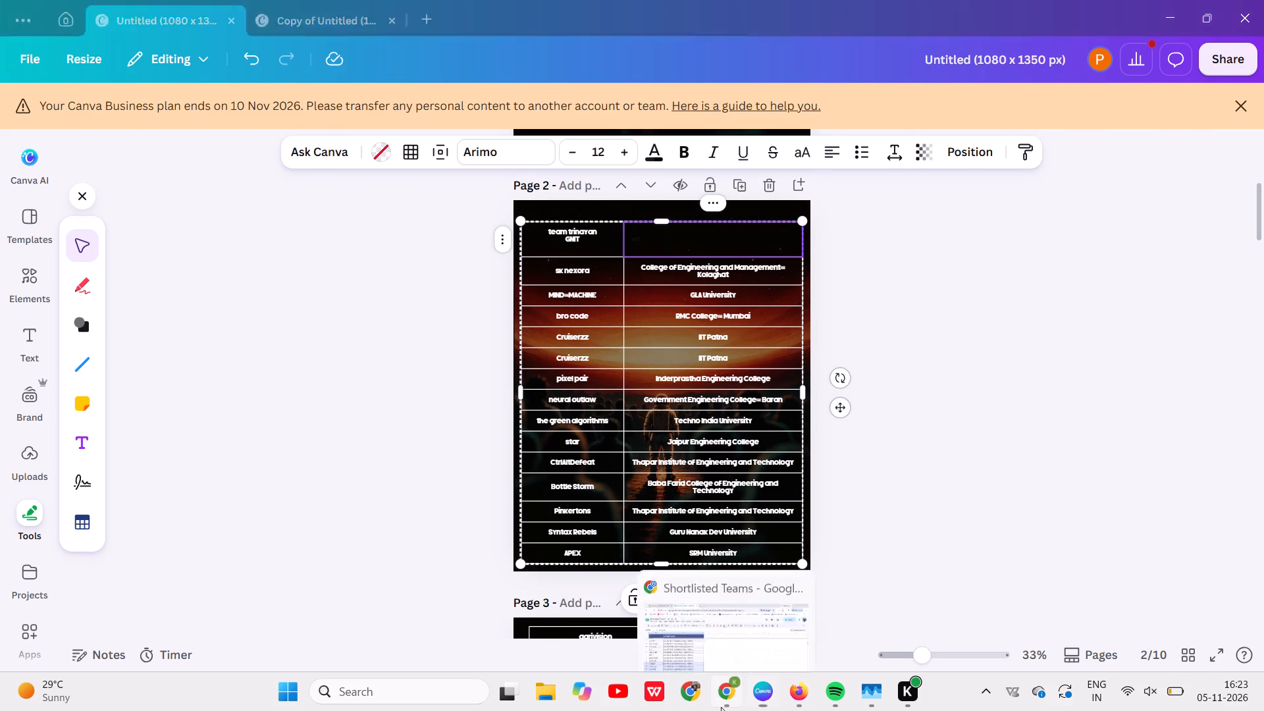
{"action": "scroll", "coordinate": [350, 421], "scroll_direction": "up", "scroll_amount": 8}
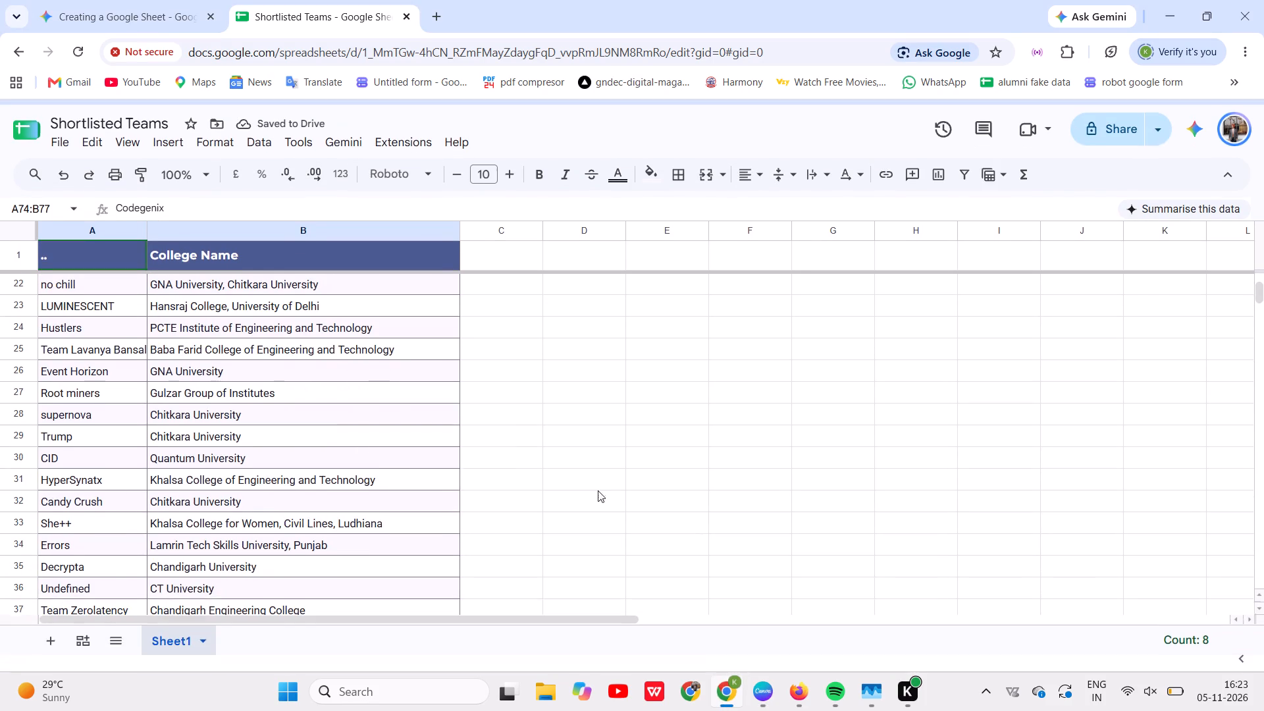
{"action": "scroll", "coordinate": [627, 468], "scroll_direction": "up", "scroll_amount": 16}
{"action": "scroll", "coordinate": [627, 468], "scroll_direction": "up", "scroll_amount": 6}
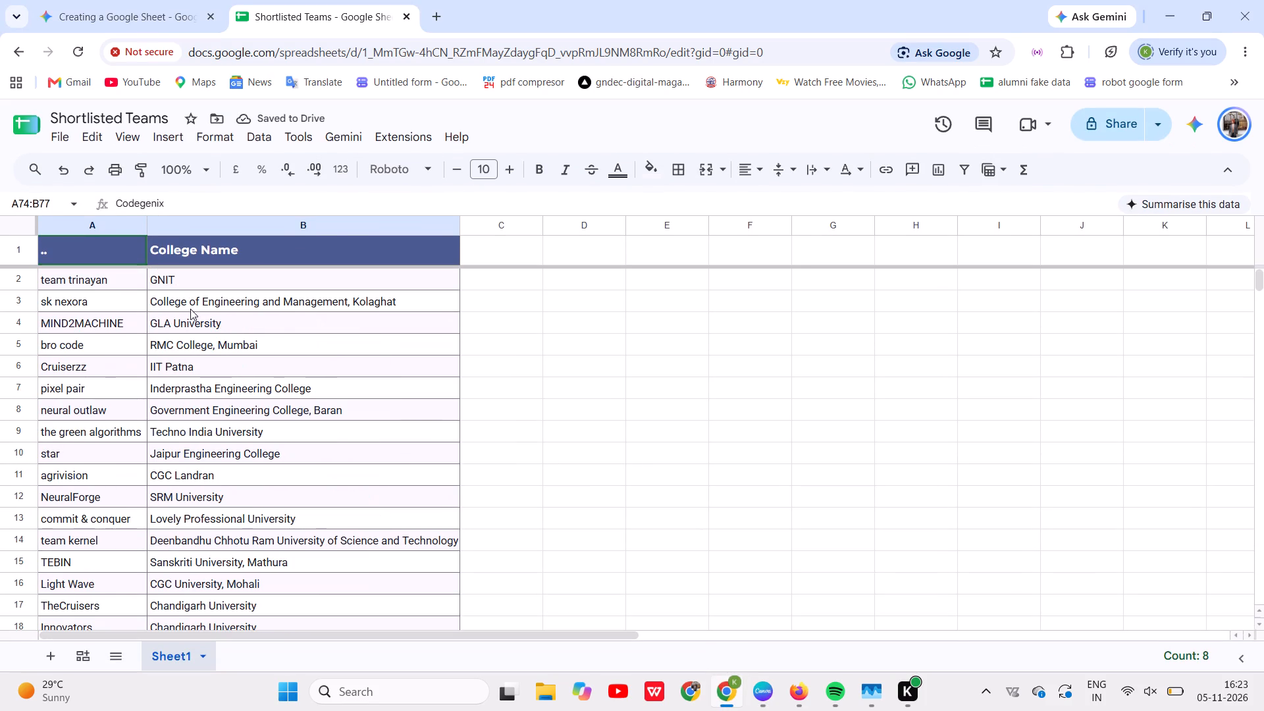
{"action": "left_click", "coordinate": [182, 278]}
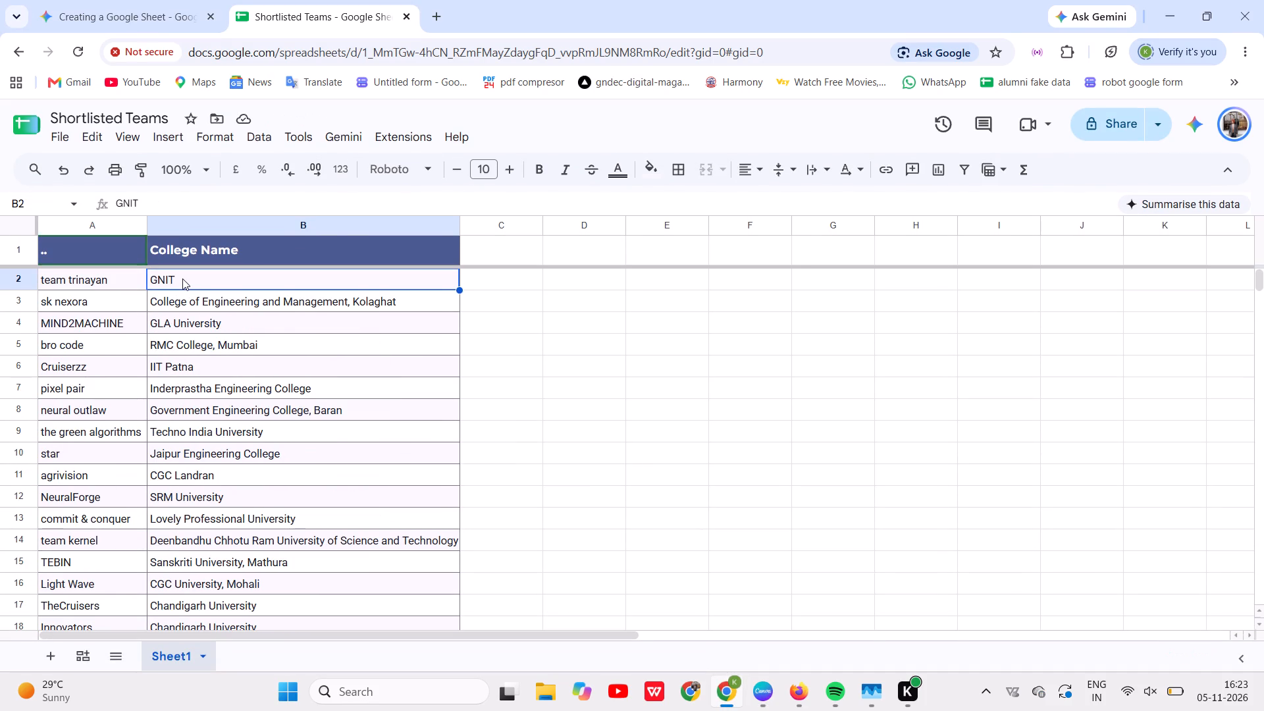
{"action": "left_click_drag", "start_coordinate": [182, 278], "coordinate": [150, 278]}
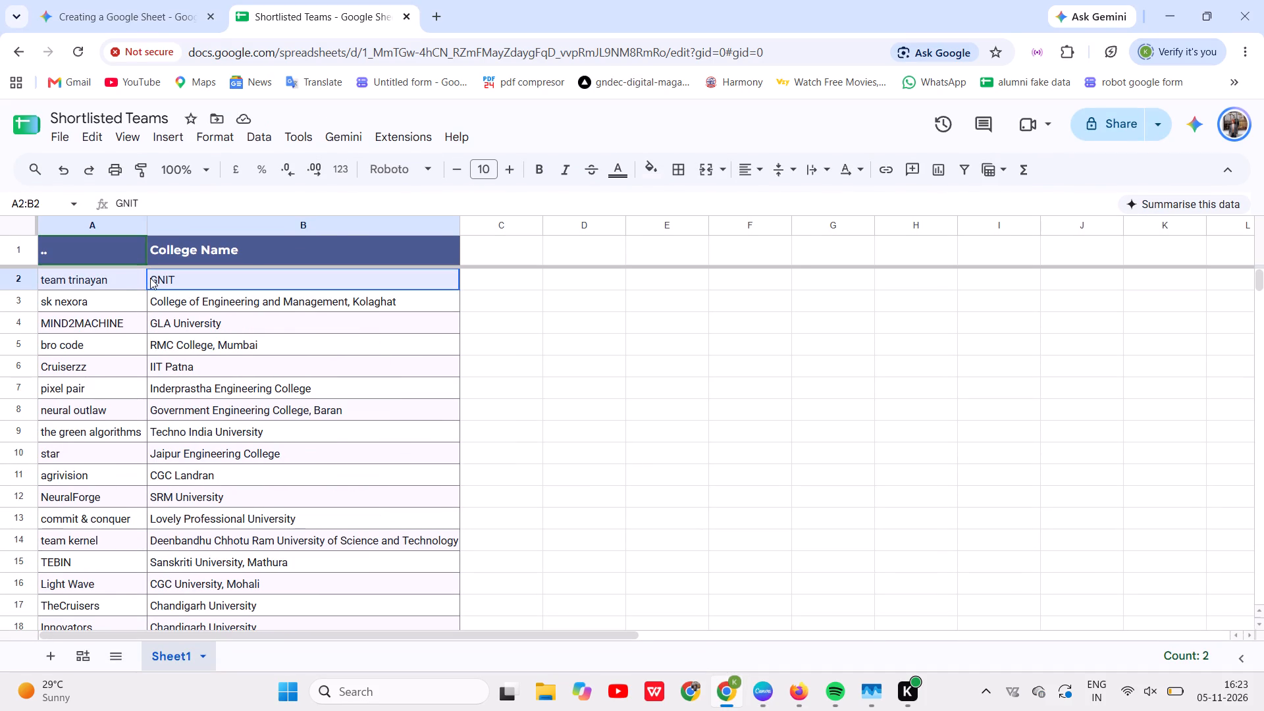
{"action": "left_click_drag", "start_coordinate": [150, 278], "coordinate": [156, 278]}
{"action": "left_click_drag", "start_coordinate": [474, 323], "coordinate": [496, 286]}
{"action": "left_click", "coordinate": [496, 286]}
{"action": "left_click_drag", "start_coordinate": [490, 286], "coordinate": [418, 284]}
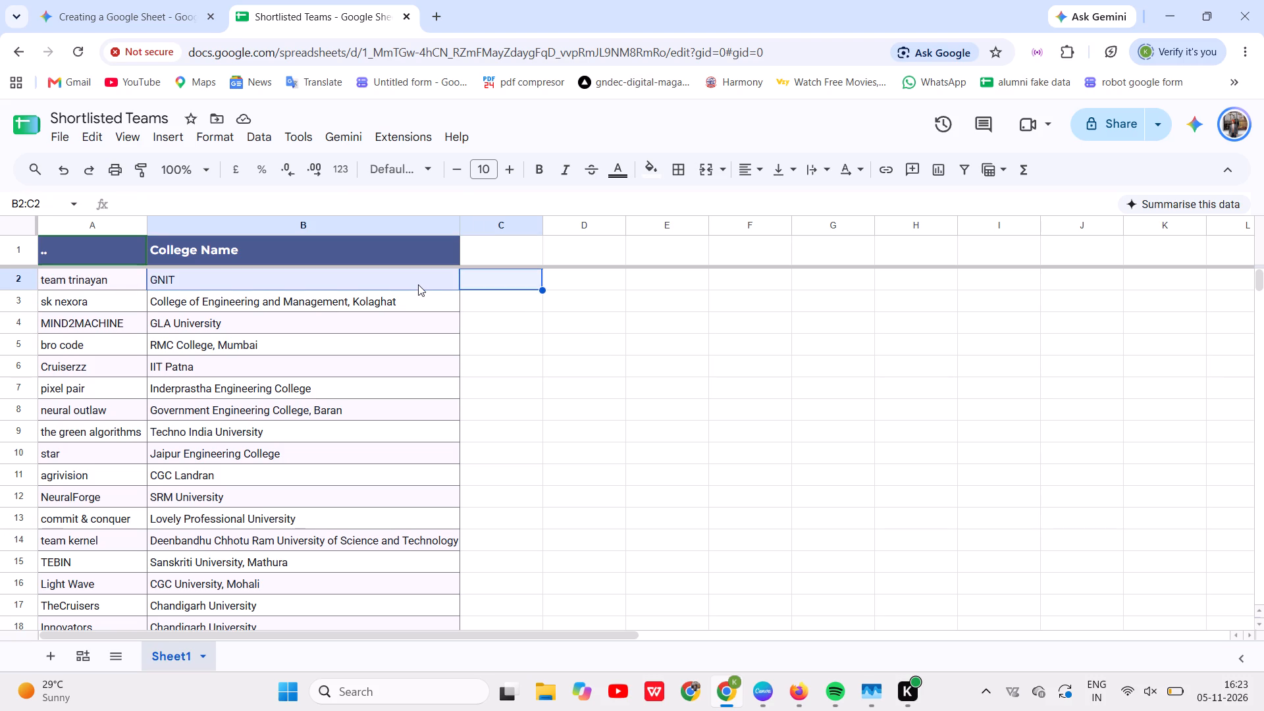
{"action": "key", "text": "ctrl+c"}
{"action": "left_click", "coordinate": [758, 687]}
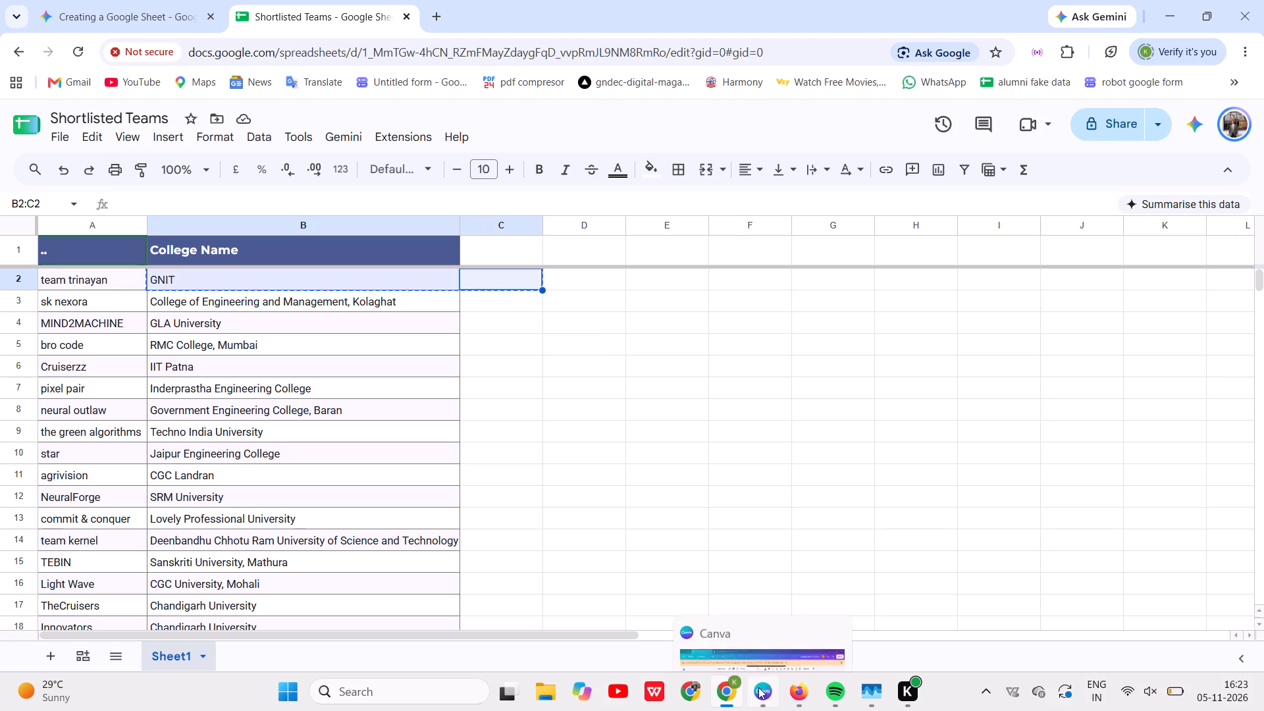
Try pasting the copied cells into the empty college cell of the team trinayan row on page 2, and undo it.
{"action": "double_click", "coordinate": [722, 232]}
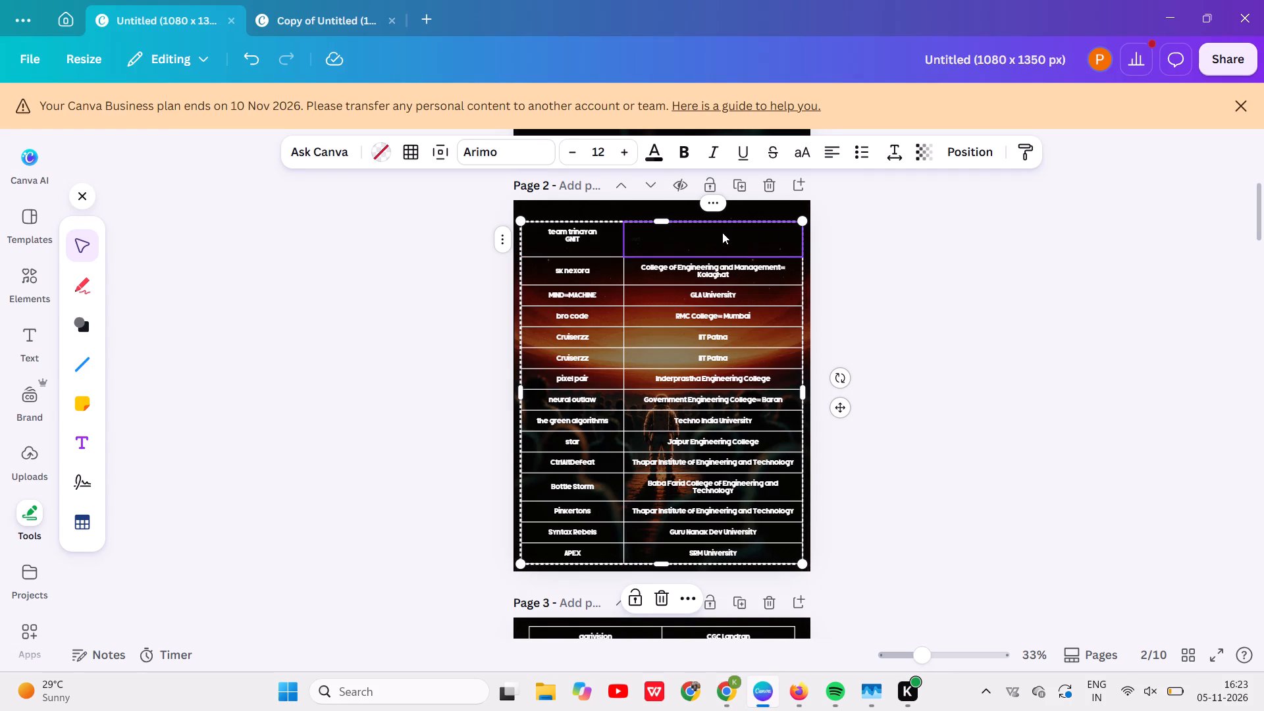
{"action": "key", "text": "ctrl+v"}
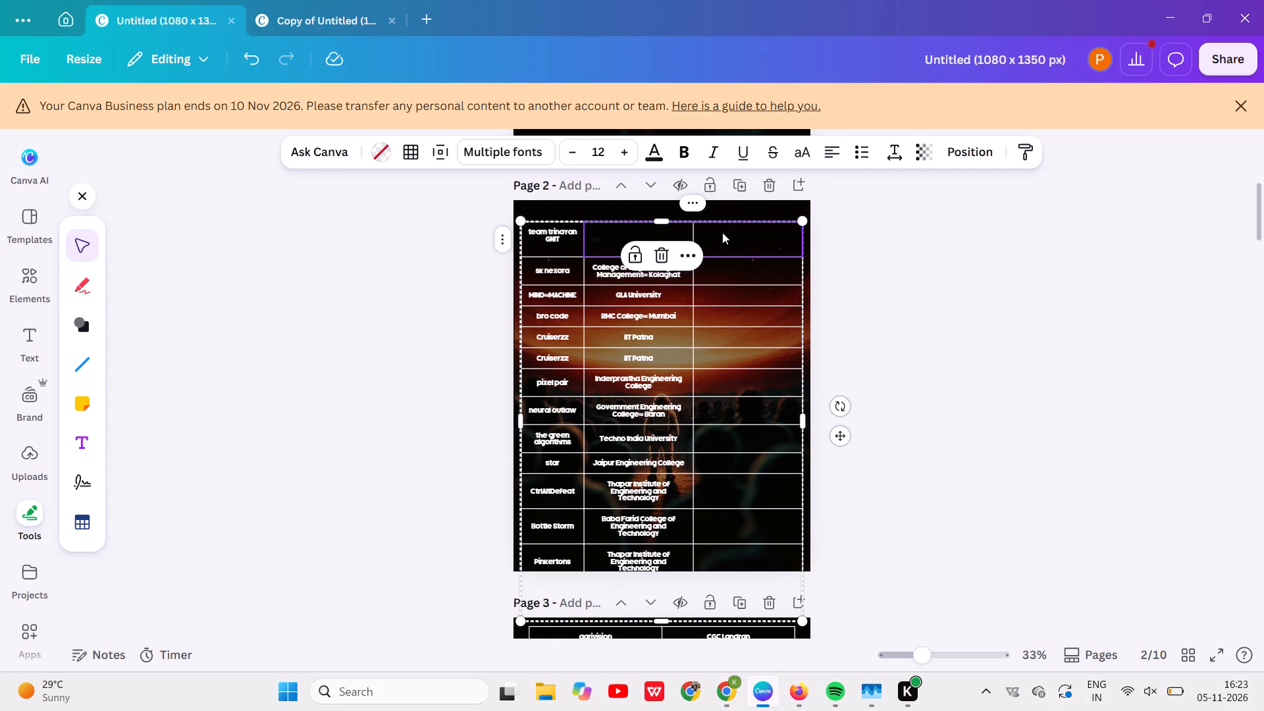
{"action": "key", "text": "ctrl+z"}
Paste GNIT into the college cell of the team trinayan row on page 2.
{"action": "left_click", "coordinate": [722, 232]}
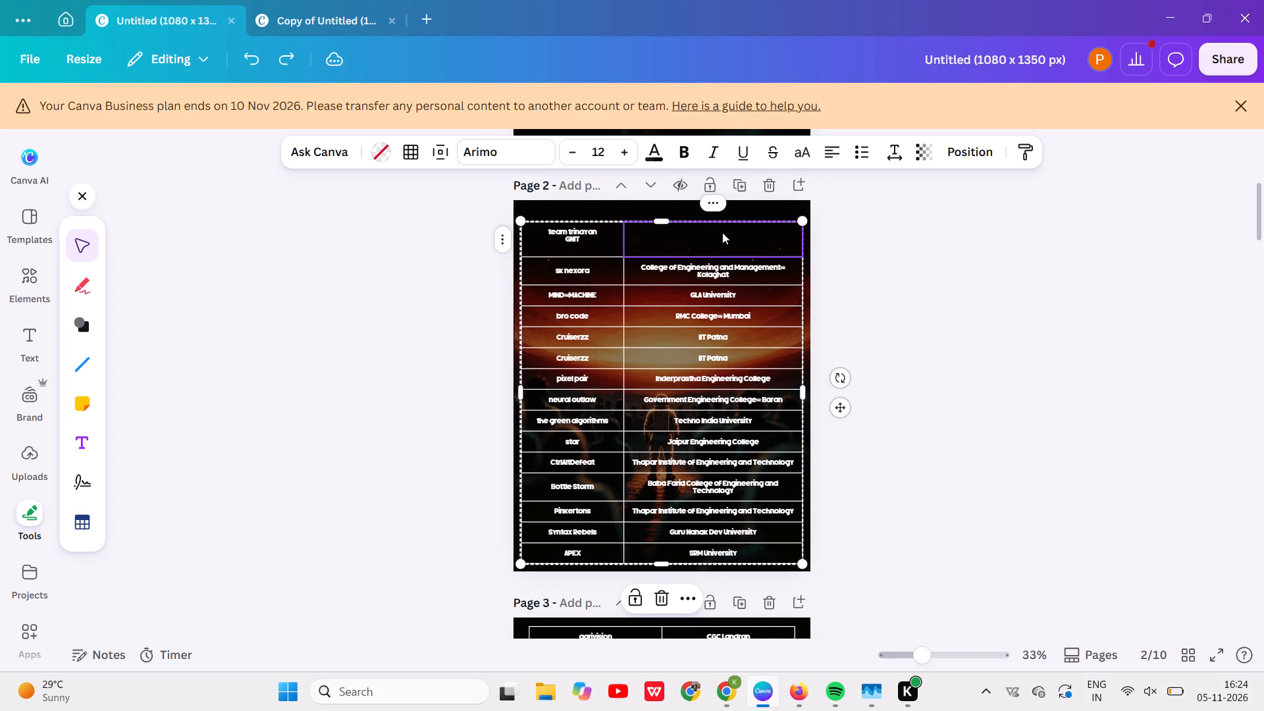
{"action": "key", "text": "ctrl+v"}
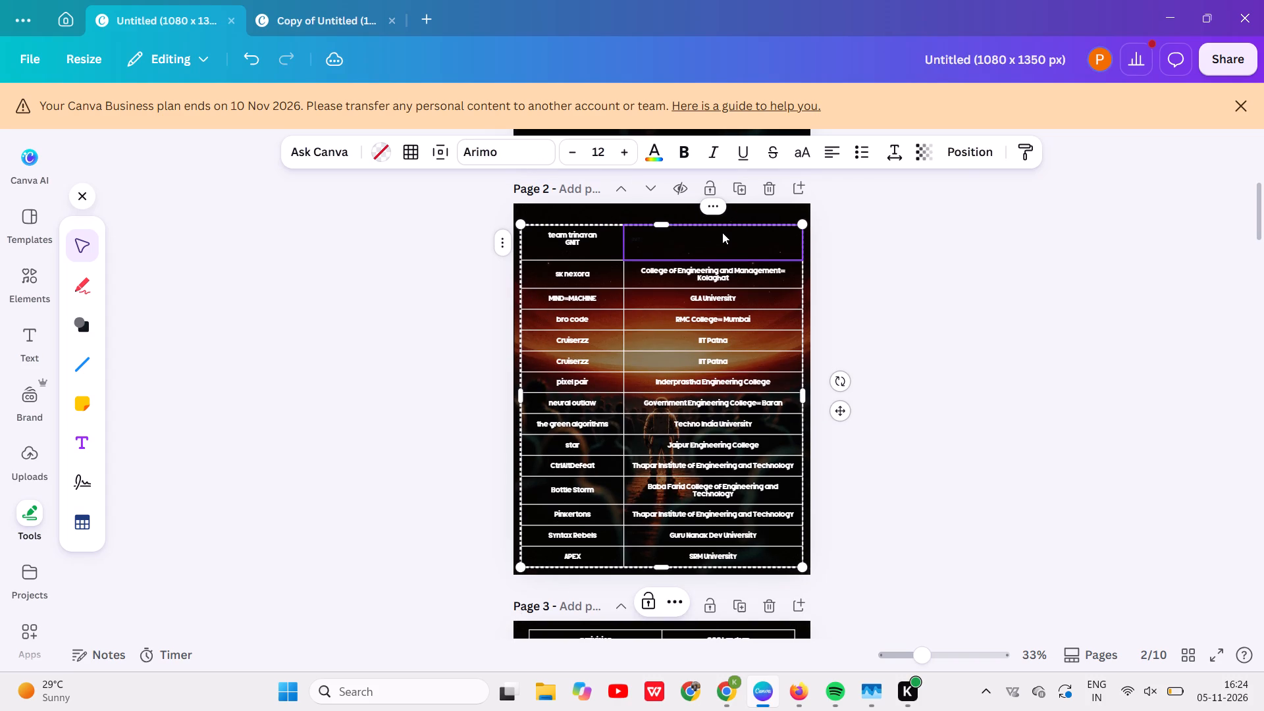
Set the text colour of the pasted GNIT cell in the team trinayan row to white (#ffffff).
{"action": "left_click", "coordinate": [657, 153]}
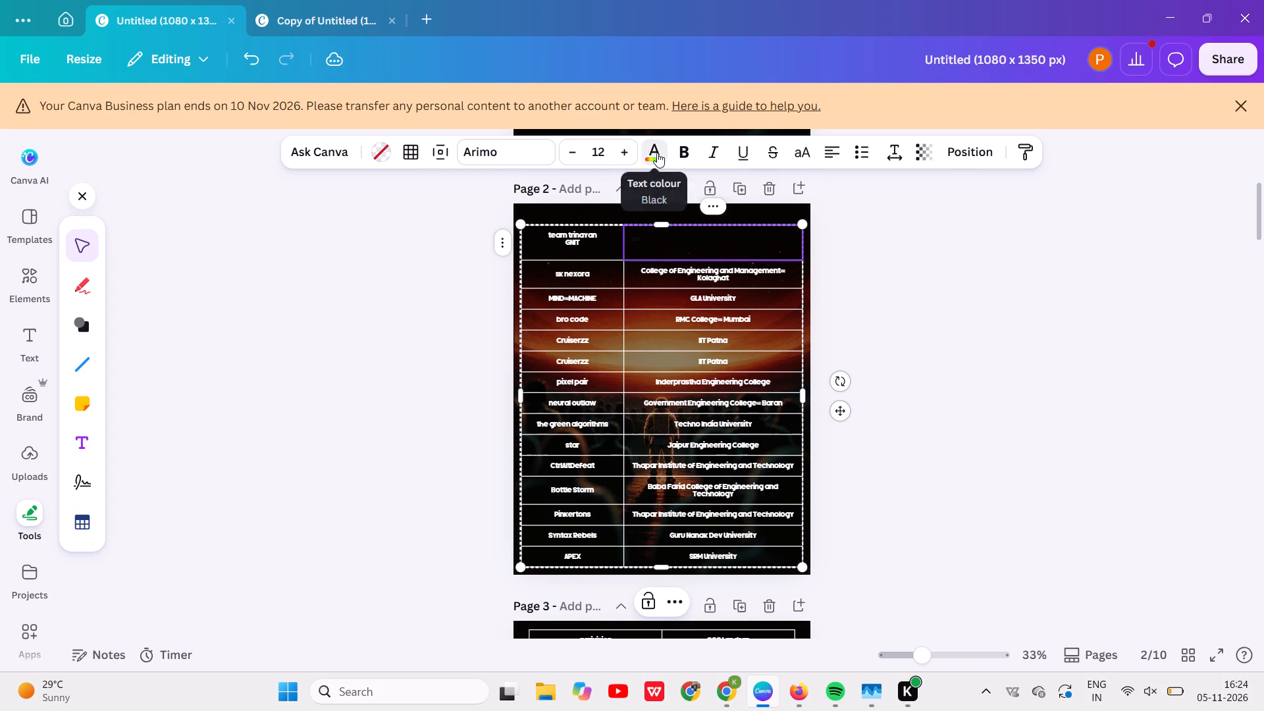
{"action": "left_click", "coordinate": [238, 271]}
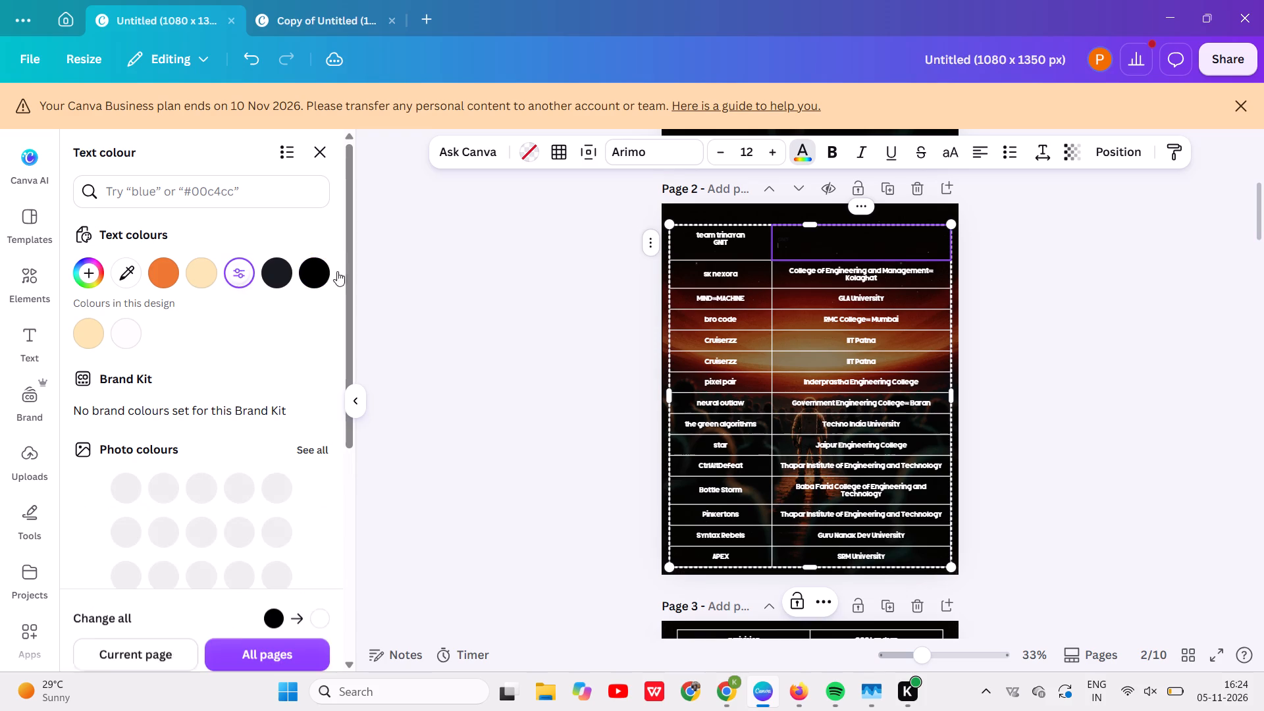
{"action": "left_click", "coordinate": [597, 238]}
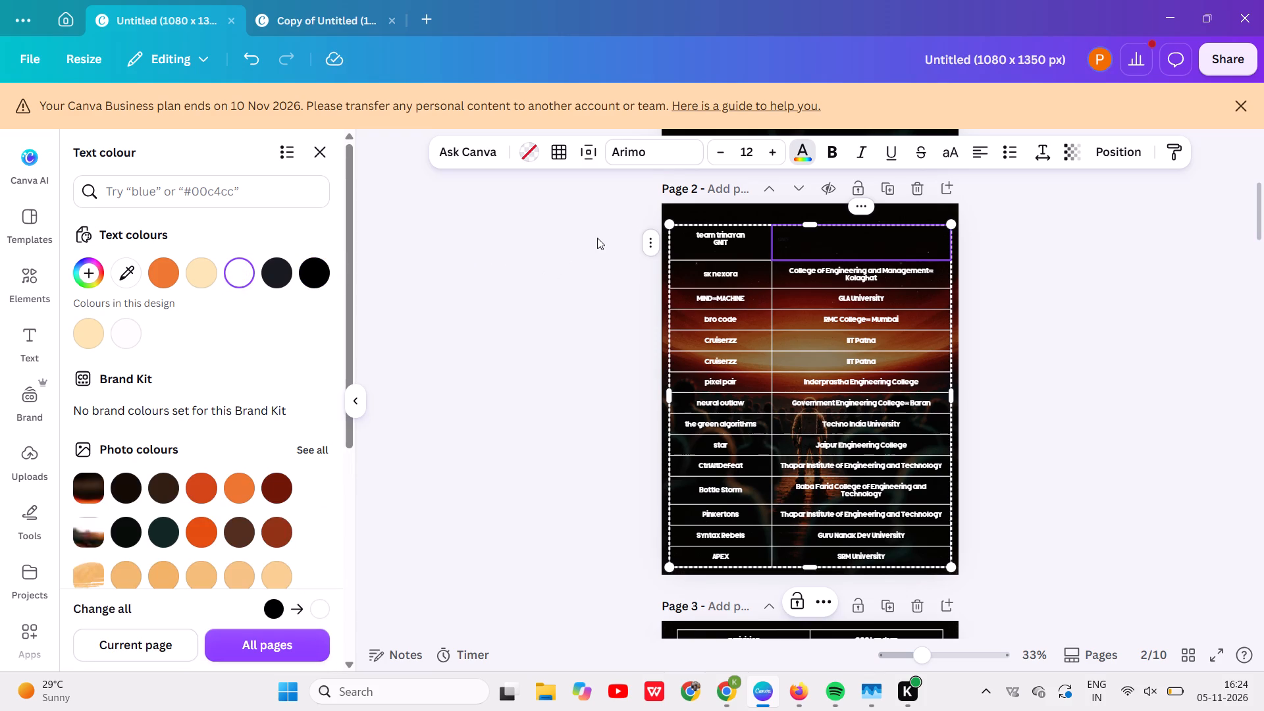
{"action": "left_click", "coordinate": [932, 261]}
{"action": "left_click", "coordinate": [743, 234]}
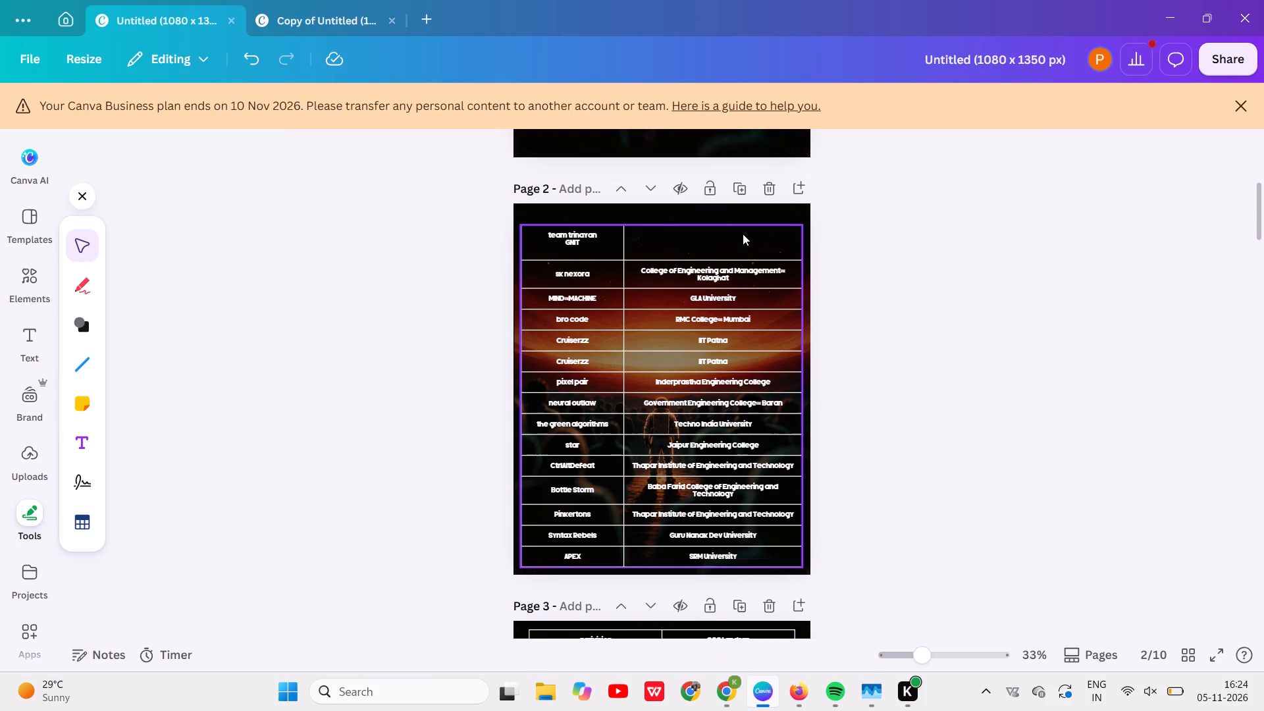
{"action": "left_click", "coordinate": [654, 156]}
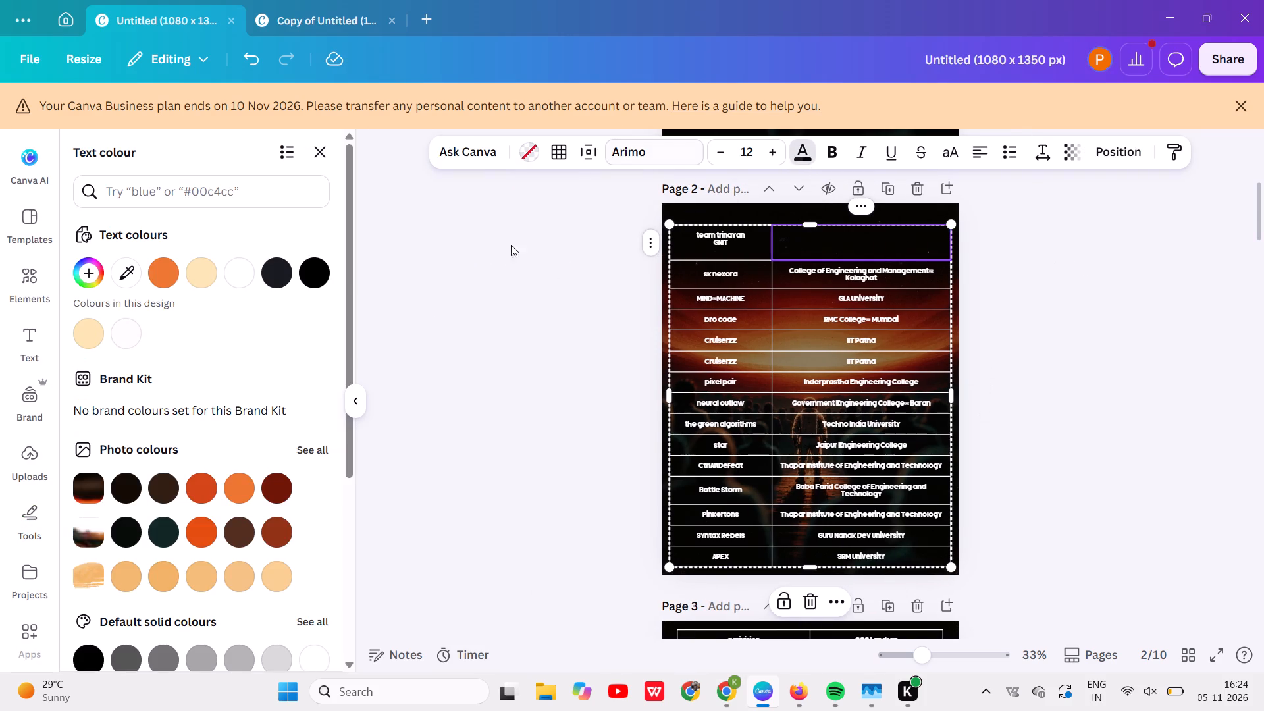
{"action": "left_click", "coordinate": [228, 279]}
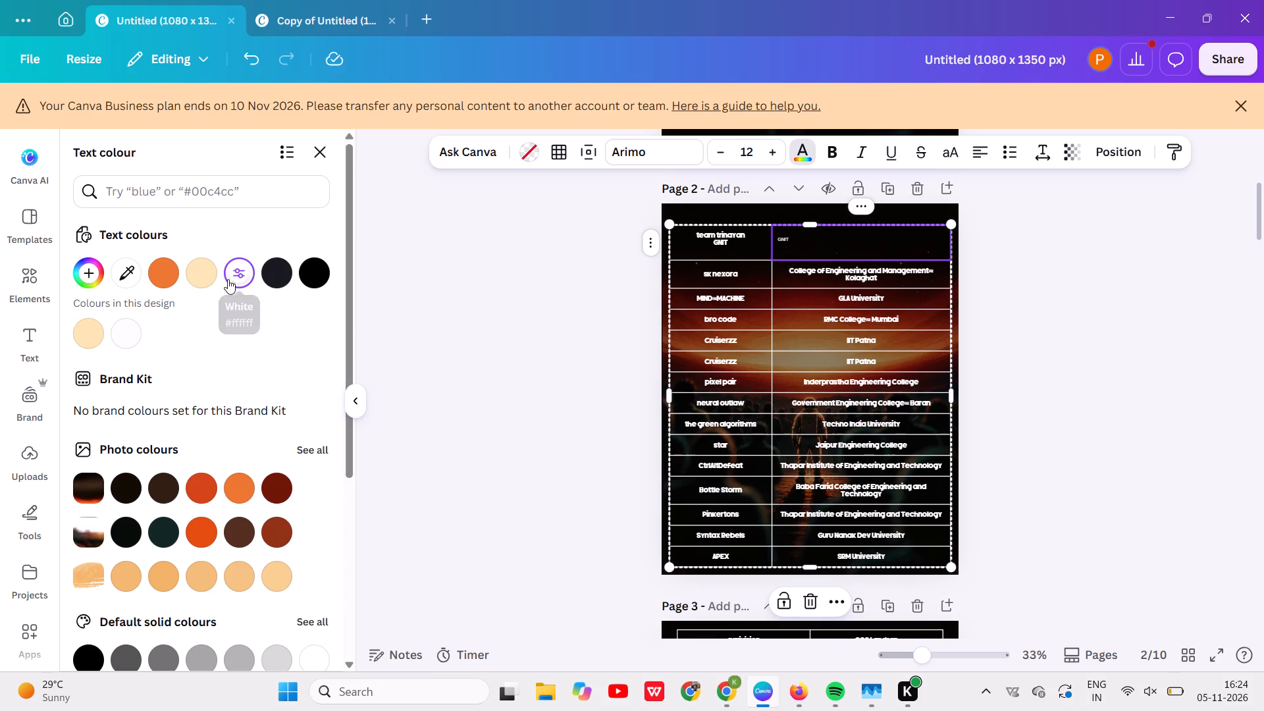
{"action": "left_click", "coordinate": [446, 309]}
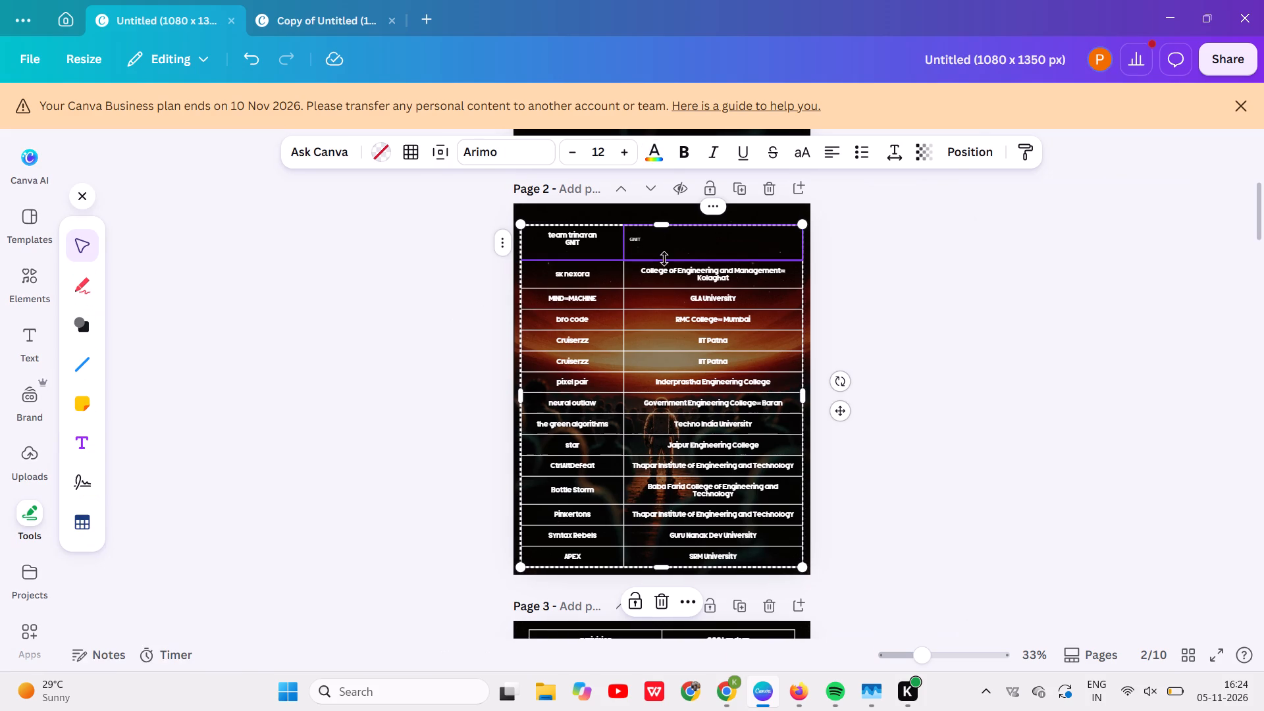
Compare the GNIT cell's font with its neighbours and search the fonts for "sil", "silver" and "silverfo" to find Silver Forte.
{"action": "left_click", "coordinate": [685, 276]}
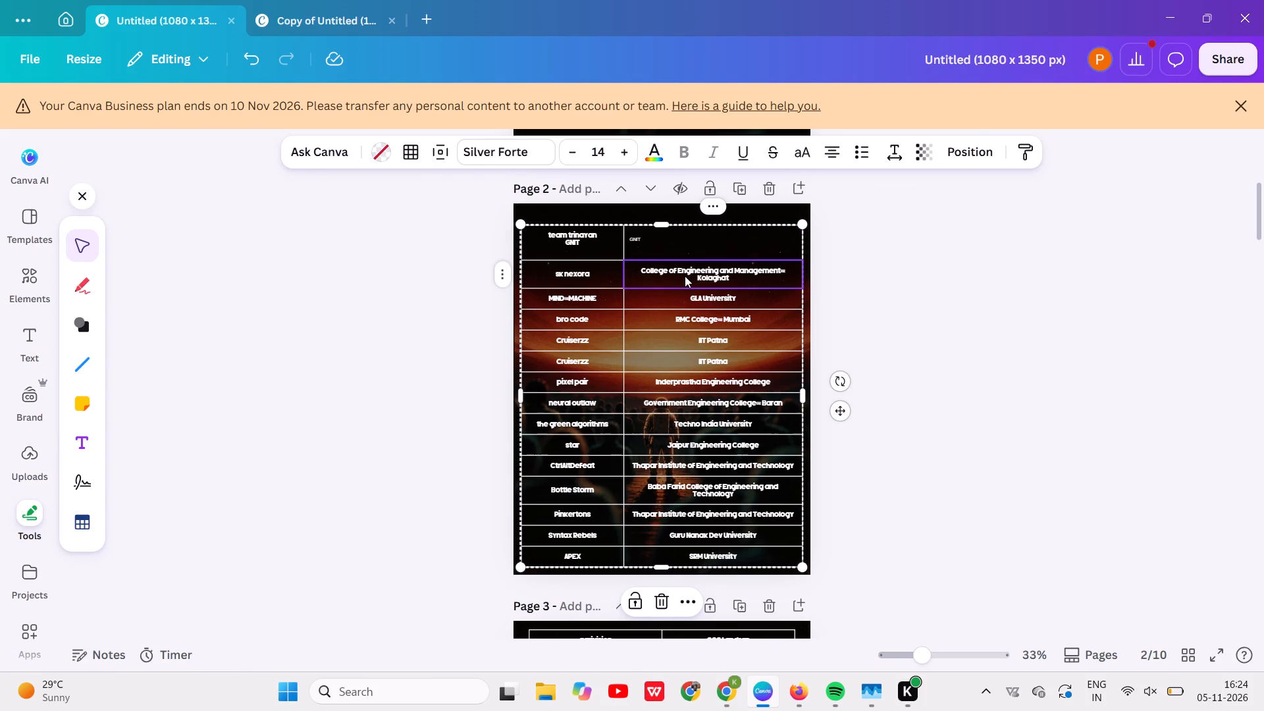
{"action": "left_click", "coordinate": [686, 250]}
{"action": "left_click", "coordinate": [700, 239]}
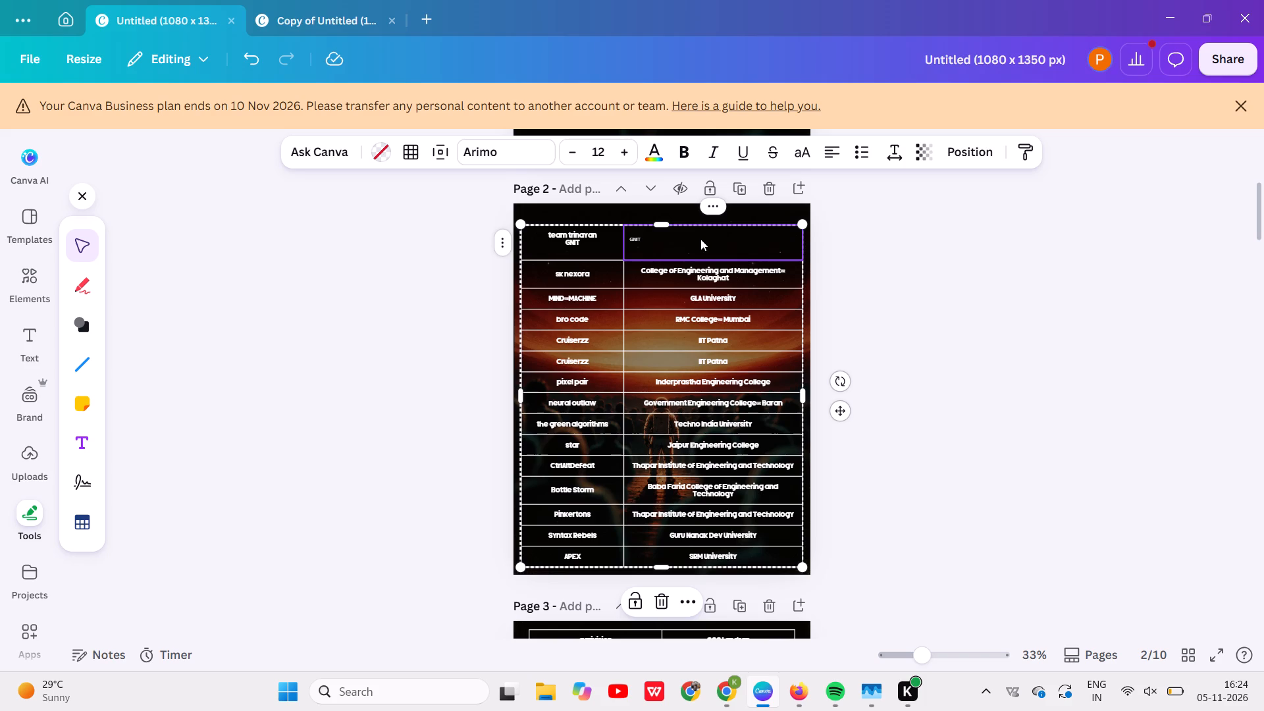
{"action": "left_click", "coordinate": [675, 275]}
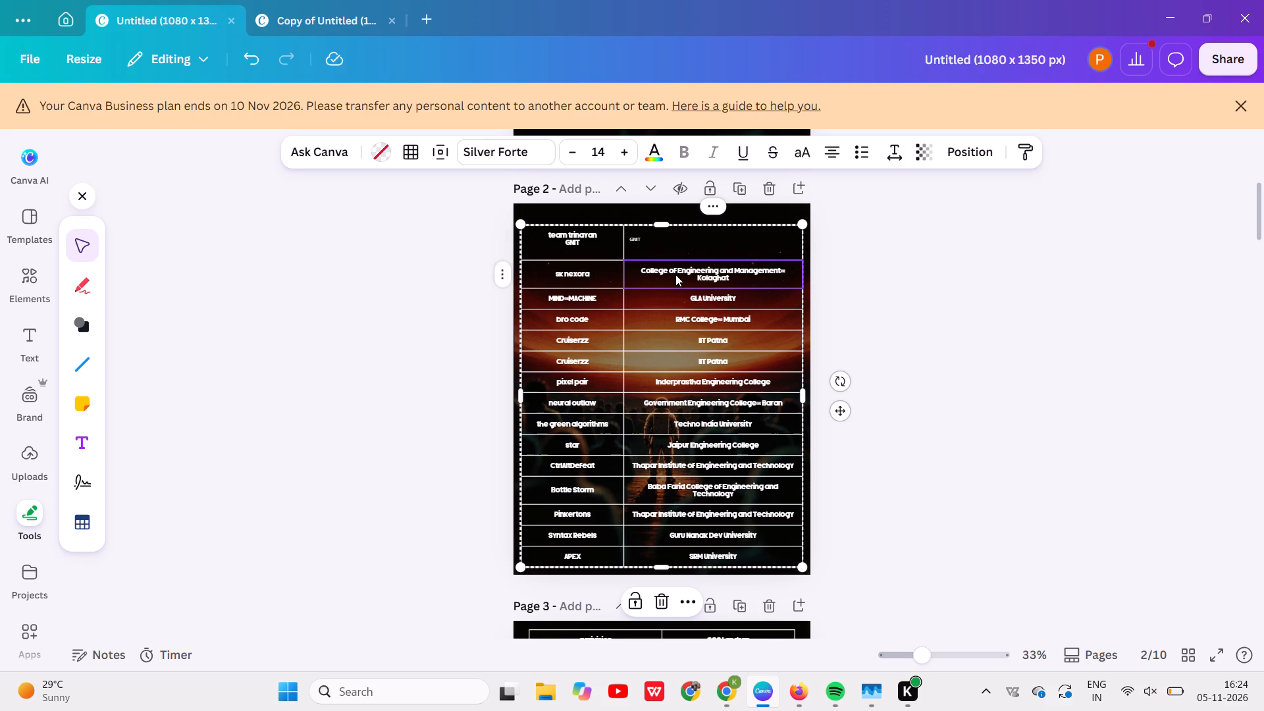
{"action": "left_click", "coordinate": [658, 239]}
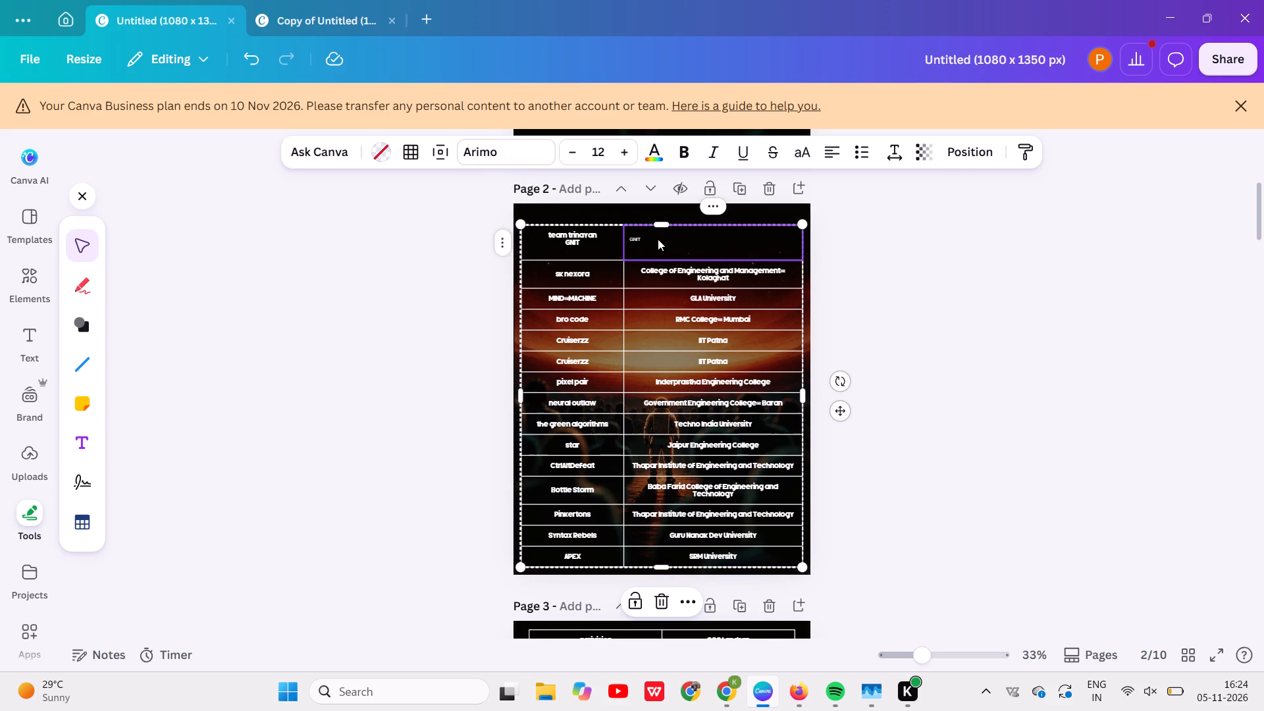
{"action": "left_click", "coordinate": [507, 146]}
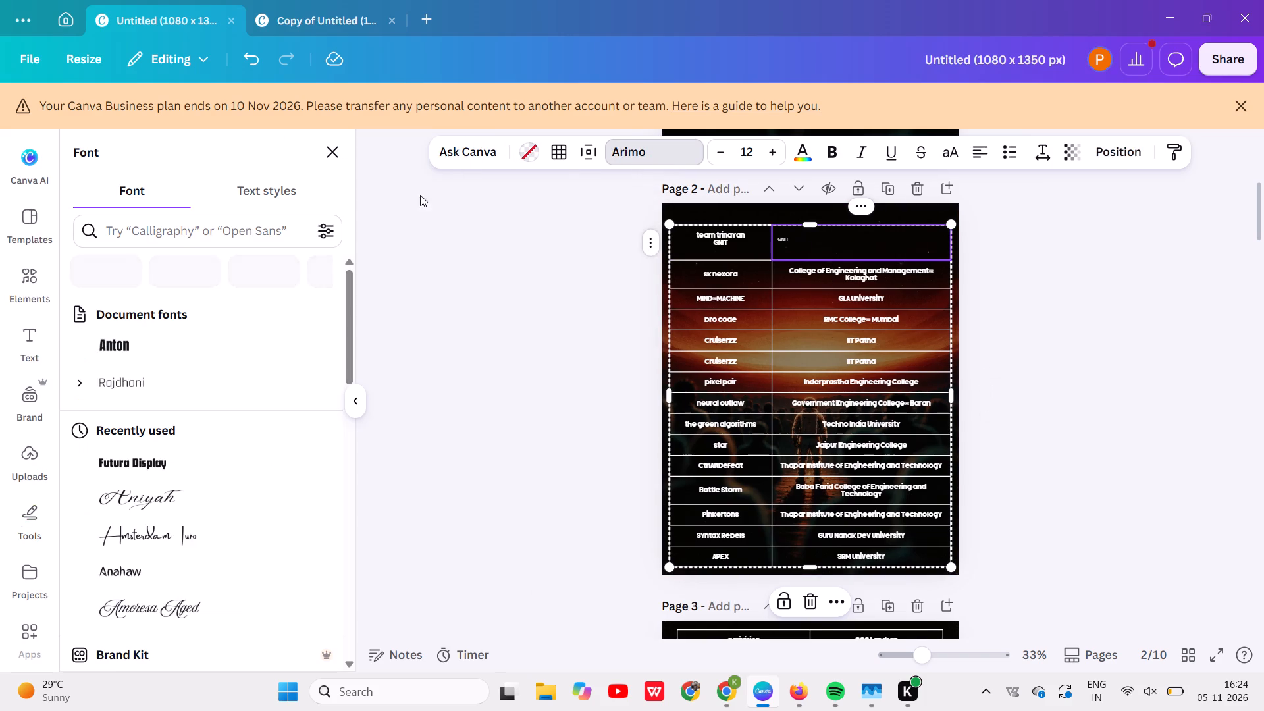
{"action": "left_click", "coordinate": [188, 218]}
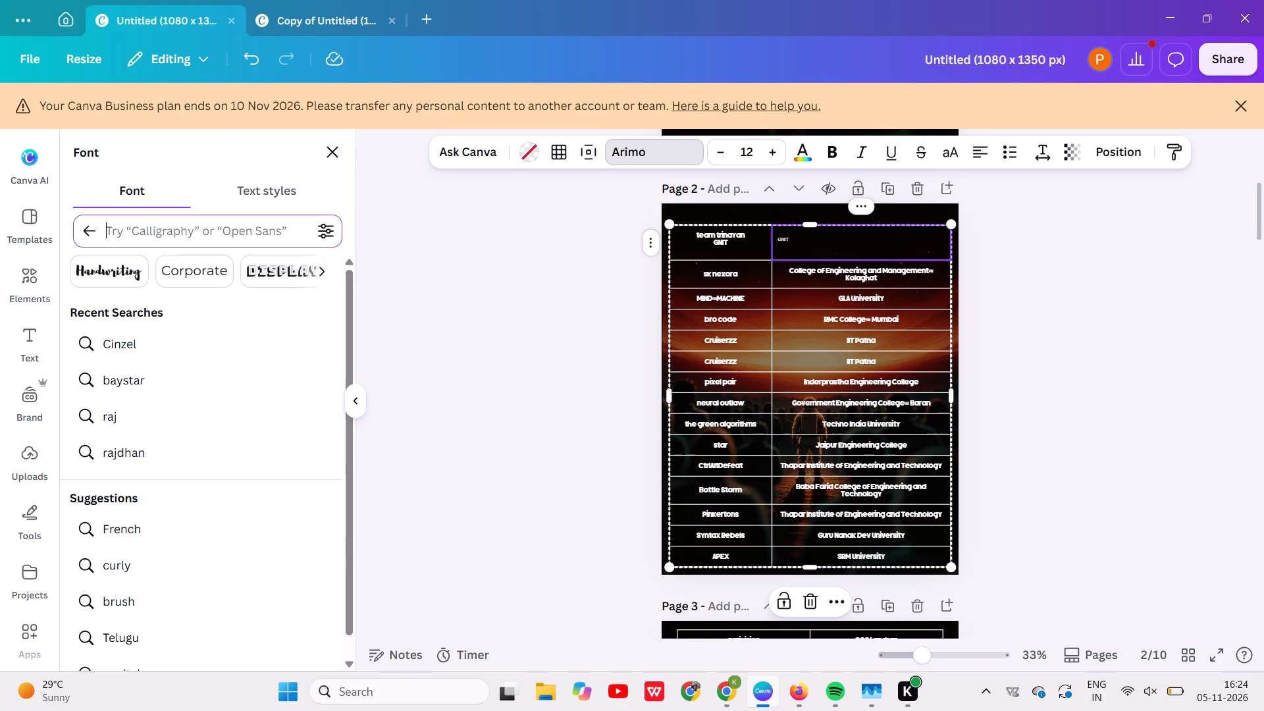
{"action": "type", "text": "sil"}
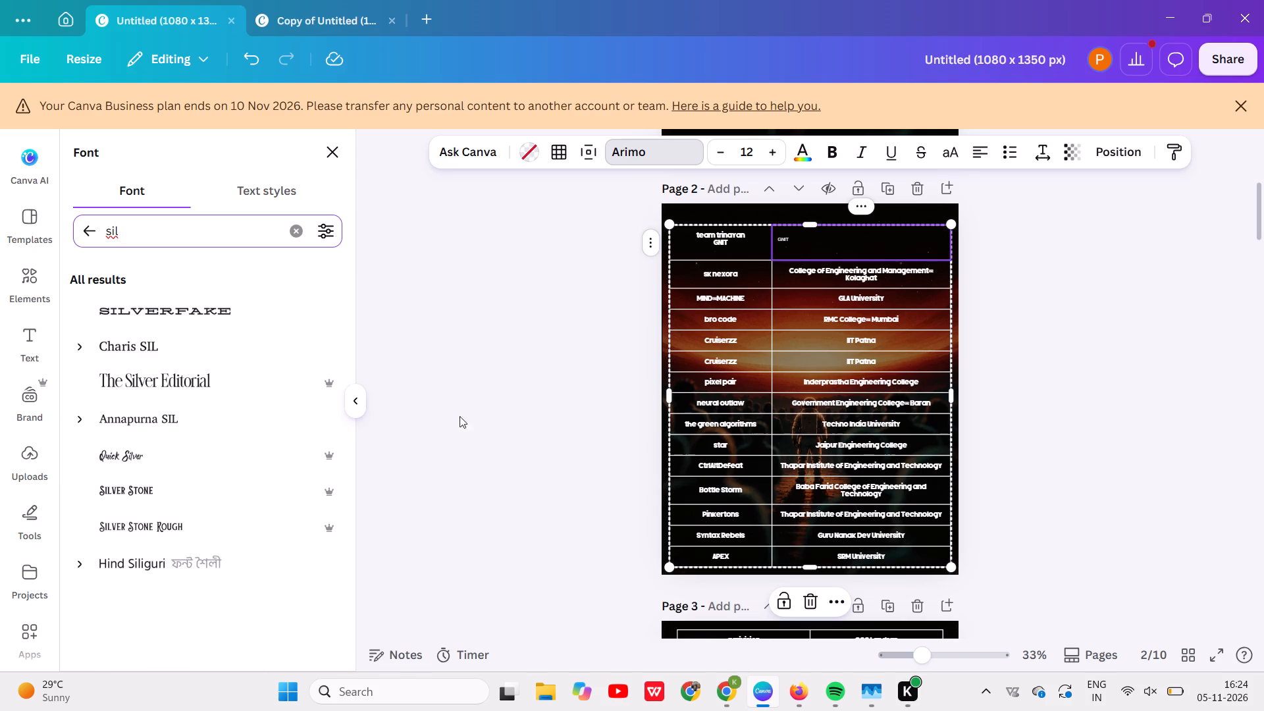
{"action": "left_click", "coordinate": [722, 327]}
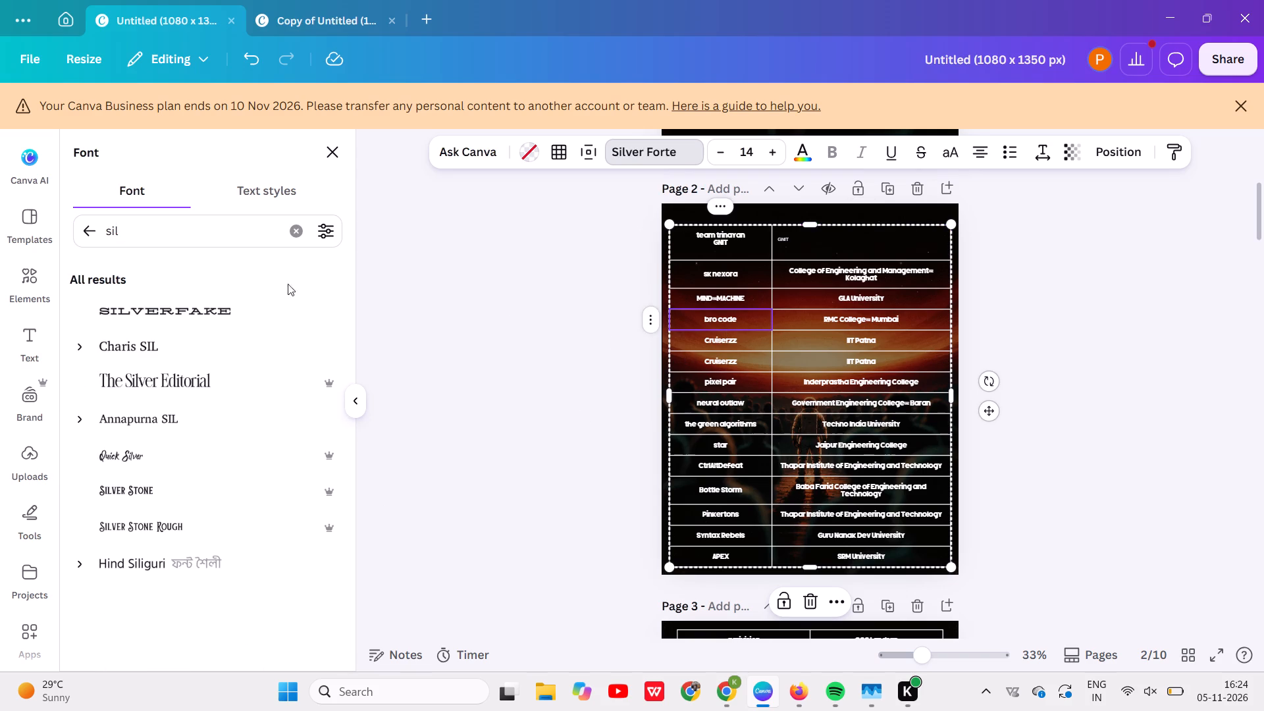
{"action": "left_click", "coordinate": [192, 227]}
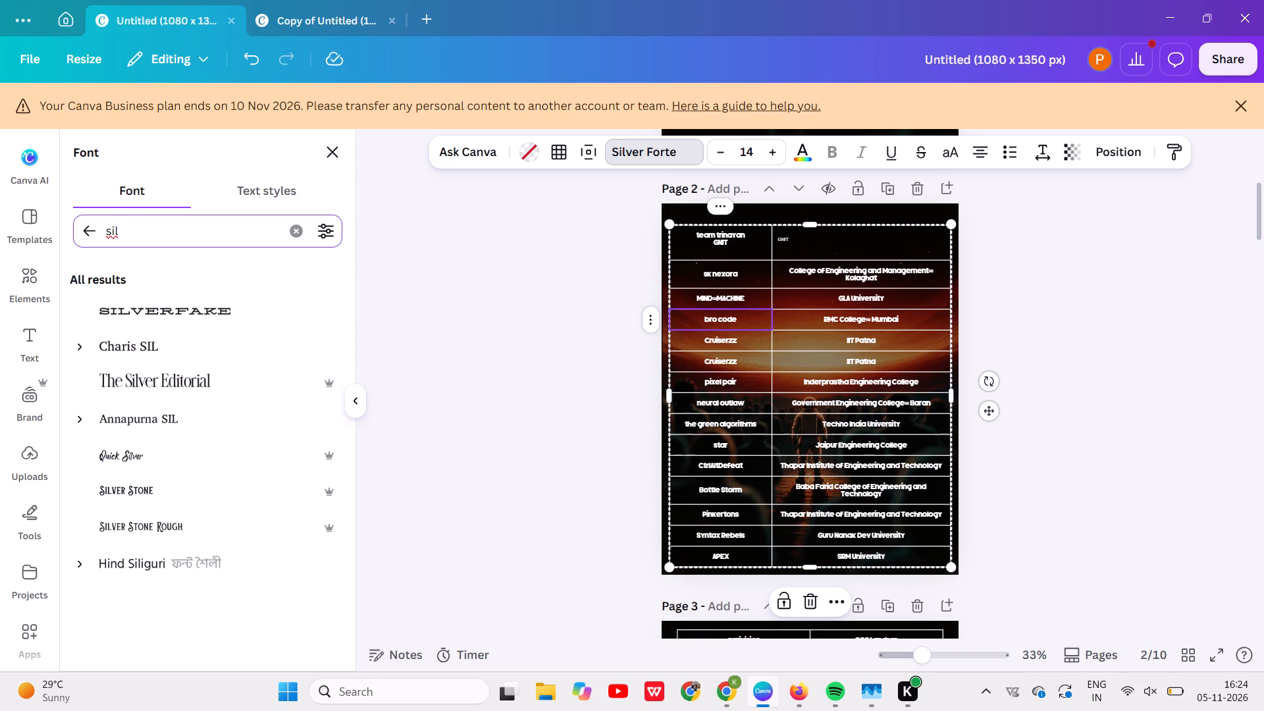
{"action": "type", "text": "ver"}
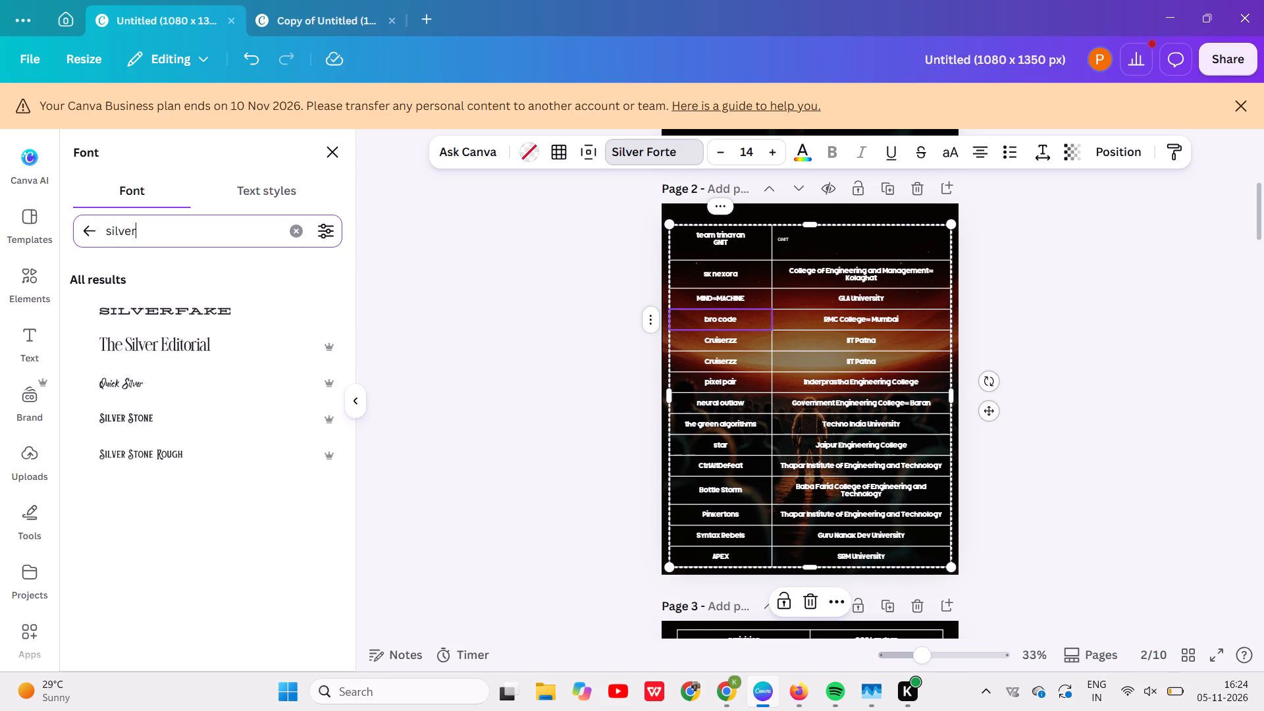
{"action": "key", "text": "f"}
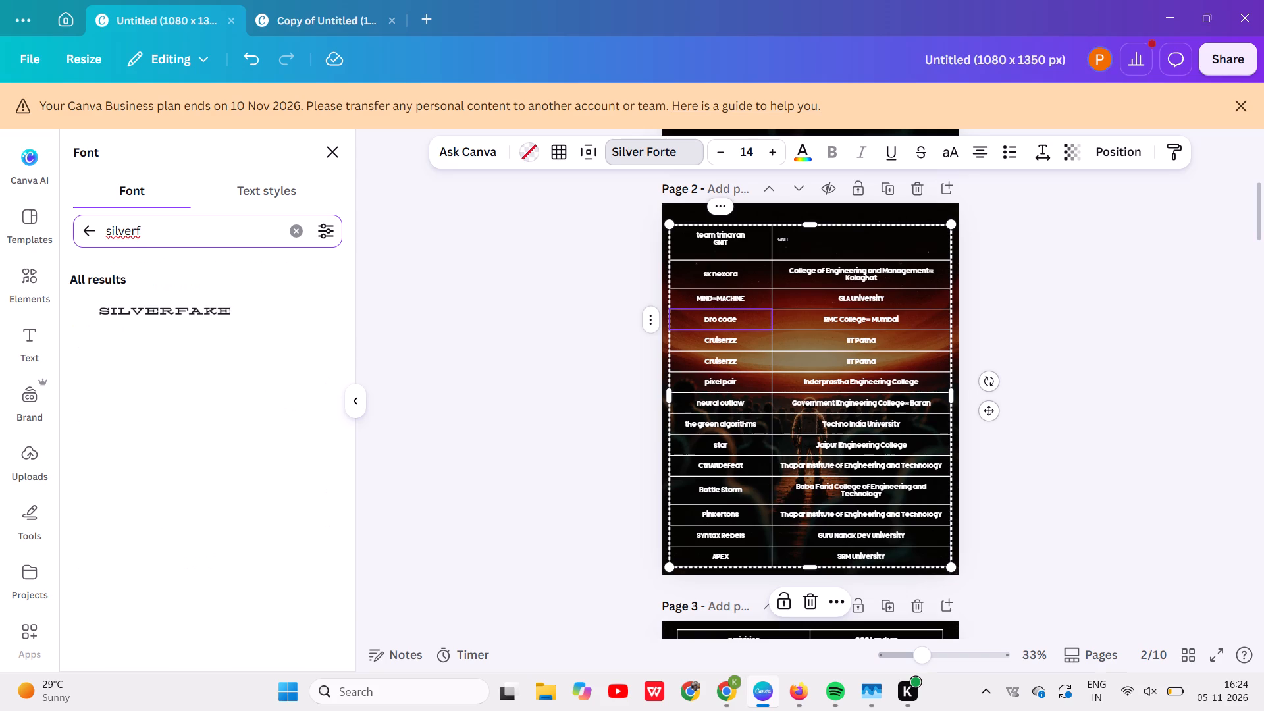
{"action": "key", "text": "o"}
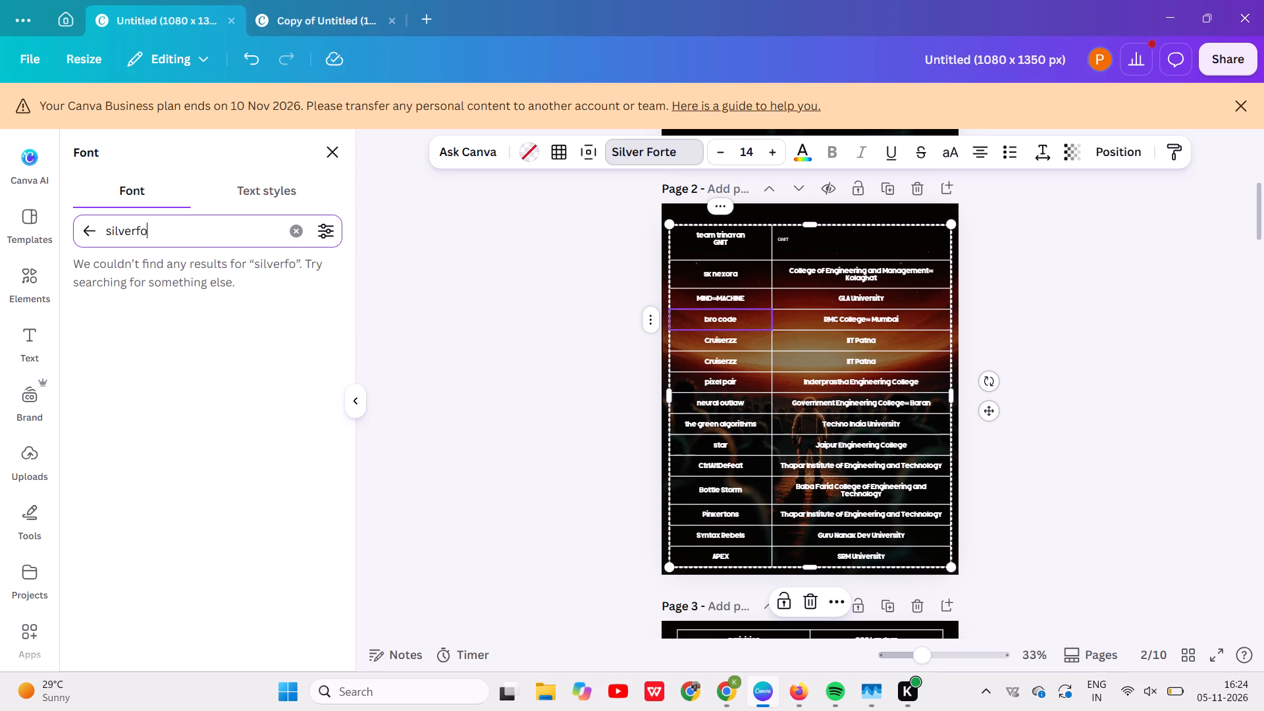